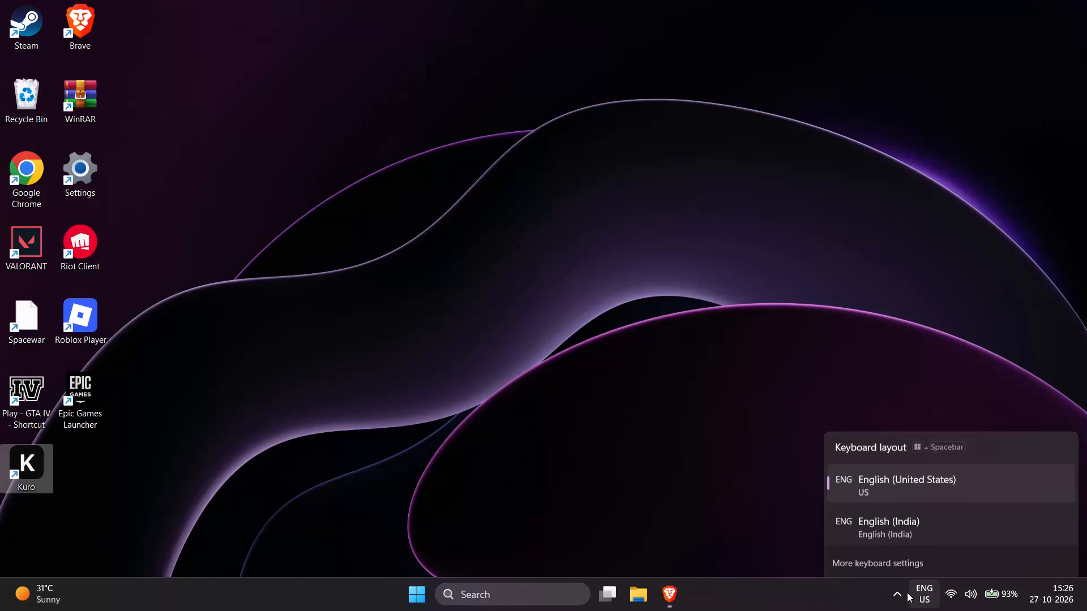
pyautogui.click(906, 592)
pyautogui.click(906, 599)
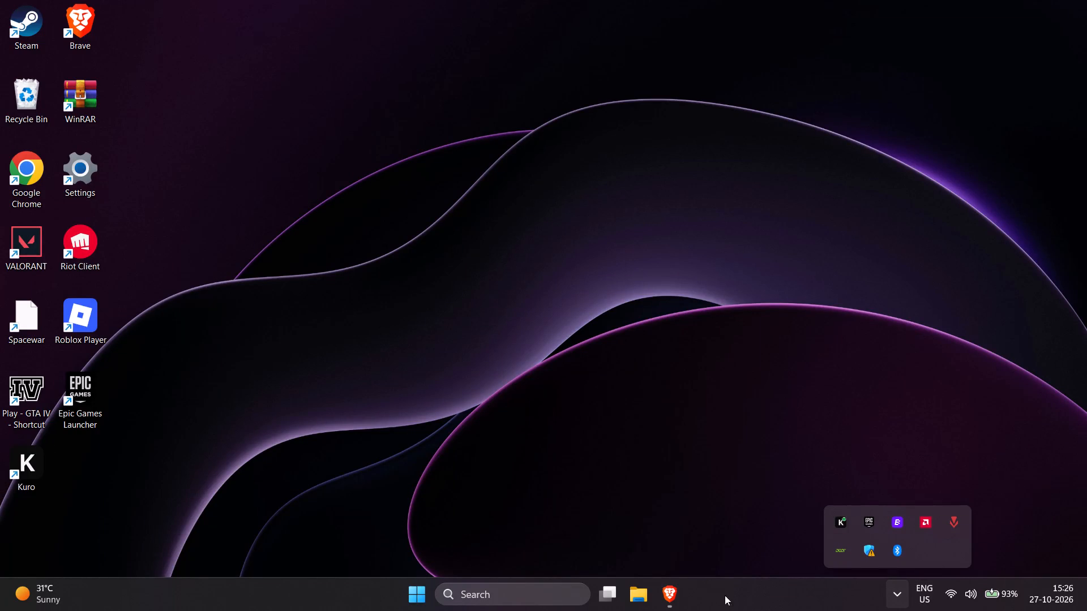
# Switch to the Brave browser and examine recent price action and supply zones on the EURUSD 15-minute chart.
pyautogui.click(665, 601)
pyautogui.click(396, 335)
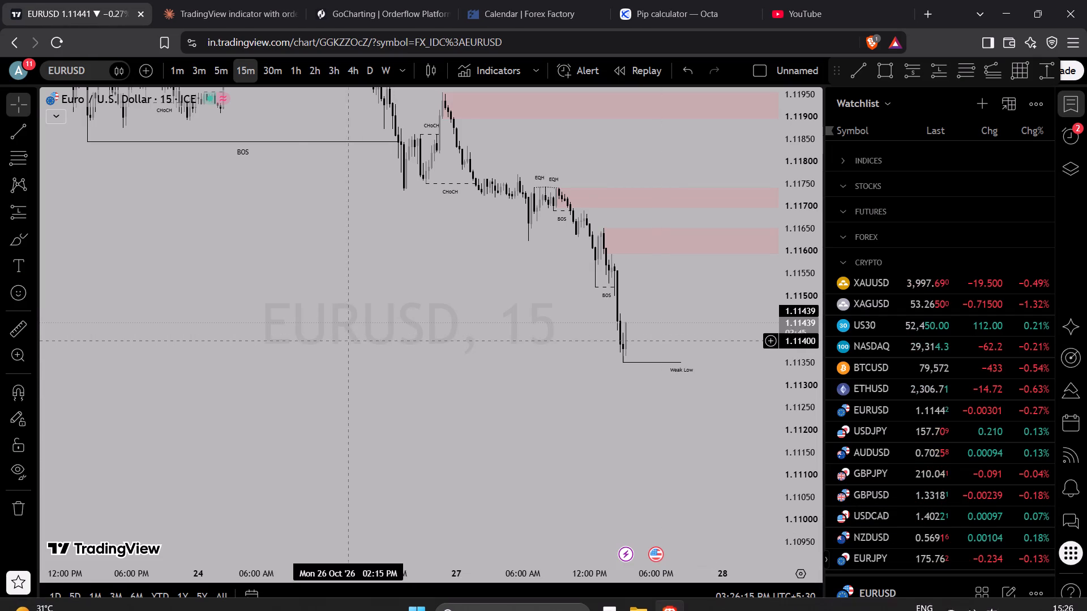
pyautogui.scroll(3, 298, 298)
pyautogui.moveTo(807, 406); pyautogui.dragTo(790, 135)
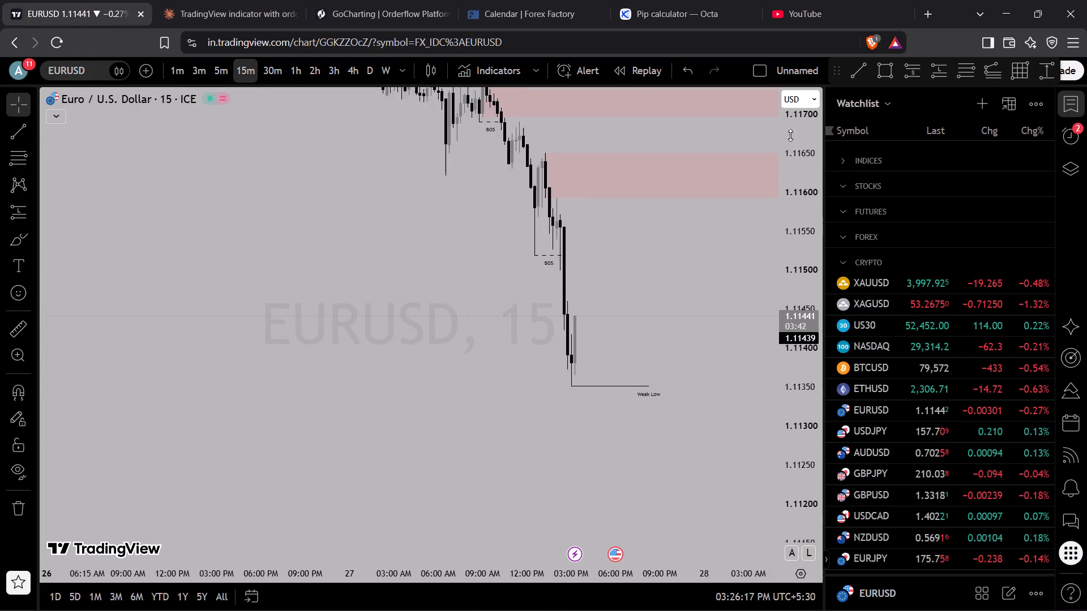
pyautogui.moveTo(790, 135); pyautogui.dragTo(769, 91)
pyautogui.scroll(9, 569, 192)
pyautogui.moveTo(436, 262); pyautogui.dragTo(770, 526)
pyautogui.moveTo(319, 292); pyautogui.dragTo(452, 121)
# Load XAUUSD from the watchlist and set its chart to the 4-hour timeframe.
pyautogui.click(986, 277)
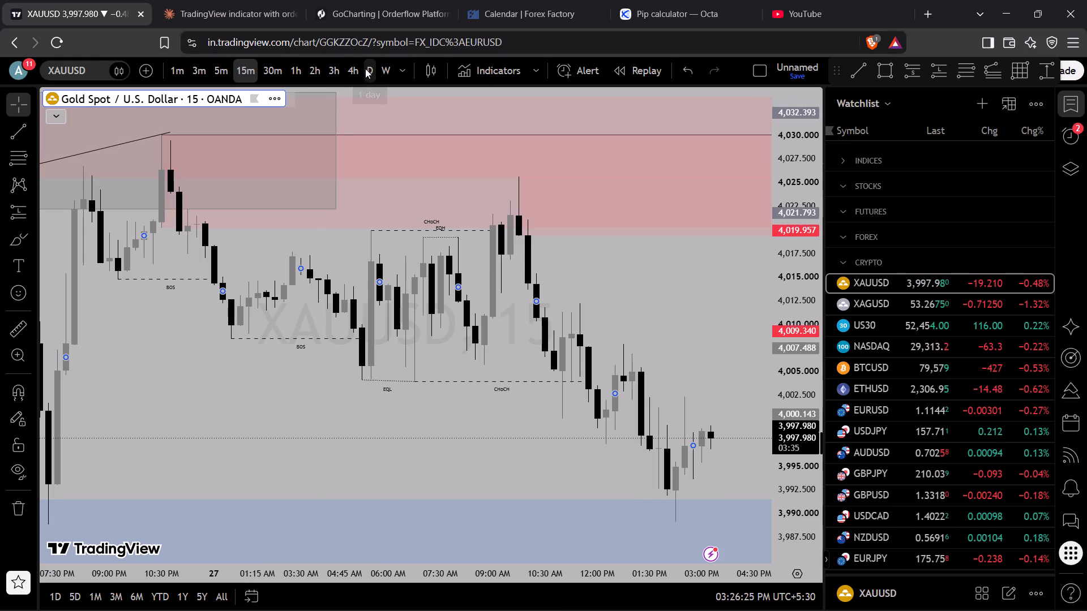
pyautogui.click(349, 65)
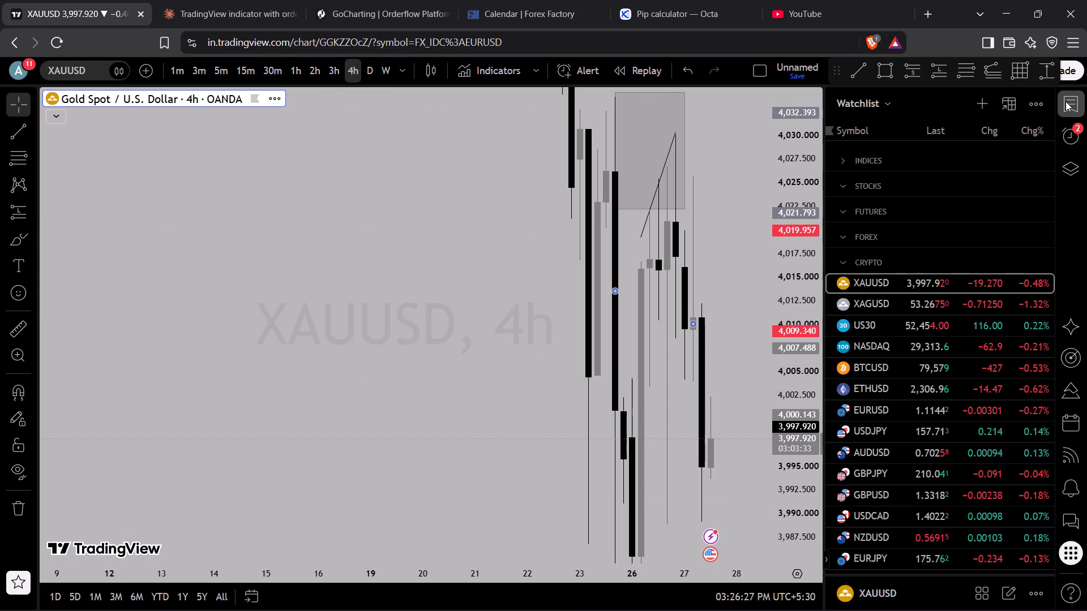
# Hide the watchlist to widen the XAUUSD chart.
pyautogui.click(1065, 101)
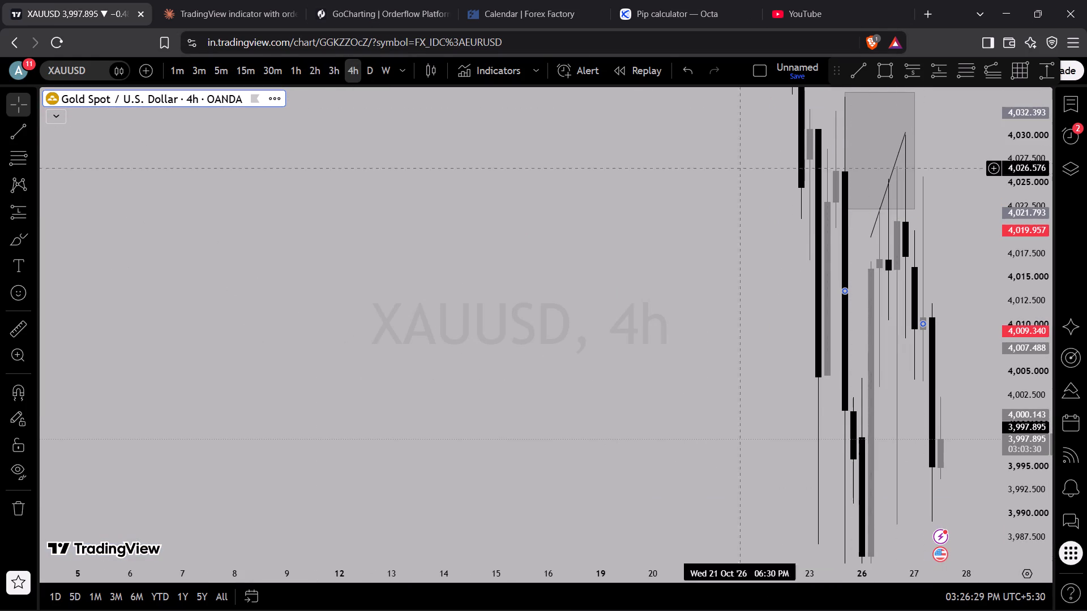
# Examine the latest XAUUSD 4-hour candles around the grey zone and the weak low line.
pyautogui.scroll(7, 531, 272)
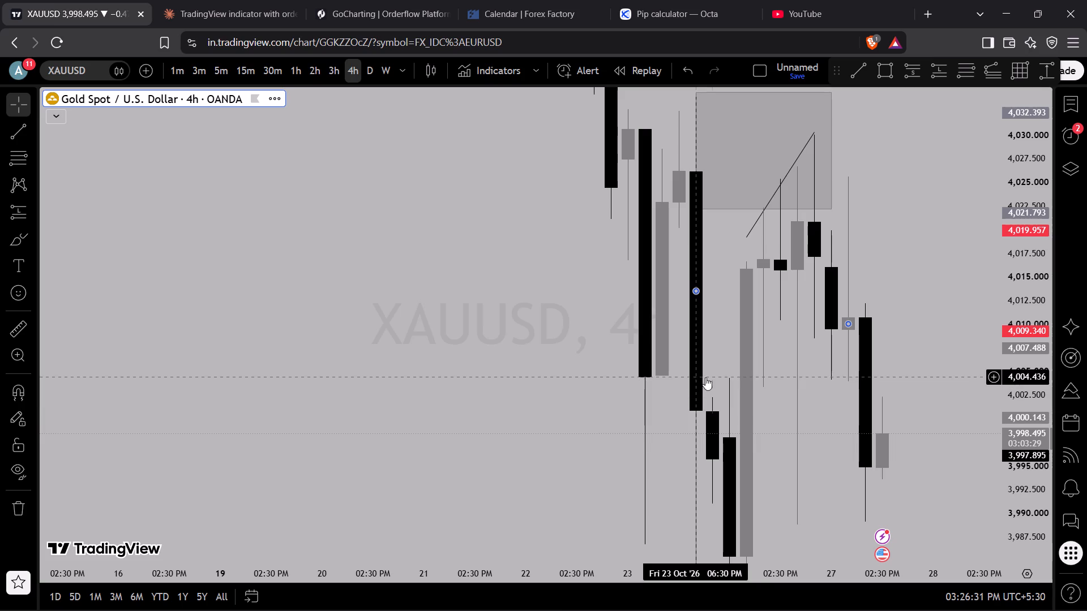
pyautogui.scroll(4, 595, 393)
pyautogui.moveTo(662, 363); pyautogui.dragTo(459, 197)
pyautogui.moveTo(1021, 184); pyautogui.dragTo(1030, 378)
pyautogui.scroll(-6, 343, 349)
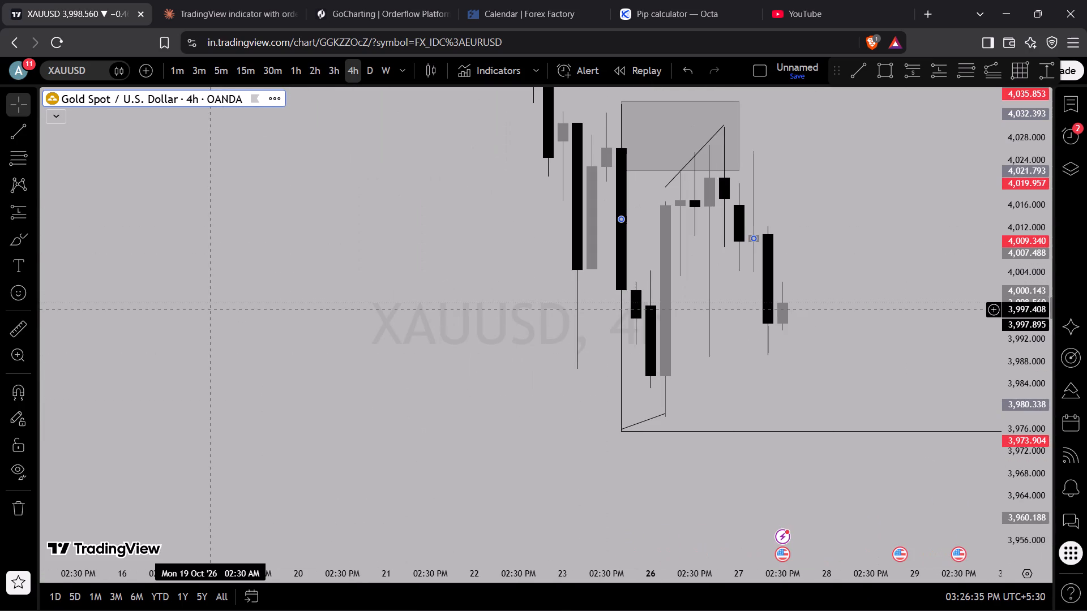
pyautogui.scroll(-4, 567, 359)
pyautogui.scroll(-5, 513, 358)
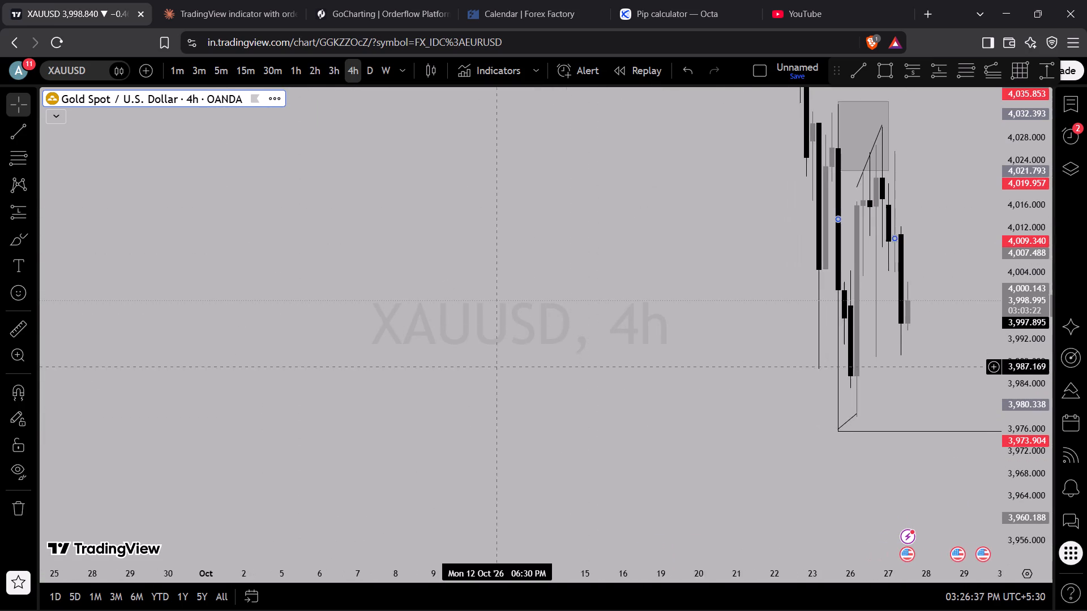
pyautogui.moveTo(741, 315); pyautogui.dragTo(445, 504)
pyautogui.scroll(10, 370, 498)
pyautogui.moveTo(230, 368); pyautogui.dragTo(546, 278)
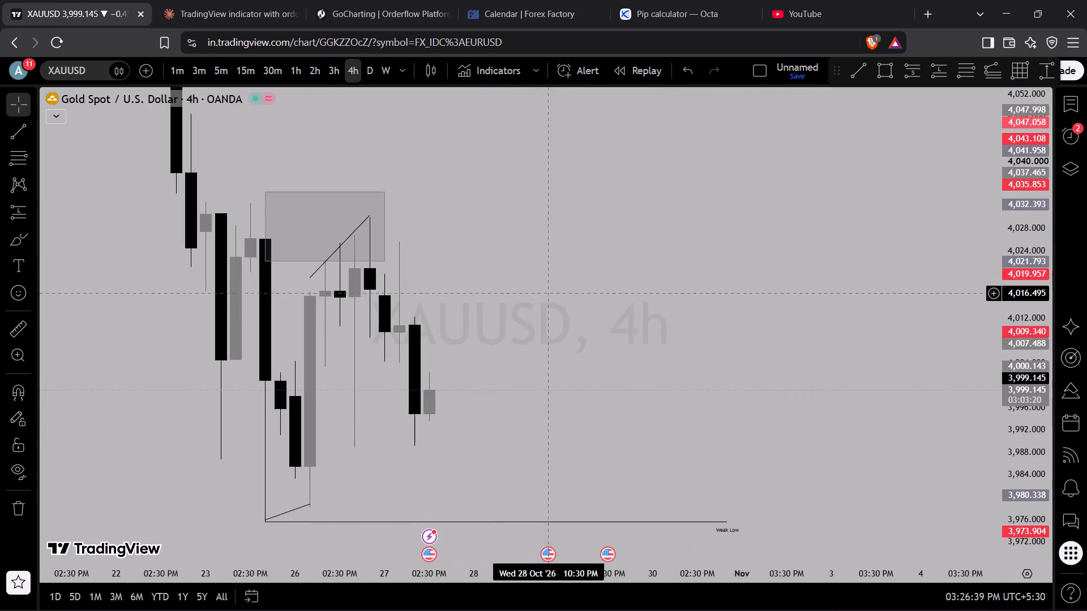
pyautogui.moveTo(1044, 221); pyautogui.dragTo(1047, 485)
# Examine the wider XAUUSD 4-hour history back to July, including the marked zones and structure breaks.
pyautogui.scroll(-11, 721, 421)
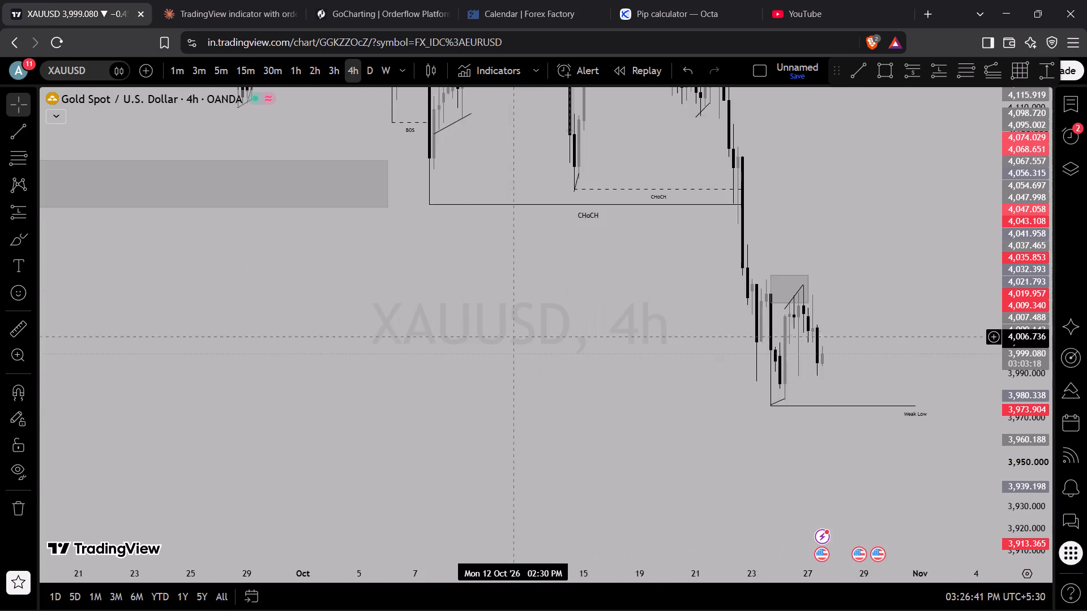
pyautogui.scroll(-14, 513, 330)
pyautogui.scroll(3, 360, 440)
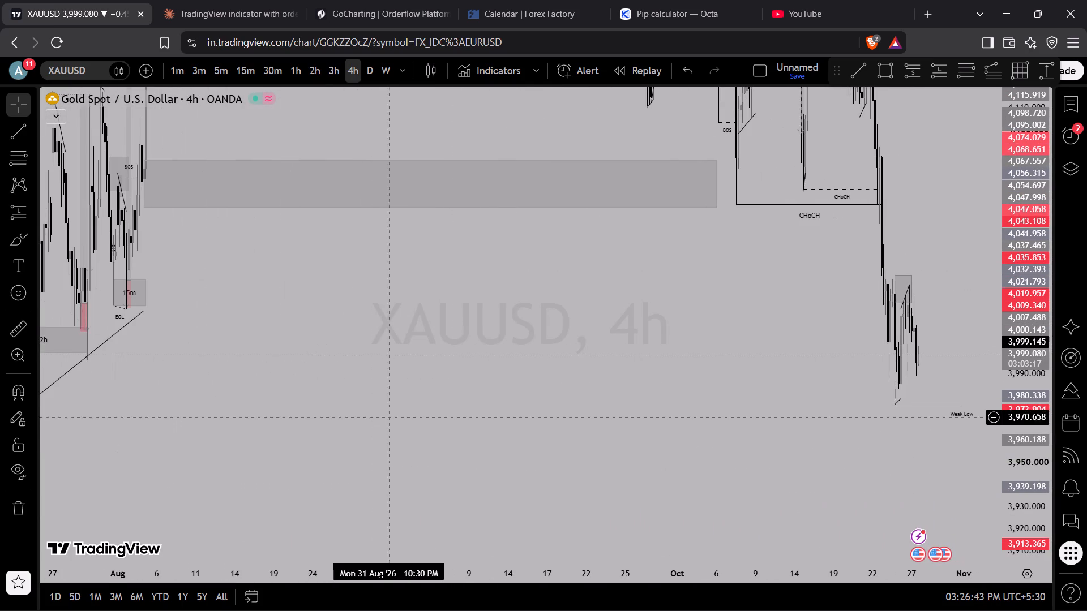
pyautogui.scroll(-2, 412, 410)
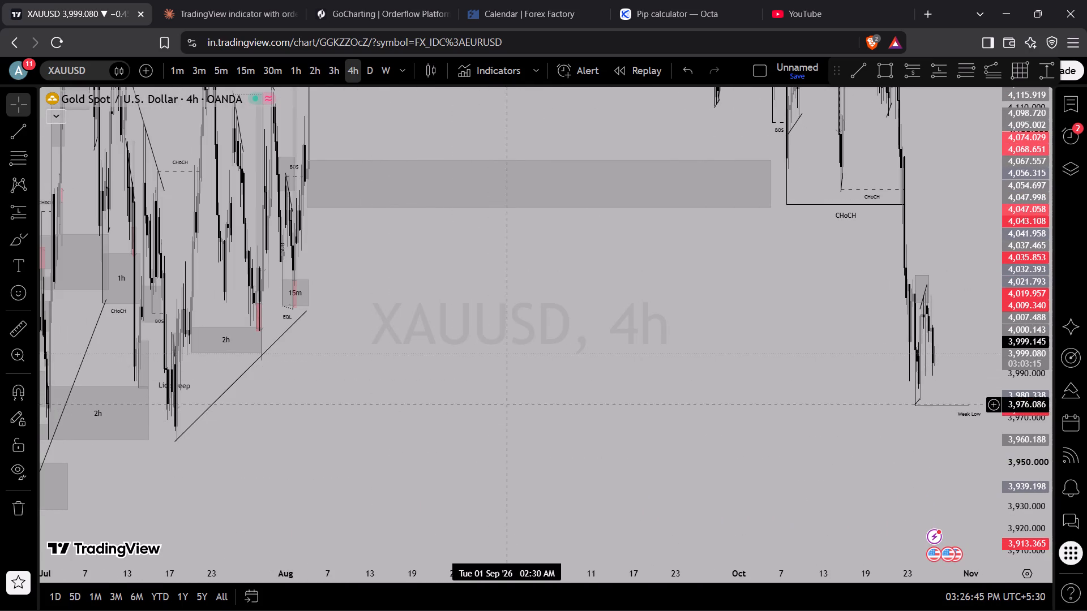
pyautogui.scroll(2, 480, 403)
pyautogui.scroll(-1, 480, 403)
pyautogui.scroll(7, 479, 403)
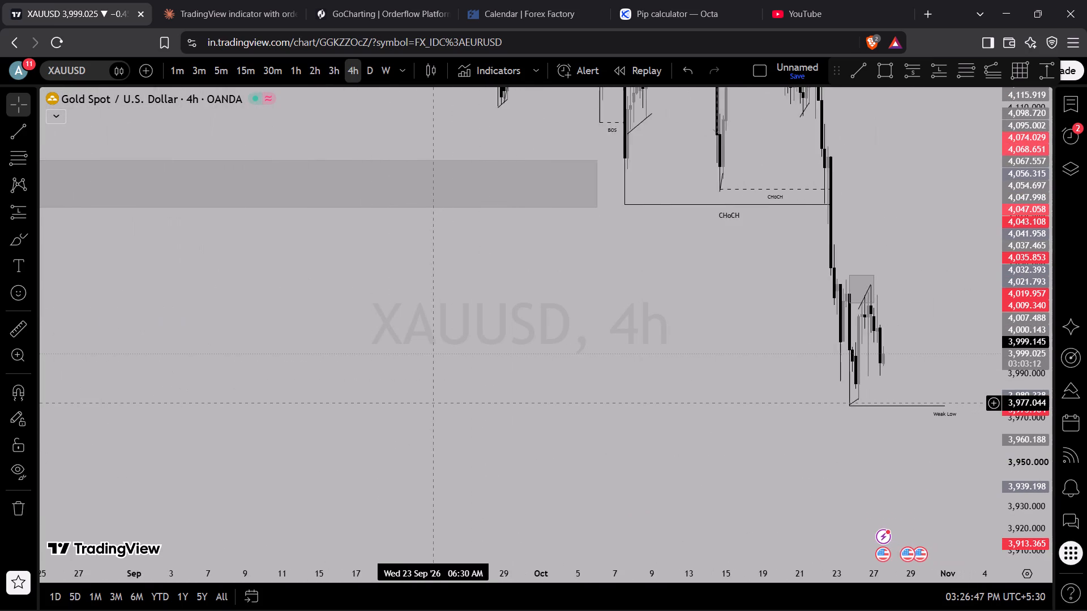
pyautogui.scroll(13, 434, 403)
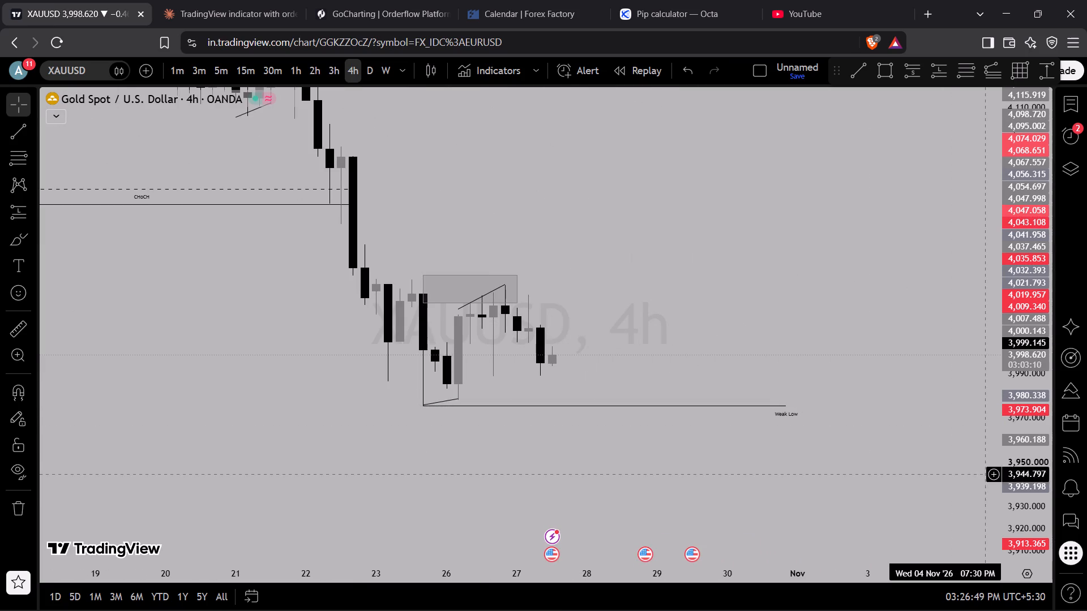
# Examine the late-October XAUUSD decline on the 4-hour chart against the CHoCH levels and the zones above.
pyautogui.moveTo(1015, 517); pyautogui.dragTo(1043, 154)
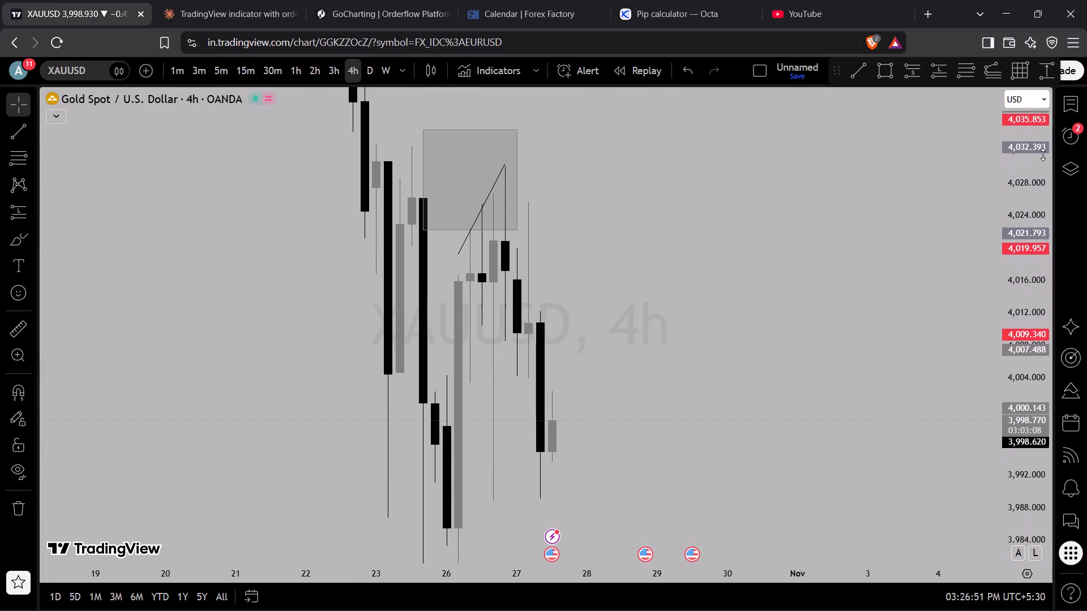
pyautogui.moveTo(1043, 154); pyautogui.dragTo(1015, 330)
pyautogui.scroll(-6, 641, 367)
pyautogui.moveTo(485, 314); pyautogui.dragTo(468, 369)
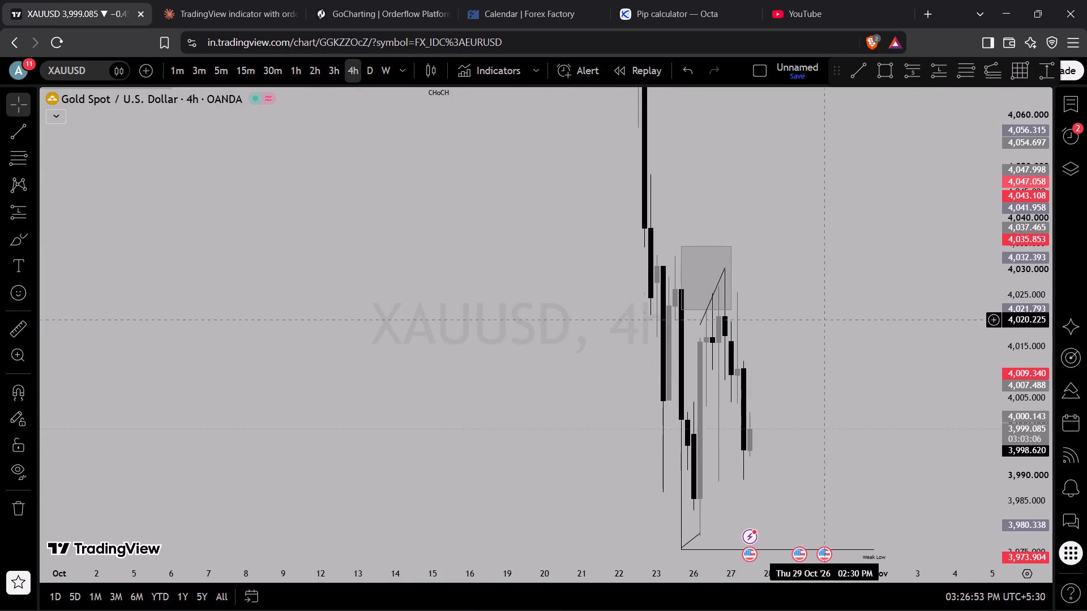
pyautogui.moveTo(1015, 204); pyautogui.dragTo(1016, 419)
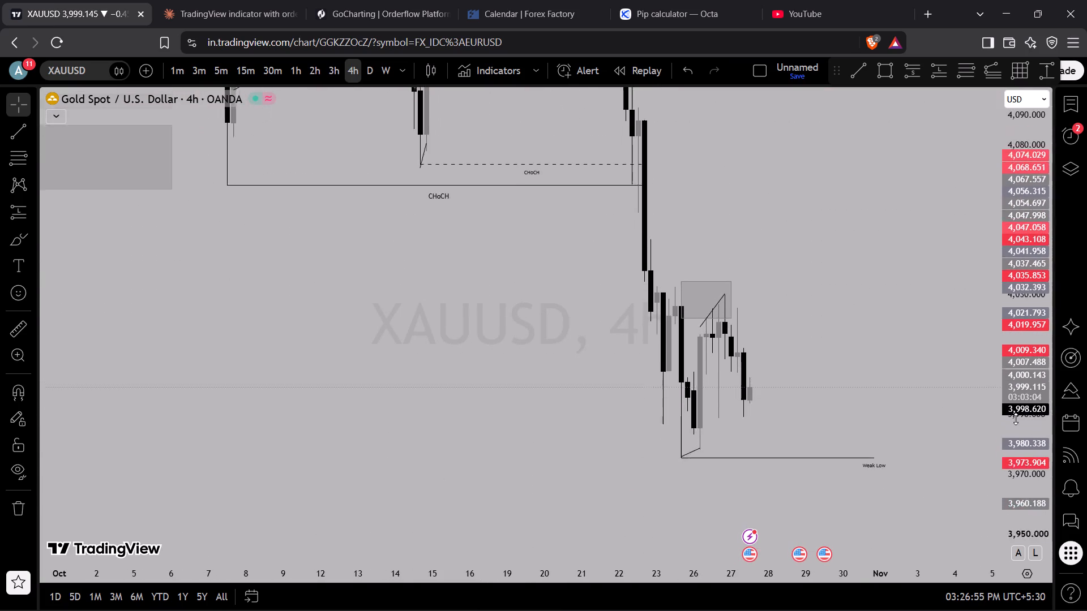
pyautogui.moveTo(1016, 419); pyautogui.dragTo(1000, 471)
pyautogui.moveTo(418, 240); pyautogui.dragTo(417, 302)
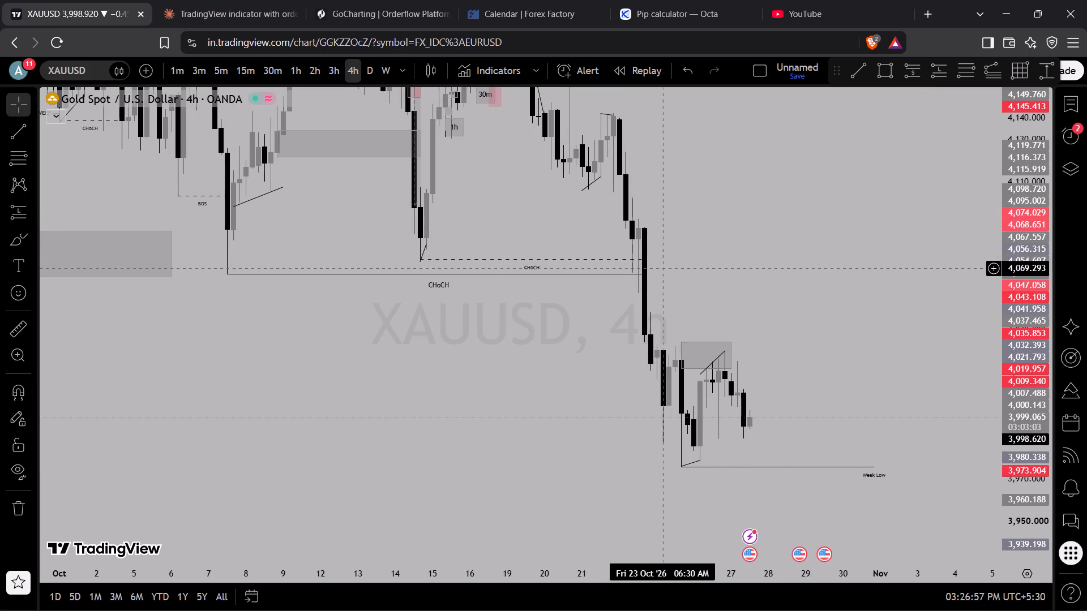
# Check XAUUSD on the 3-hour timeframe, then examine its daily structure and marked zones.
pyautogui.click(329, 62)
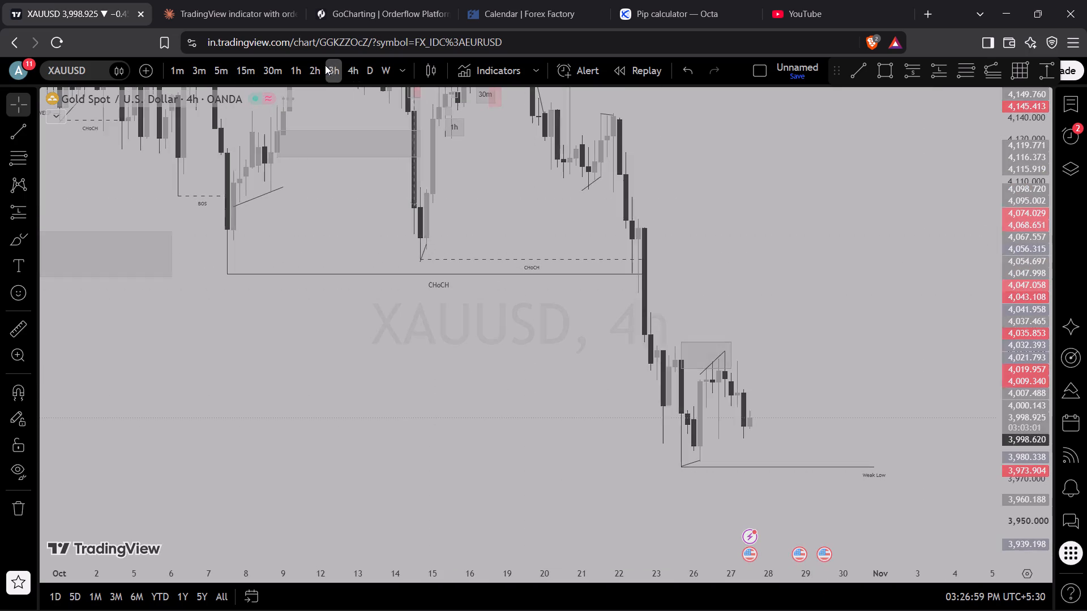
pyautogui.click(374, 76)
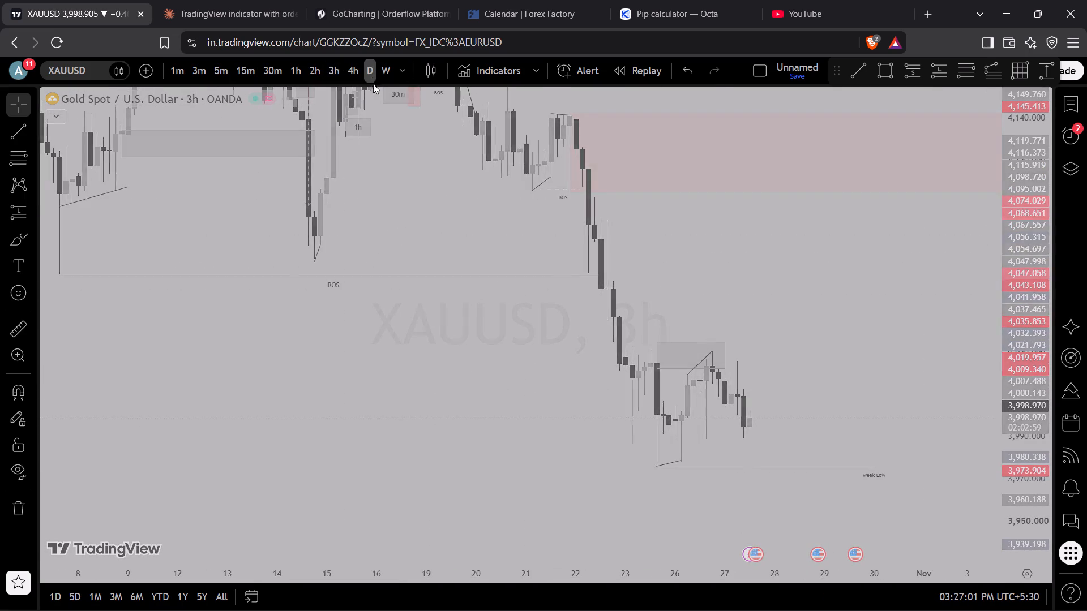
pyautogui.scroll(-5, 561, 379)
pyautogui.scroll(4, 621, 393)
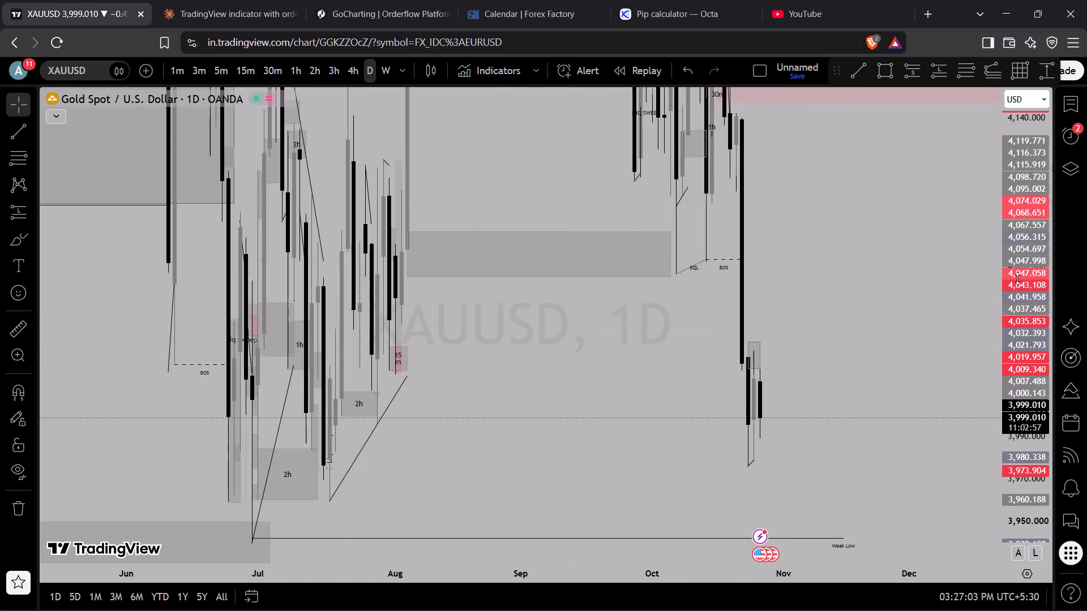
pyautogui.moveTo(1022, 277); pyautogui.dragTo(1000, 493)
pyautogui.scroll(-2, 525, 457)
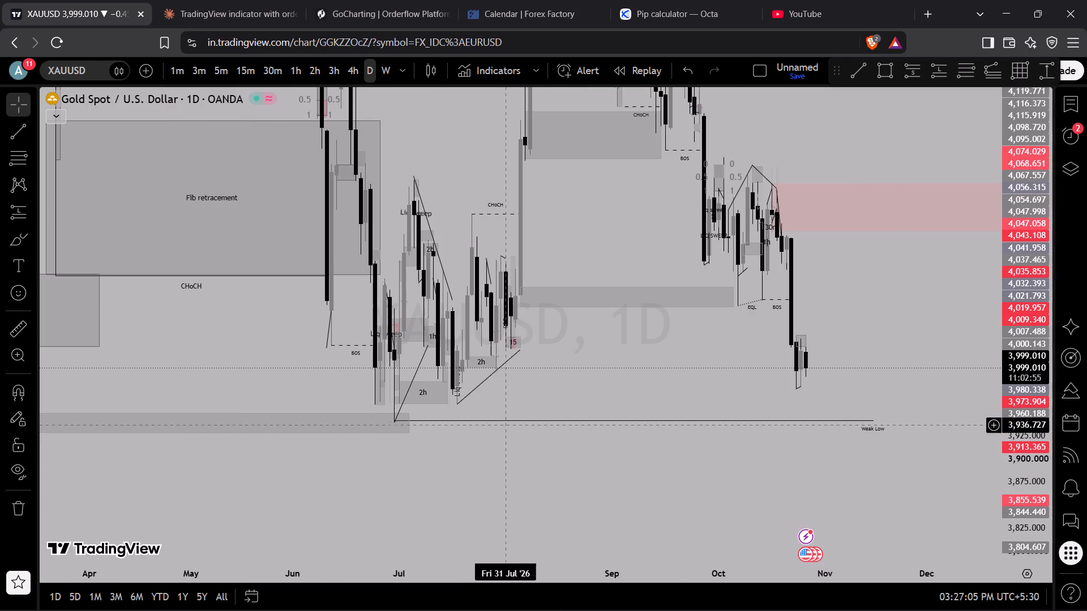
# Switch XAUUSD to the 2-hour timeframe and examine the recent drop and the supply zone above price.
pyautogui.click(313, 67)
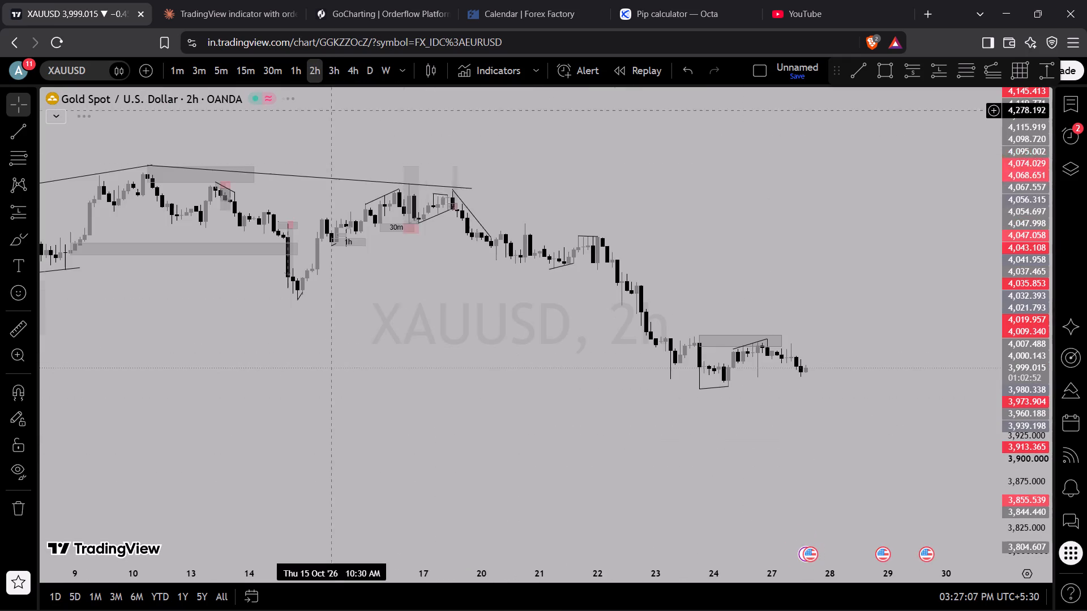
pyautogui.scroll(-6, 486, 232)
pyautogui.scroll(-5, 543, 313)
pyautogui.moveTo(1009, 466); pyautogui.dragTo(1078, 43)
pyautogui.scroll(7, 963, 428)
pyautogui.scroll(5, 739, 463)
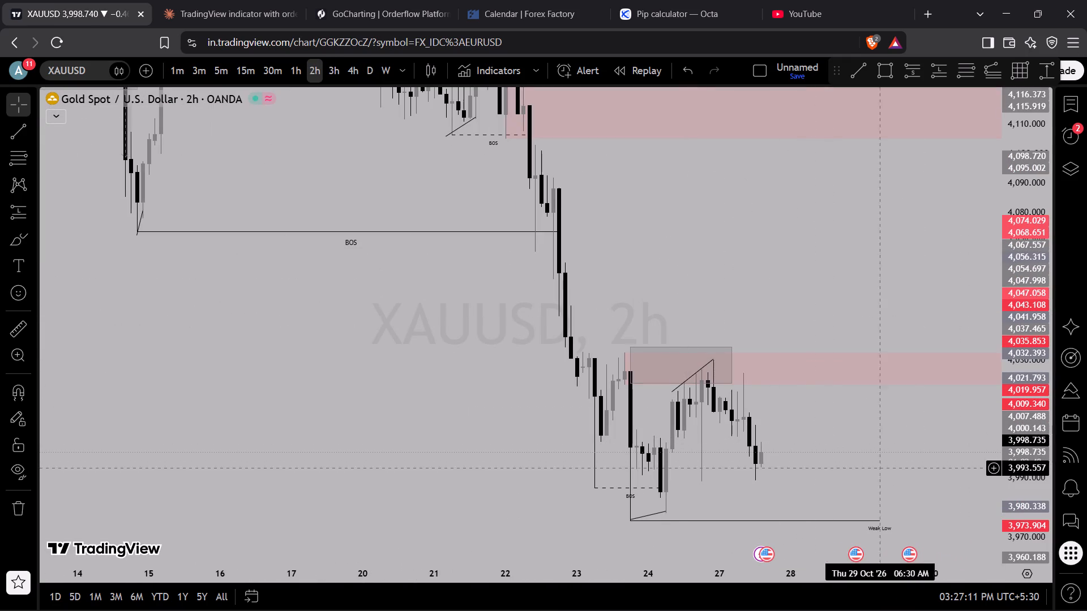
pyautogui.moveTo(1012, 482); pyautogui.dragTo(1003, 195)
pyautogui.scroll(4, 851, 481)
pyautogui.moveTo(819, 525); pyautogui.dragTo(836, 330)
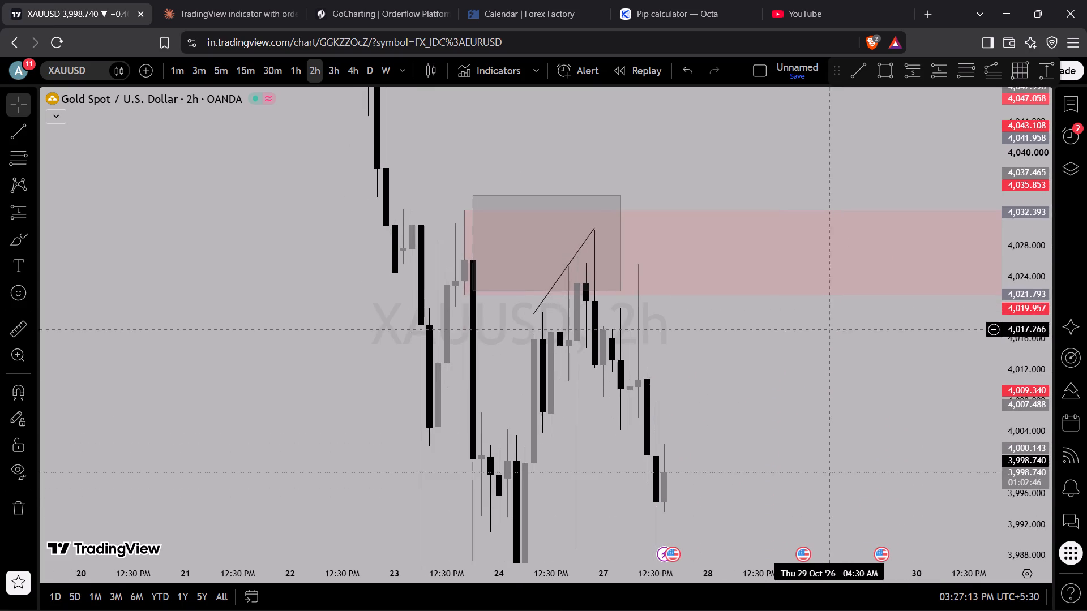
# Switch XAUUSD to the 1-hour timeframe to view the supply zone above price.
pyautogui.click(294, 57)
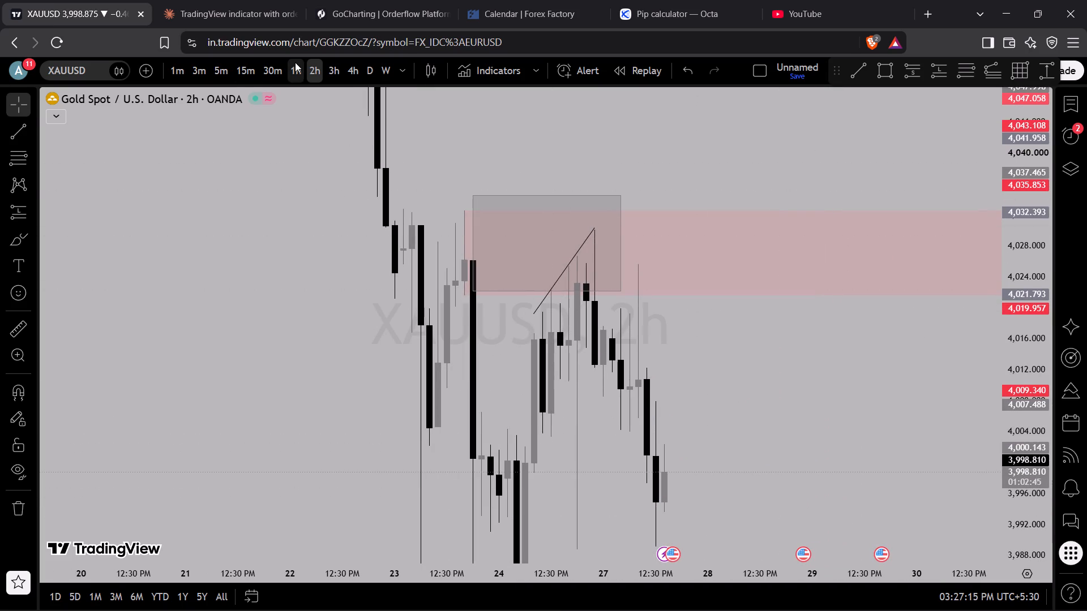
pyautogui.click(295, 64)
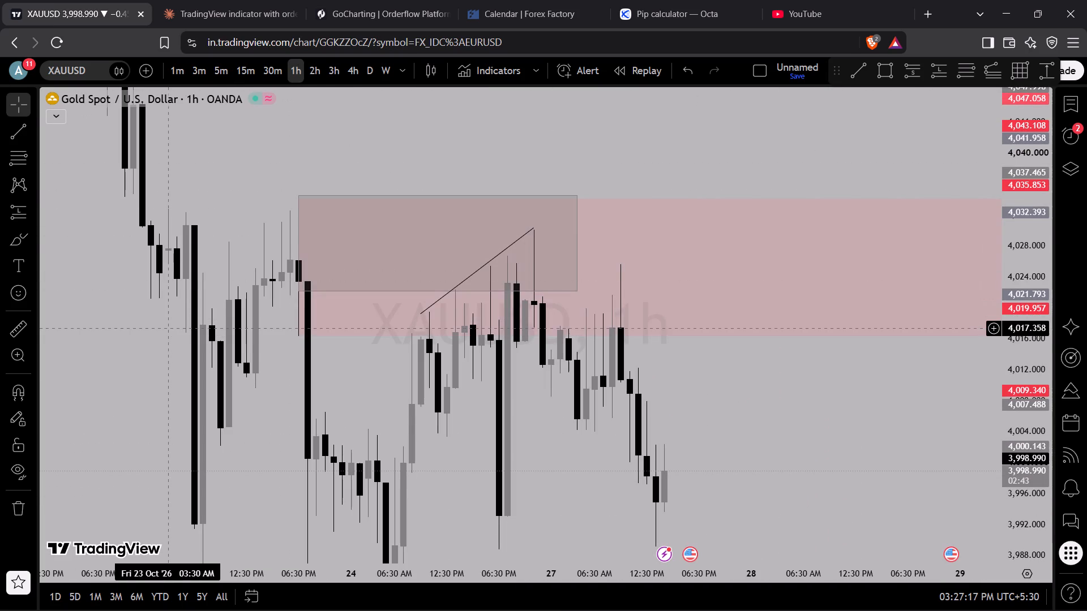
# Switch XAUUSD to the 30-minute timeframe and examine the structure between the red supply zones and blue demand zone.
pyautogui.click(267, 62)
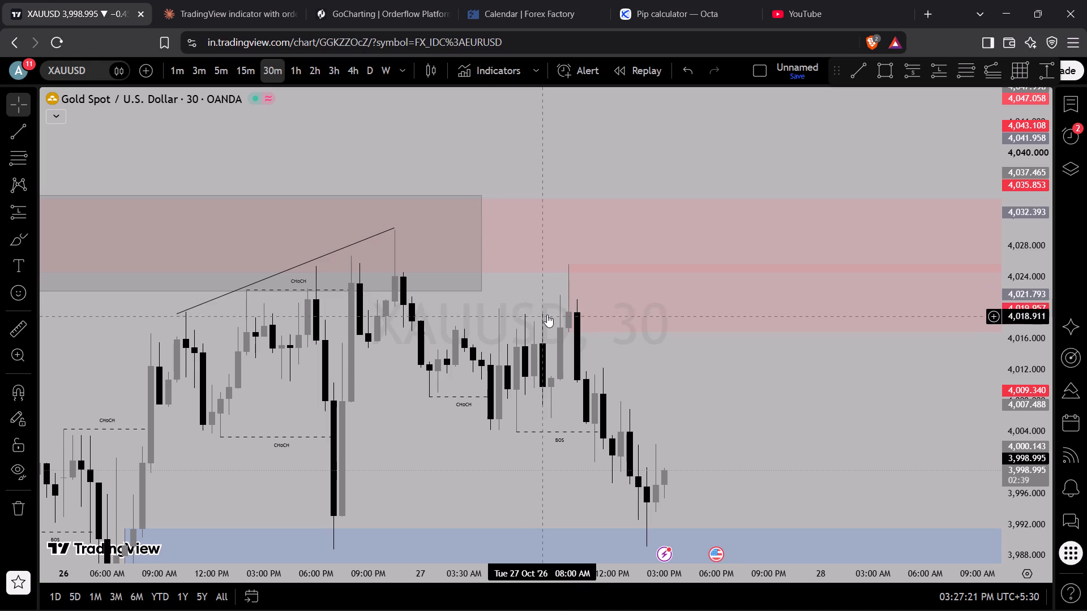
pyautogui.scroll(-4, 420, 413)
pyautogui.scroll(3, 648, 576)
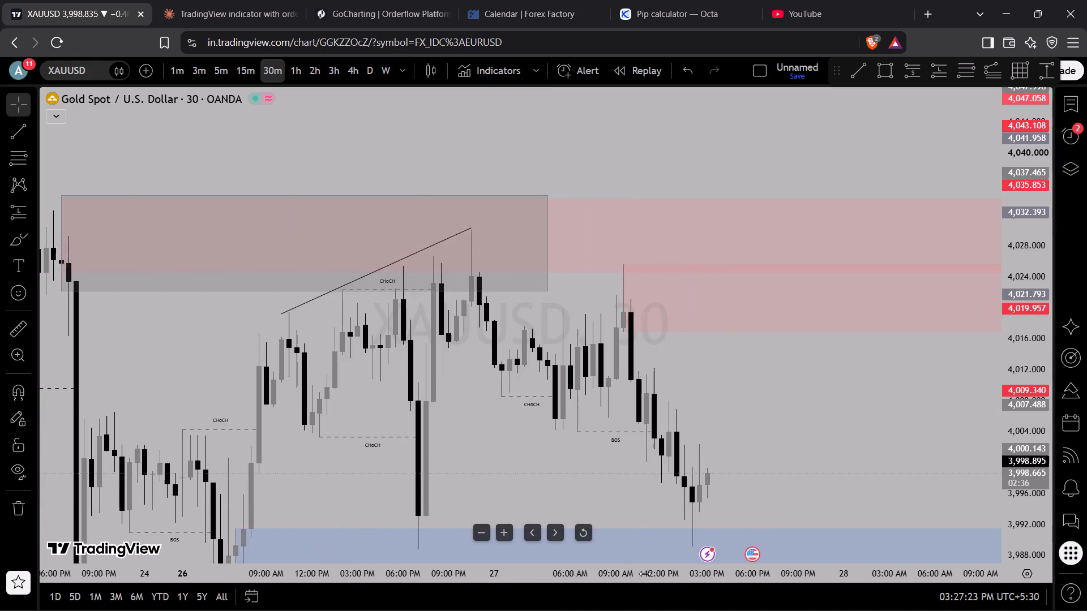
pyautogui.scroll(1, 520, 346)
pyautogui.scroll(2, 477, 291)
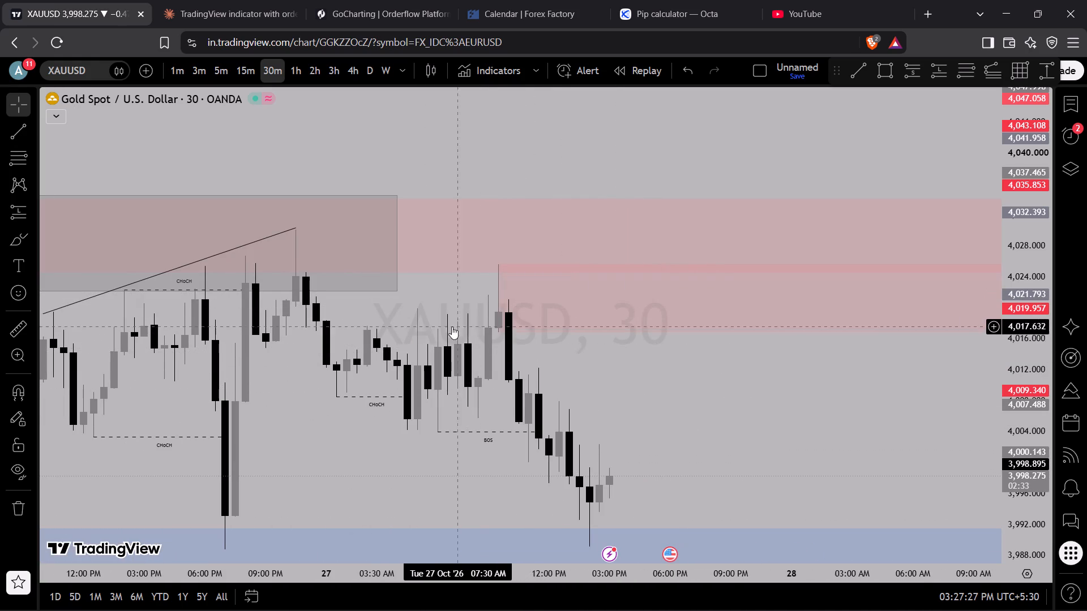
pyautogui.scroll(-4, 447, 336)
pyautogui.scroll(2, 430, 311)
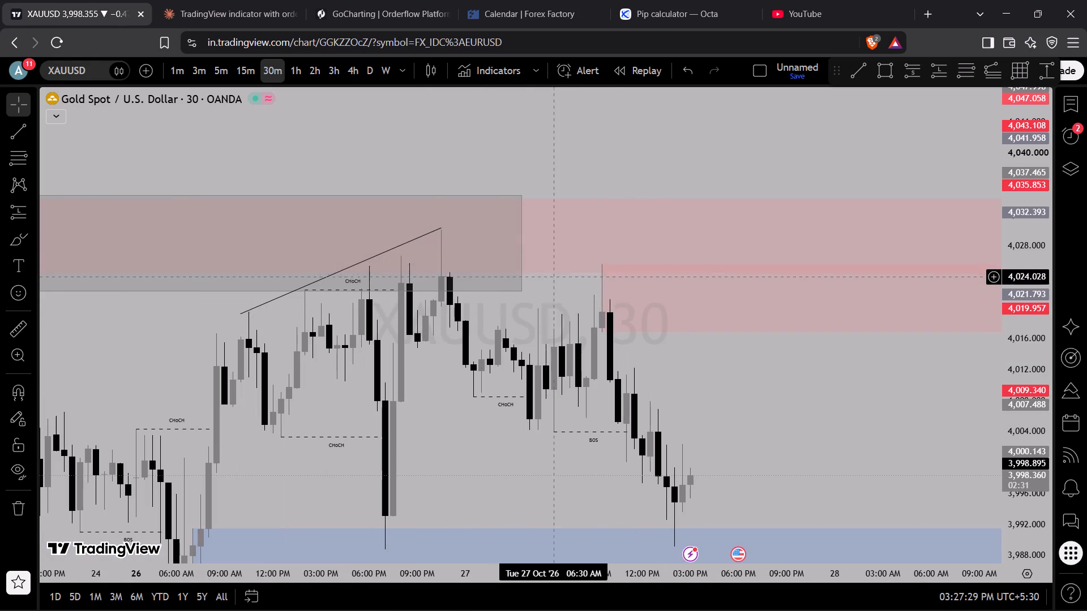
pyautogui.scroll(-2, 388, 377)
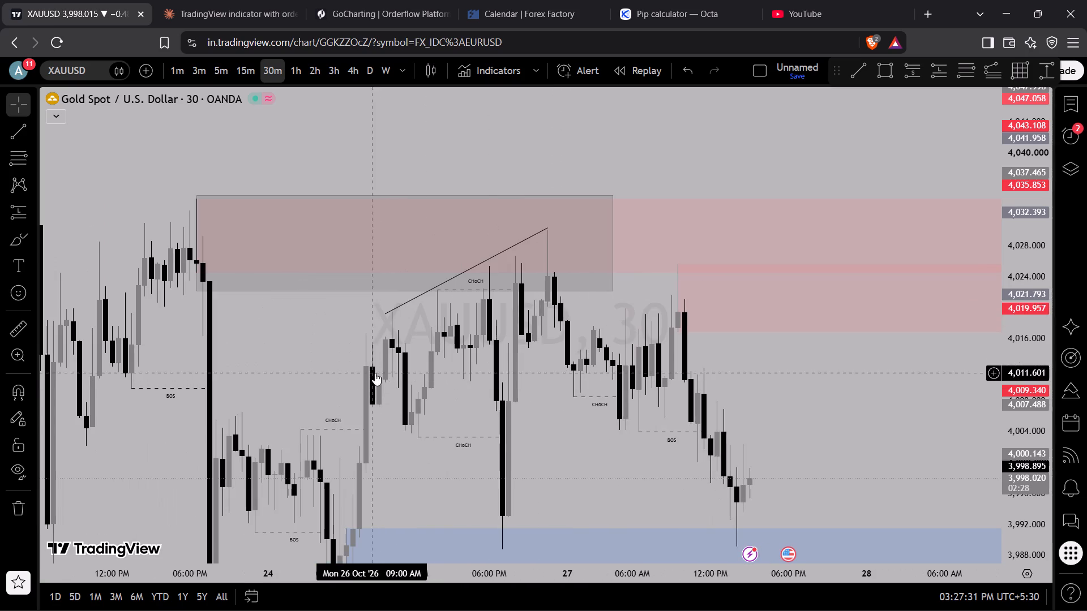
pyautogui.moveTo(390, 419); pyautogui.dragTo(308, 285)
pyautogui.scroll(3, 403, 294)
pyautogui.moveTo(285, 251); pyautogui.dragTo(447, 275)
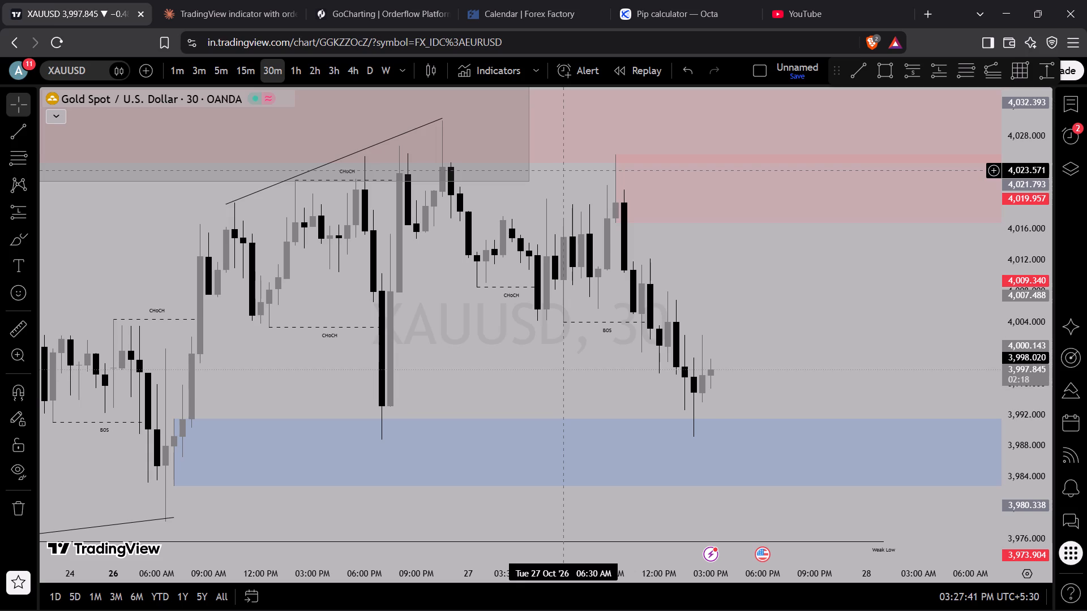
pyautogui.scroll(-3, 795, 81)
pyautogui.scroll(-2, 699, 219)
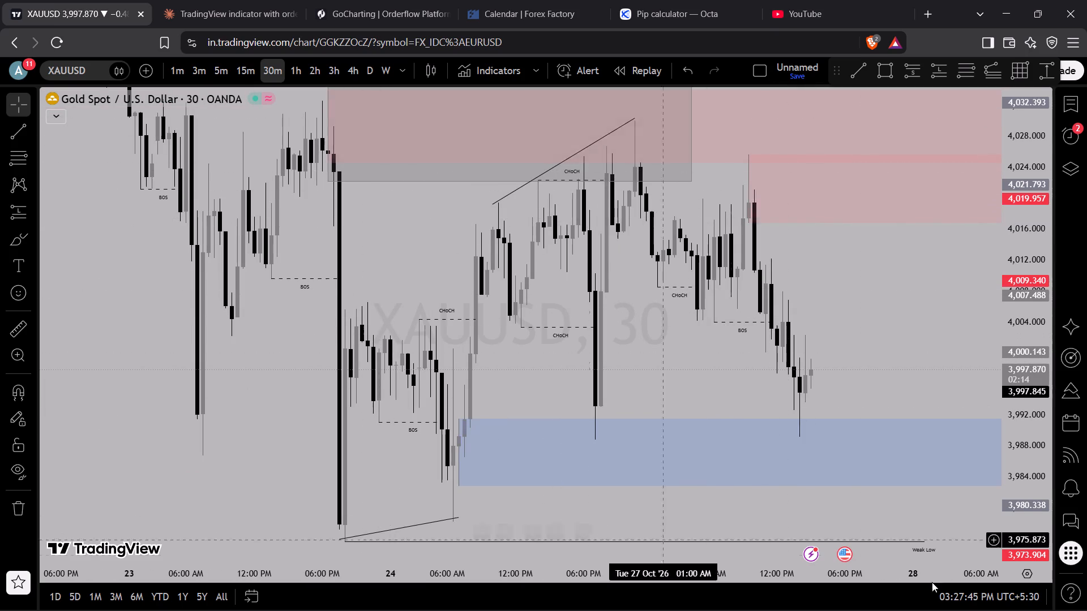
# Examine XAUUSD's latest 30-minute decline from the red supply zones towards the blue demand zone and weak low.
pyautogui.scroll(2, 734, 232)
pyautogui.moveTo(850, 332); pyautogui.dragTo(834, 229)
pyautogui.scroll(3, 895, 382)
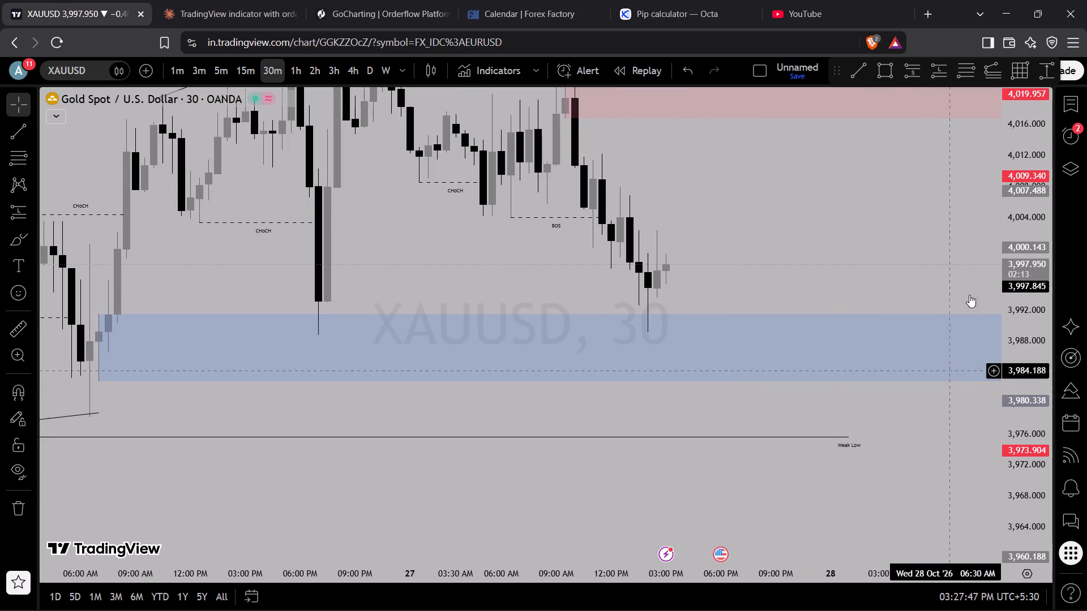
pyautogui.moveTo(1047, 235); pyautogui.dragTo(990, 418)
pyautogui.scroll(-5, 774, 490)
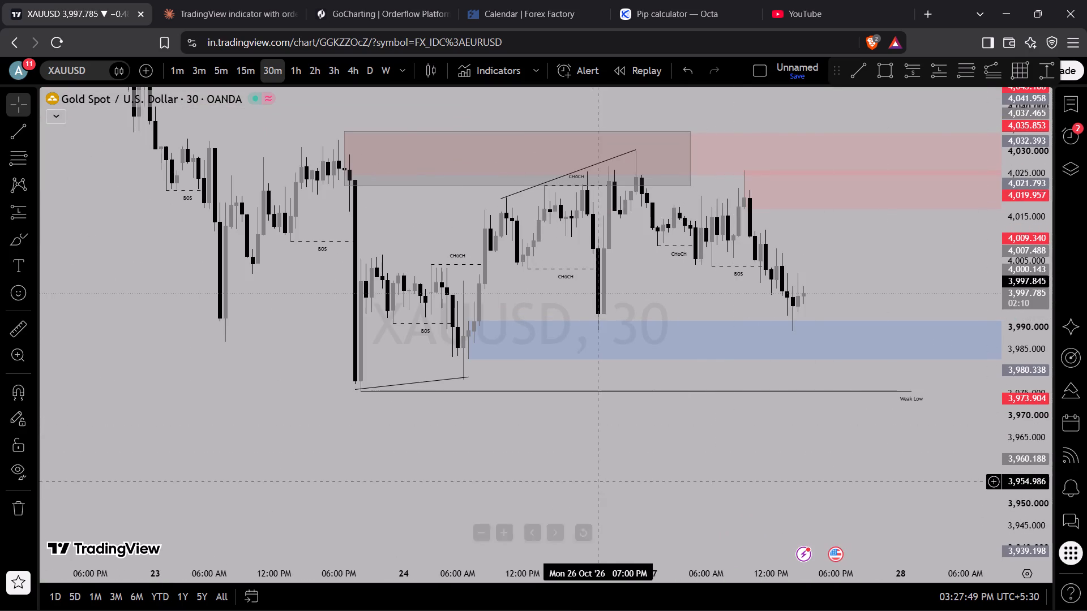
pyautogui.scroll(-3, 553, 445)
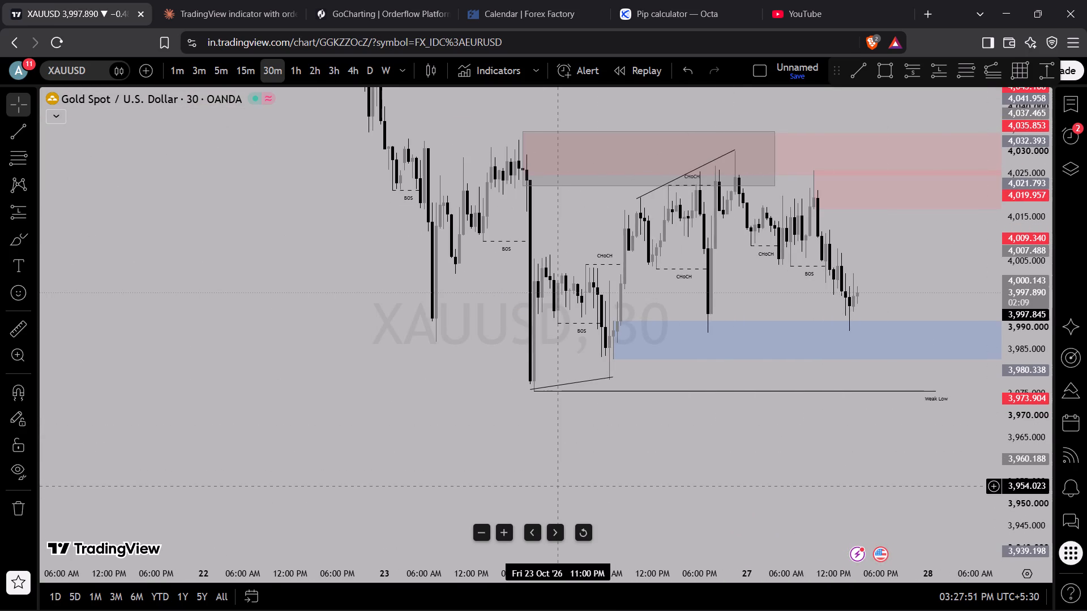
pyautogui.scroll(2, 782, 454)
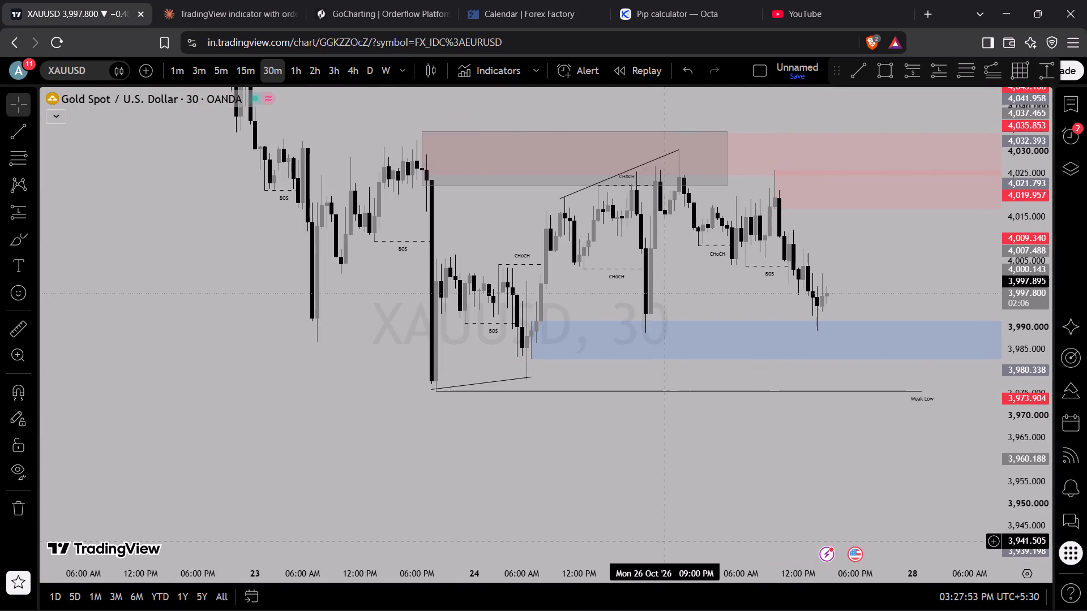
pyautogui.moveTo(1024, 489); pyautogui.dragTo(1031, 367)
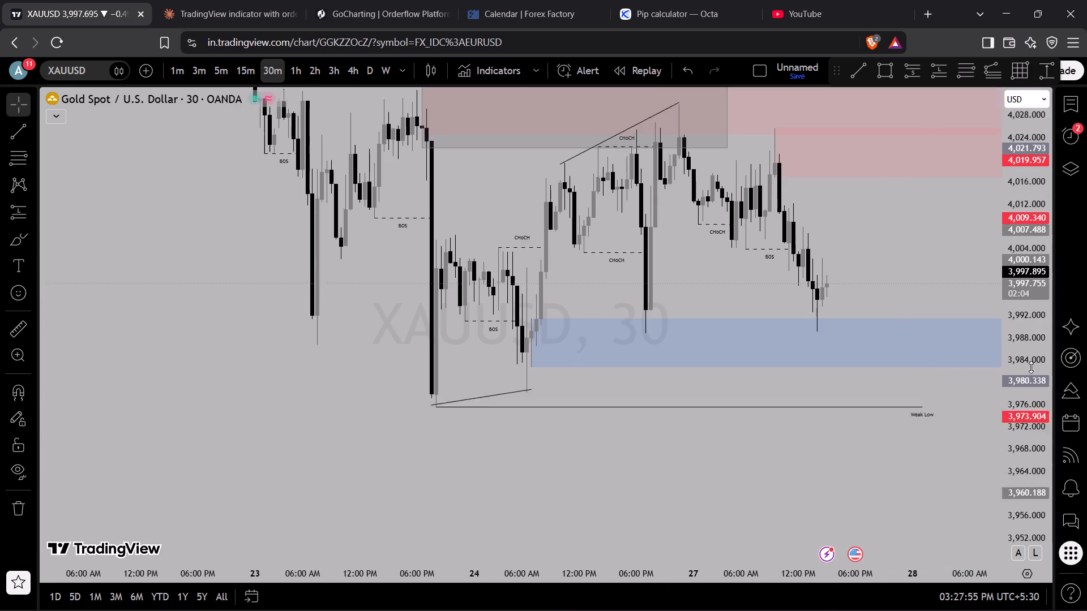
pyautogui.moveTo(1031, 367); pyautogui.dragTo(1018, 164)
pyautogui.scroll(3, 940, 298)
pyautogui.moveTo(851, 226); pyautogui.dragTo(851, 427)
pyautogui.scroll(4, 690, 419)
pyautogui.moveTo(468, 244); pyautogui.dragTo(484, 389)
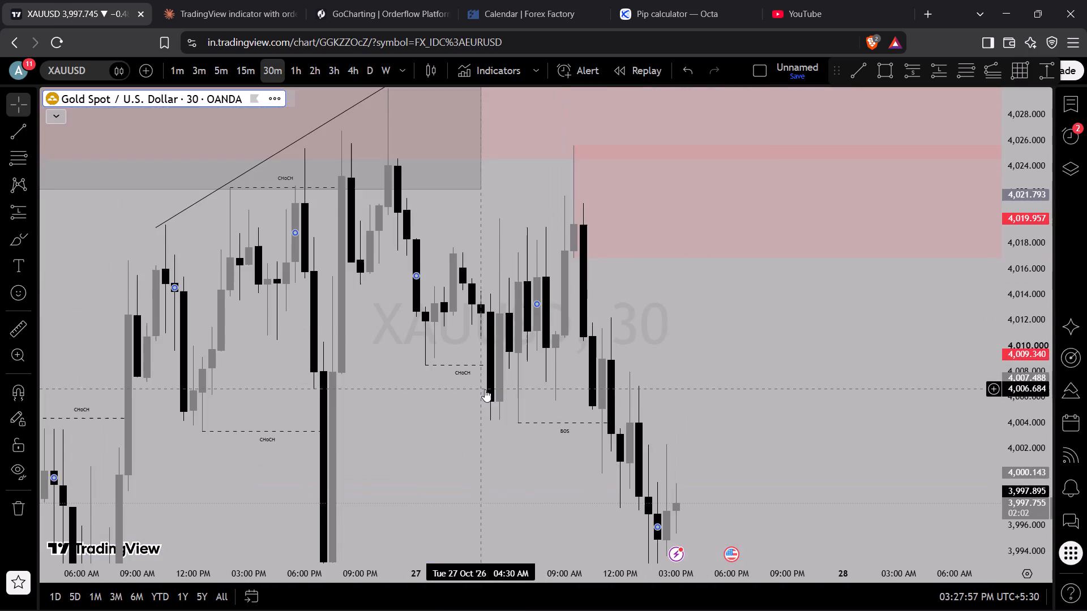
pyautogui.moveTo(779, 351); pyautogui.dragTo(790, 205)
pyautogui.moveTo(1040, 176); pyautogui.dragTo(1001, 398)
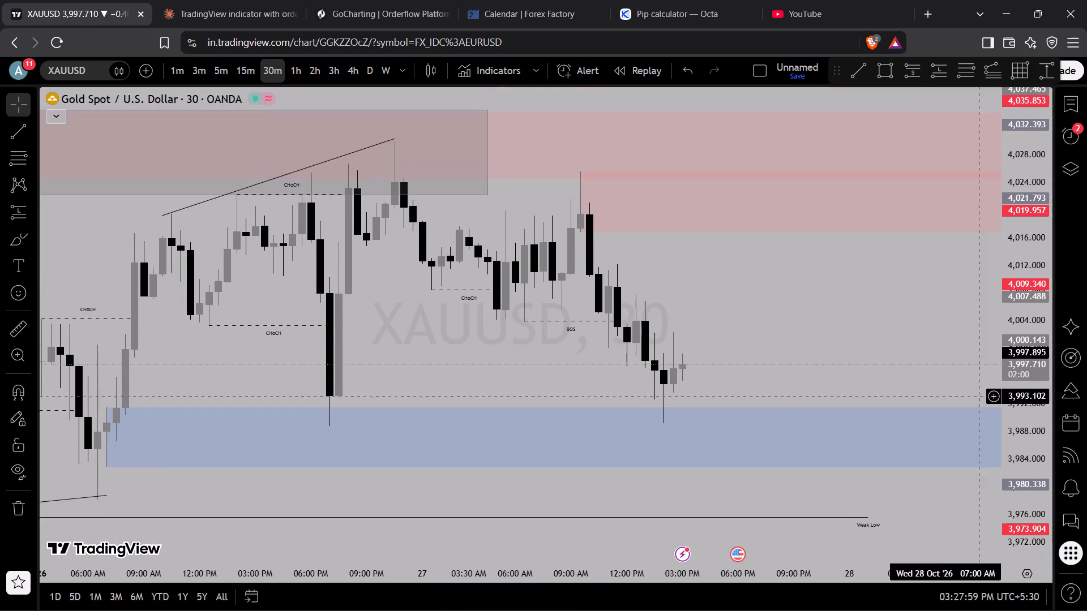
pyautogui.scroll(-3, 636, 329)
# Switch XAUUSD to the 1-hour timeframe to view the supply zone above price.
pyautogui.click(293, 74)
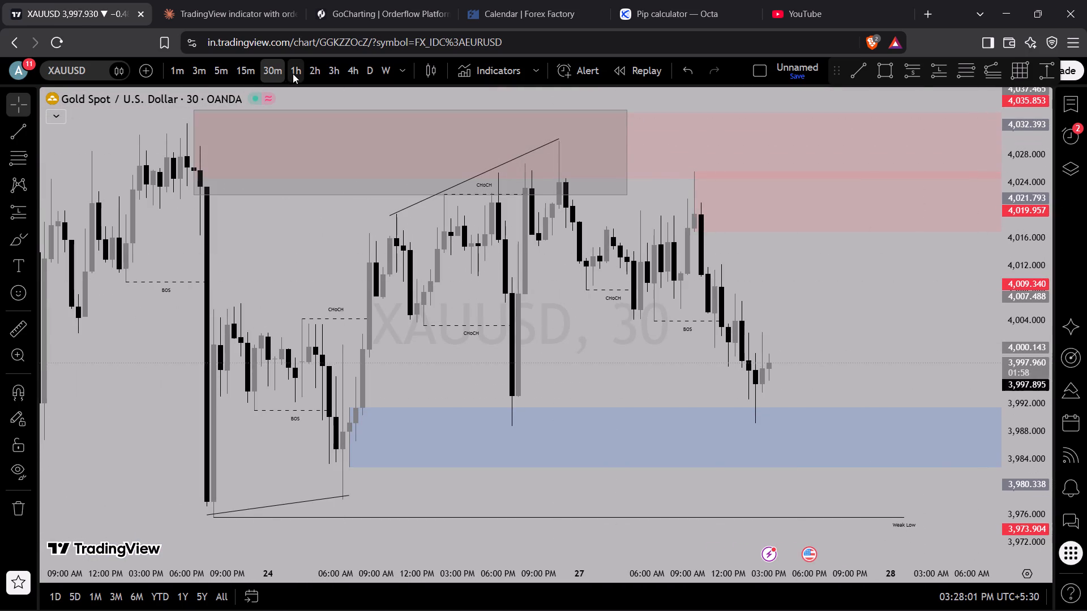
pyautogui.scroll(6, 570, 387)
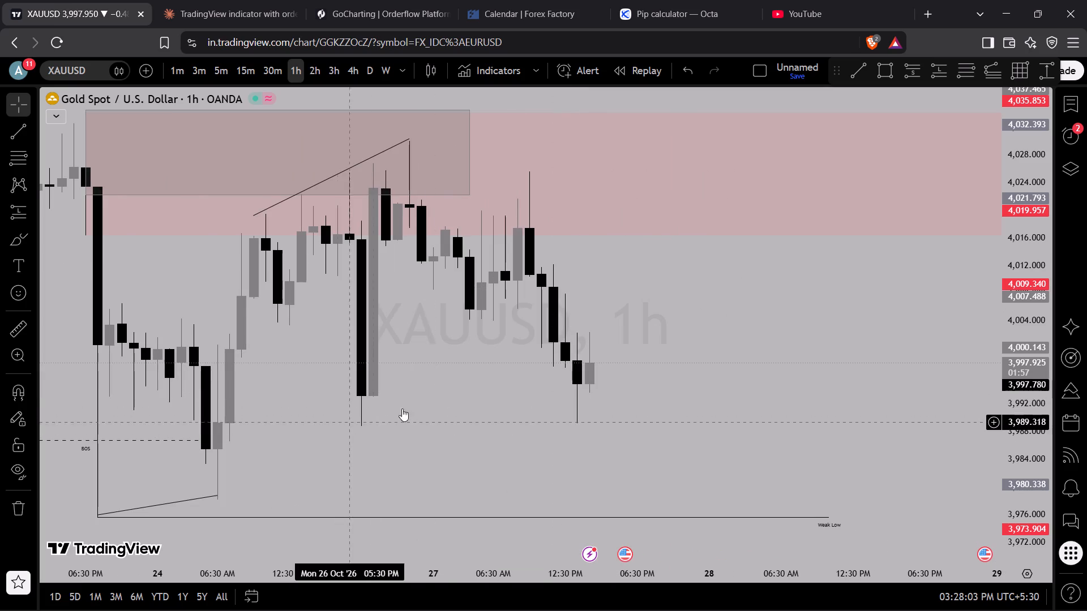
# Switch XAUUSD to the 4-hour timeframe and examine the grey zone above price and the weak low.
pyautogui.click(324, 67)
pyautogui.click(350, 67)
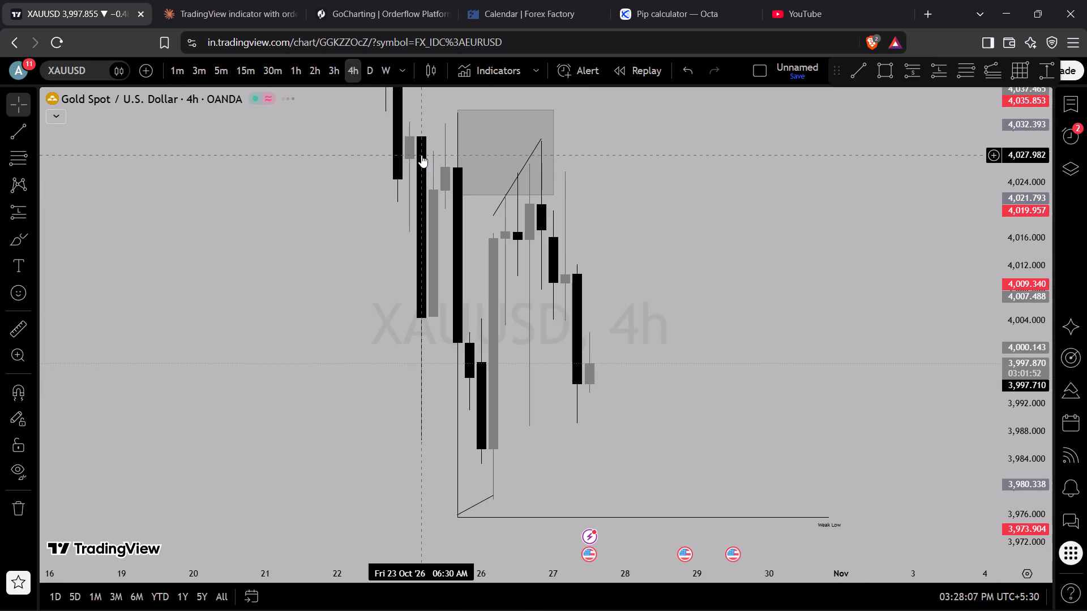
pyautogui.scroll(4, 357, 333)
pyautogui.moveTo(1025, 199); pyautogui.dragTo(983, 406)
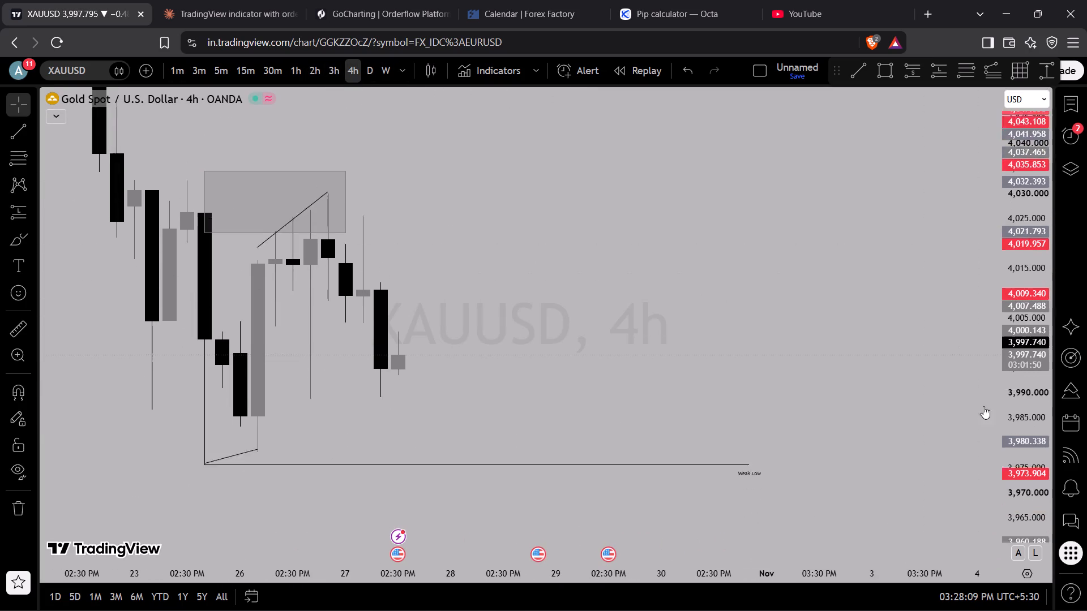
pyautogui.moveTo(983, 406); pyautogui.dragTo(926, 492)
pyautogui.scroll(-6, 485, 277)
pyautogui.scroll(1, 340, 225)
pyautogui.scroll(-1, 345, 220)
# Load XAGUSD from the watchlist on the 4-hour chart and examine its drop into the grey zone.
pyautogui.click(1086, 107)
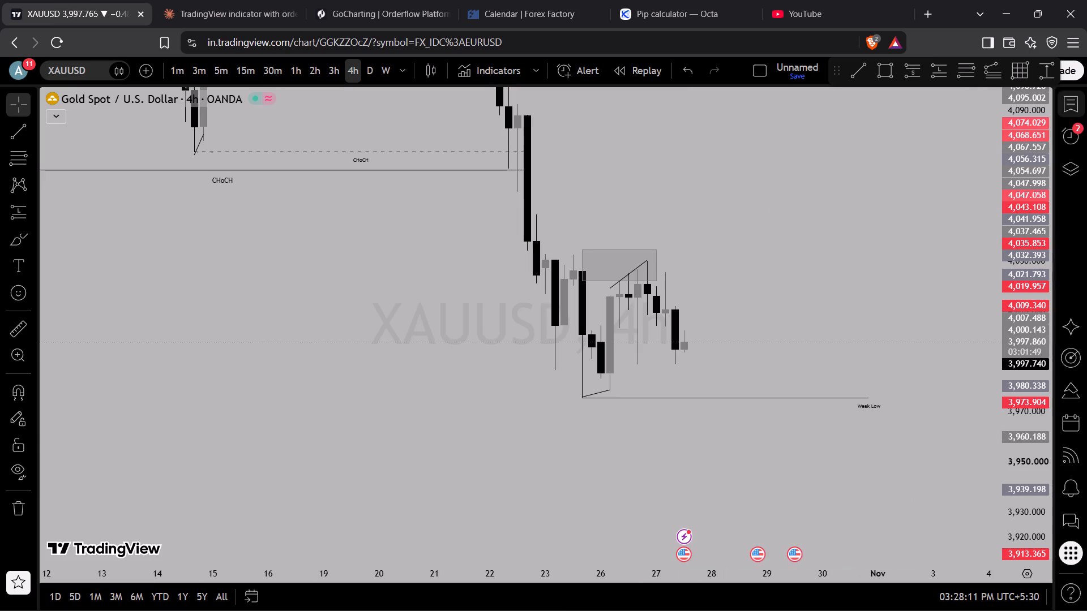
pyautogui.click(911, 311)
pyautogui.click(1079, 114)
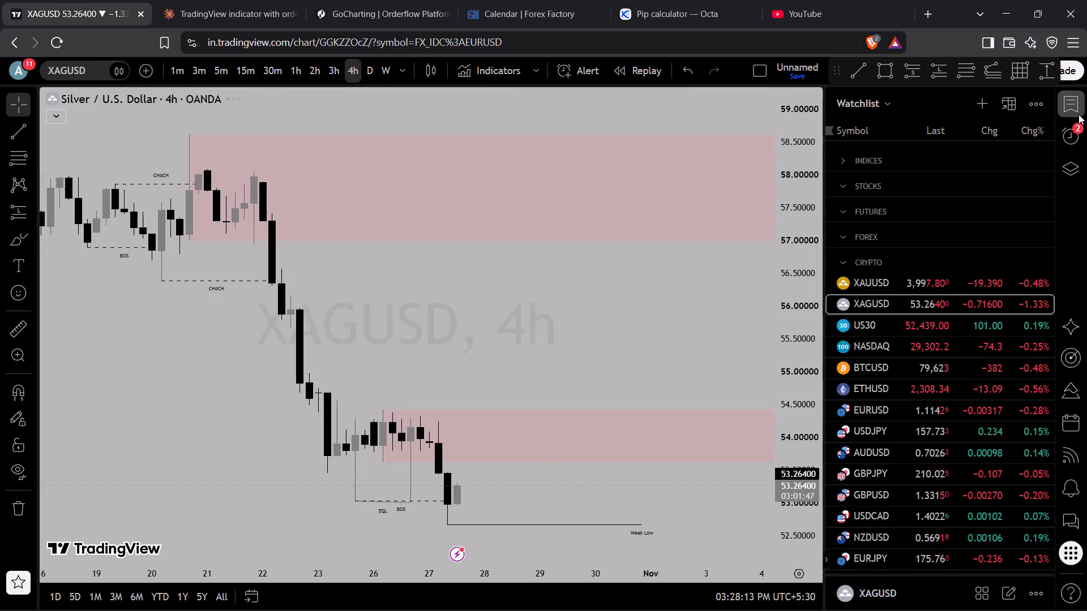
pyautogui.scroll(-5, 560, 322)
pyautogui.moveTo(748, 332); pyautogui.dragTo(716, 179)
pyautogui.scroll(-1, 836, 358)
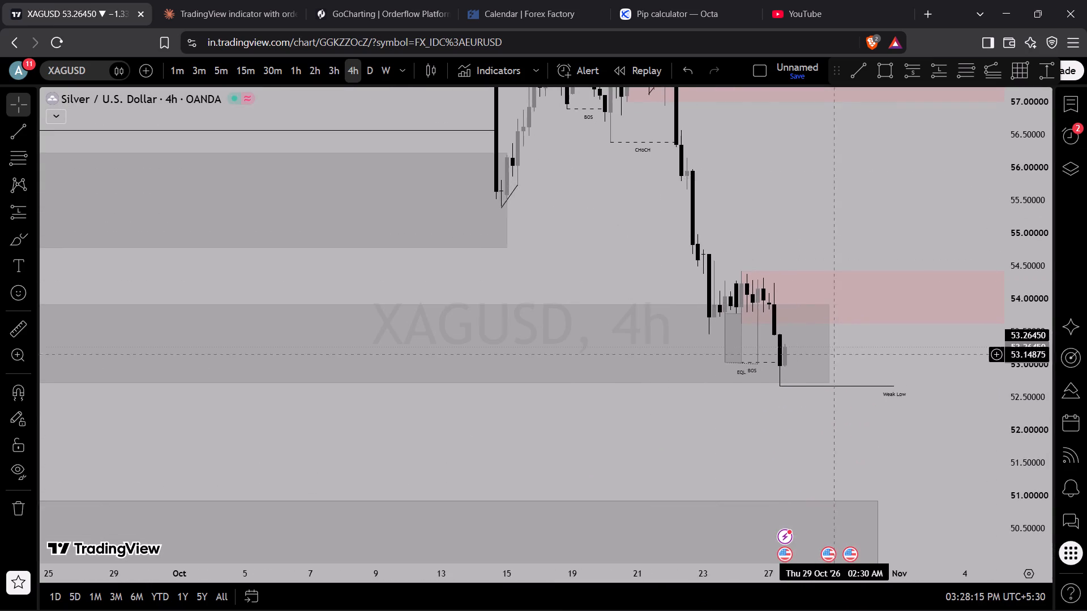
pyautogui.scroll(-7, 836, 358)
pyautogui.scroll(12, 418, 461)
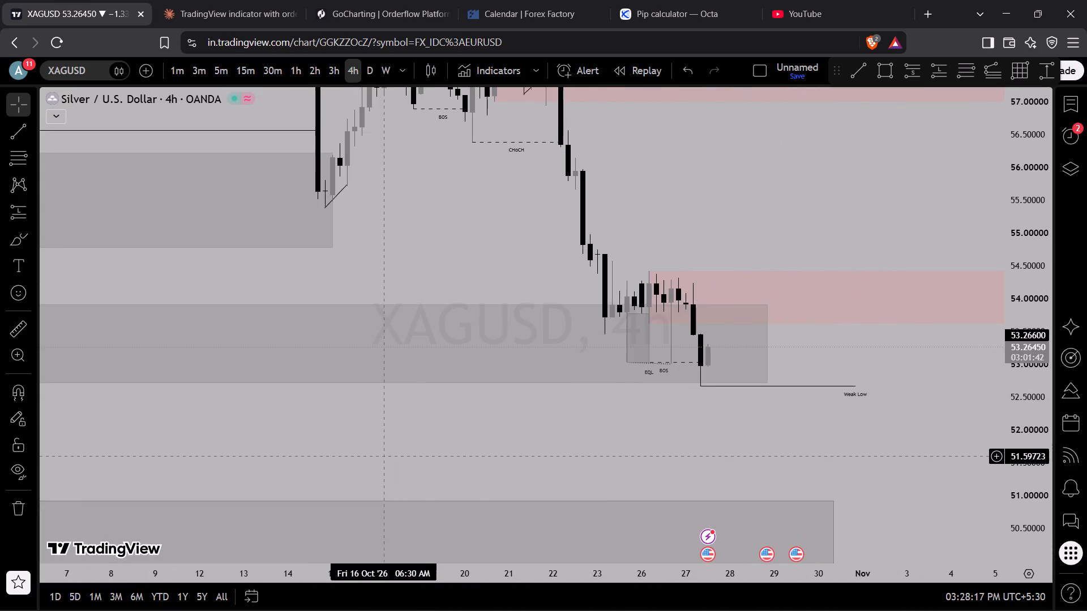
# Trace XAGUSD's grey 1D zone back through the 4-hour history to its origin.
pyautogui.scroll(-20, 737, 369)
pyautogui.scroll(-1, 737, 369)
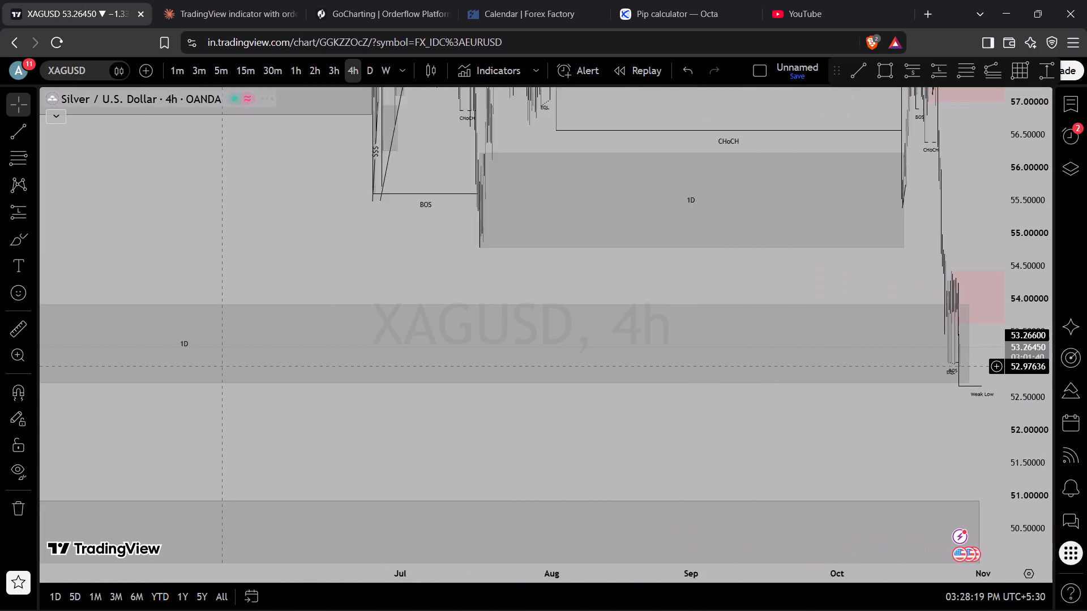
pyautogui.scroll(-13, 222, 366)
pyautogui.scroll(6, 416, 227)
pyautogui.moveTo(347, 190); pyautogui.dragTo(623, 145)
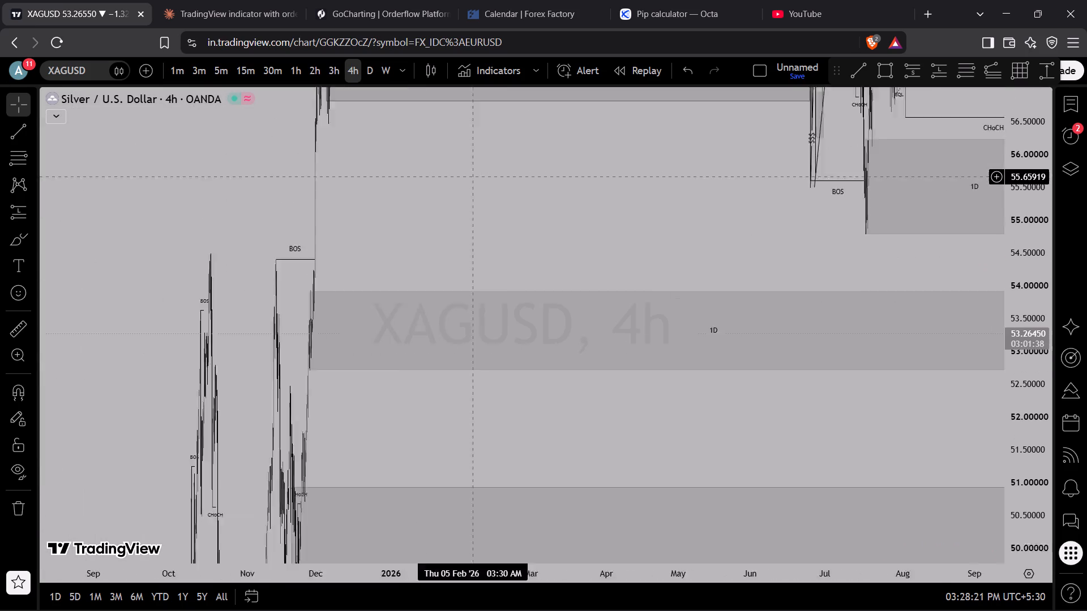
pyautogui.moveTo(623, 145); pyautogui.dragTo(889, 153)
pyautogui.scroll(4, 555, 322)
pyautogui.scroll(-1, 457, 326)
pyautogui.scroll(13, 424, 324)
pyautogui.moveTo(335, 231); pyautogui.dragTo(667, 212)
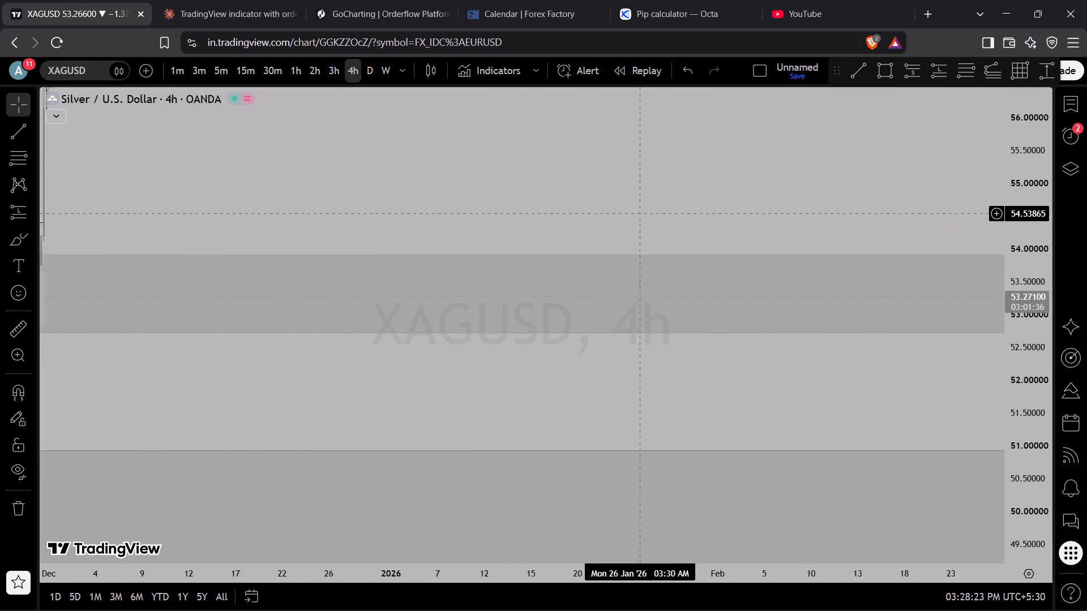
pyautogui.moveTo(667, 212); pyautogui.dragTo(802, 205)
# Return to the latest XAGUSD 4-hour candles and examine the red supply zone, grey 1D zone and weak low.
pyautogui.moveTo(296, 372); pyautogui.dragTo(0, 339)
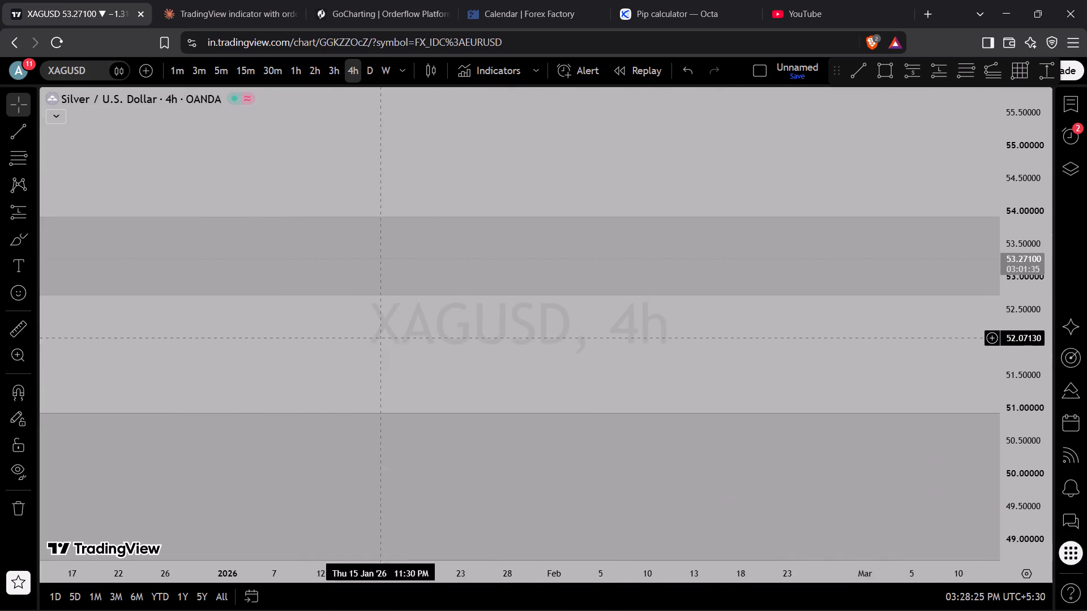
pyautogui.moveTo(784, 367); pyautogui.dragTo(286, 335)
pyautogui.moveTo(811, 285); pyautogui.dragTo(140, 341)
pyautogui.moveTo(858, 353); pyautogui.dragTo(41, 345)
pyautogui.moveTo(837, 363); pyautogui.dragTo(172, 363)
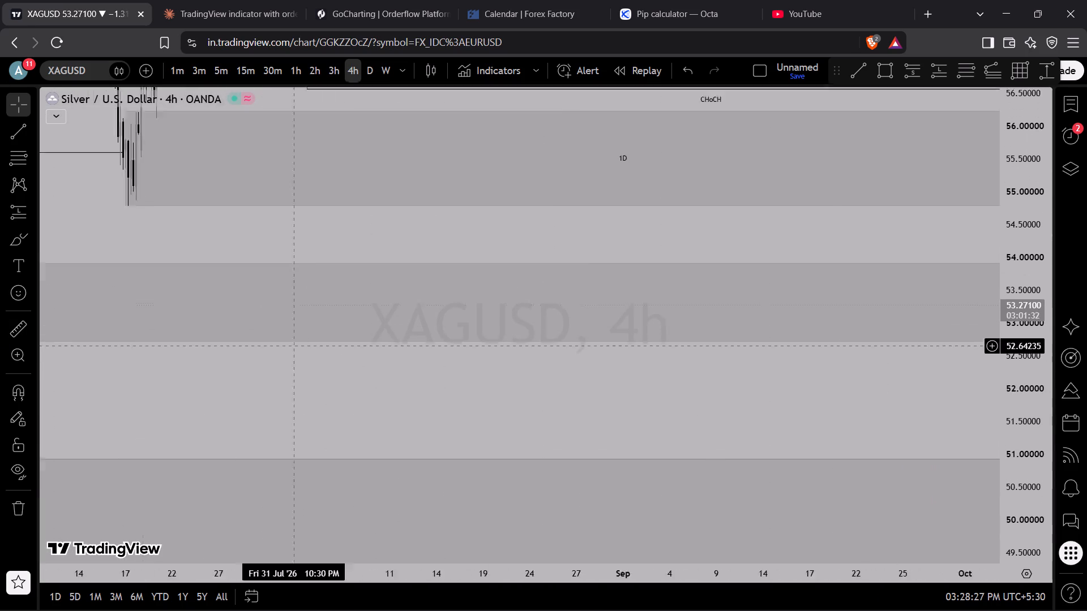
pyautogui.moveTo(172, 363); pyautogui.dragTo(65, 377)
pyautogui.moveTo(867, 415); pyautogui.dragTo(301, 395)
pyautogui.scroll(8, 595, 358)
pyautogui.moveTo(301, 276); pyautogui.dragTo(909, 315)
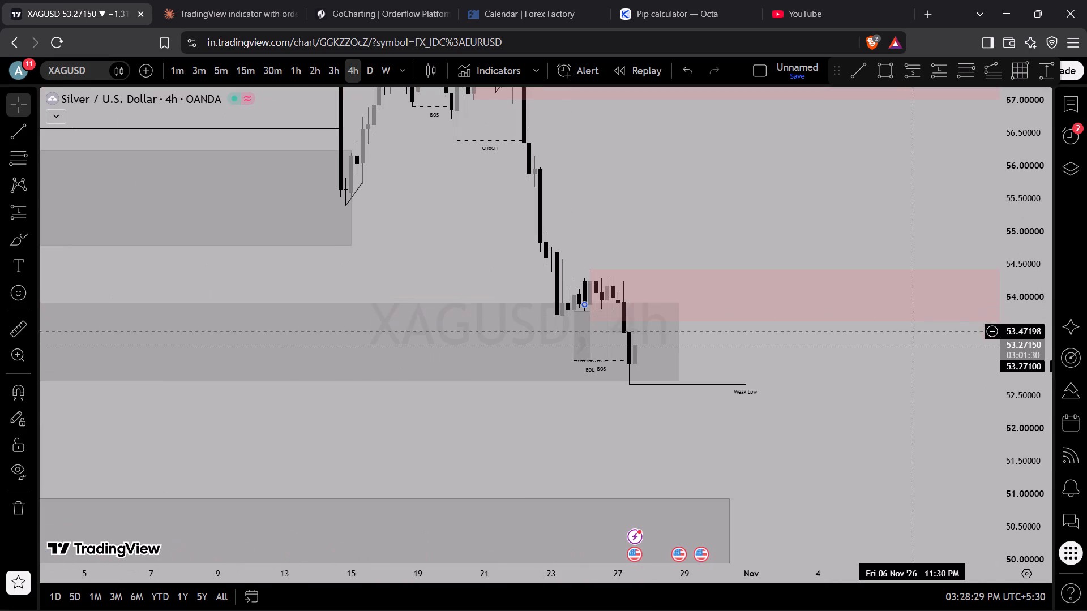
pyautogui.moveTo(1029, 485); pyautogui.dragTo(996, 190)
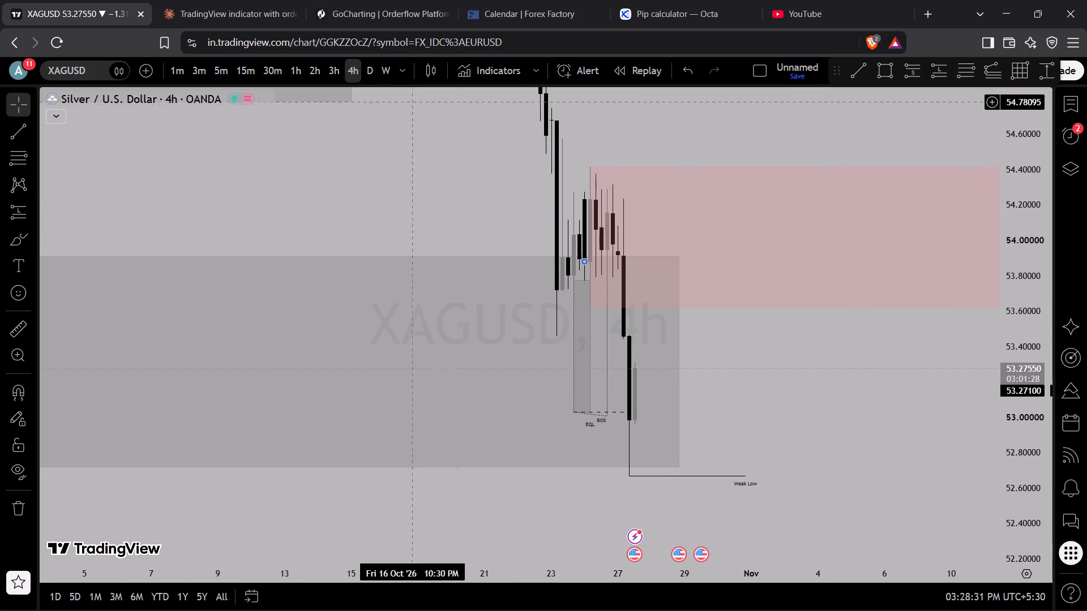
# Switch XAGUSD to the daily timeframe and trace the 1D zone back to the rally where it starts.
pyautogui.click(371, 73)
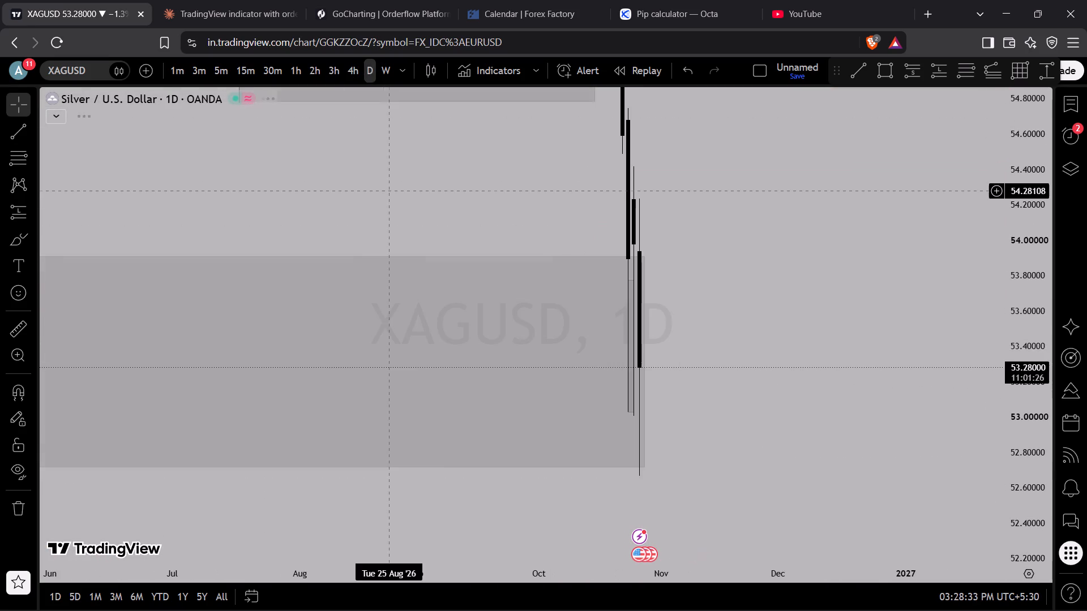
pyautogui.scroll(8, 530, 327)
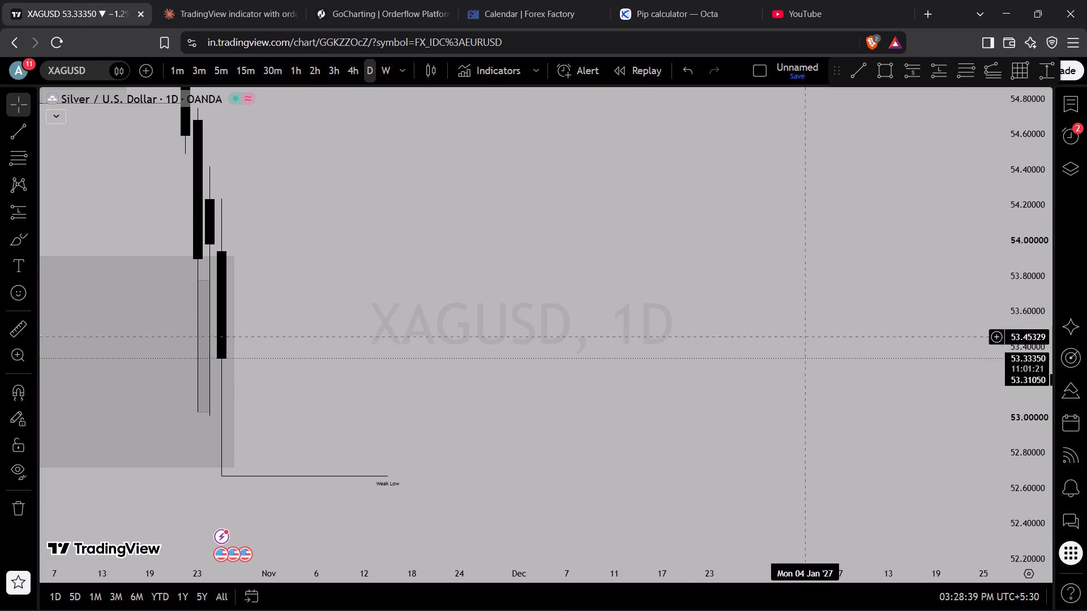
pyautogui.moveTo(1046, 226); pyautogui.dragTo(1027, 597)
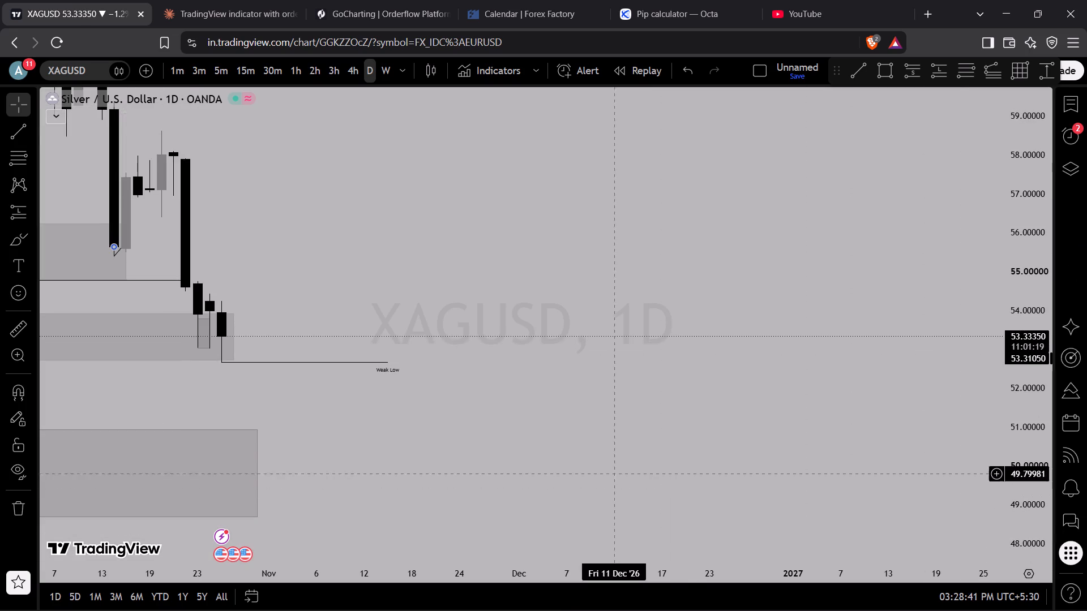
pyautogui.scroll(-11, 584, 467)
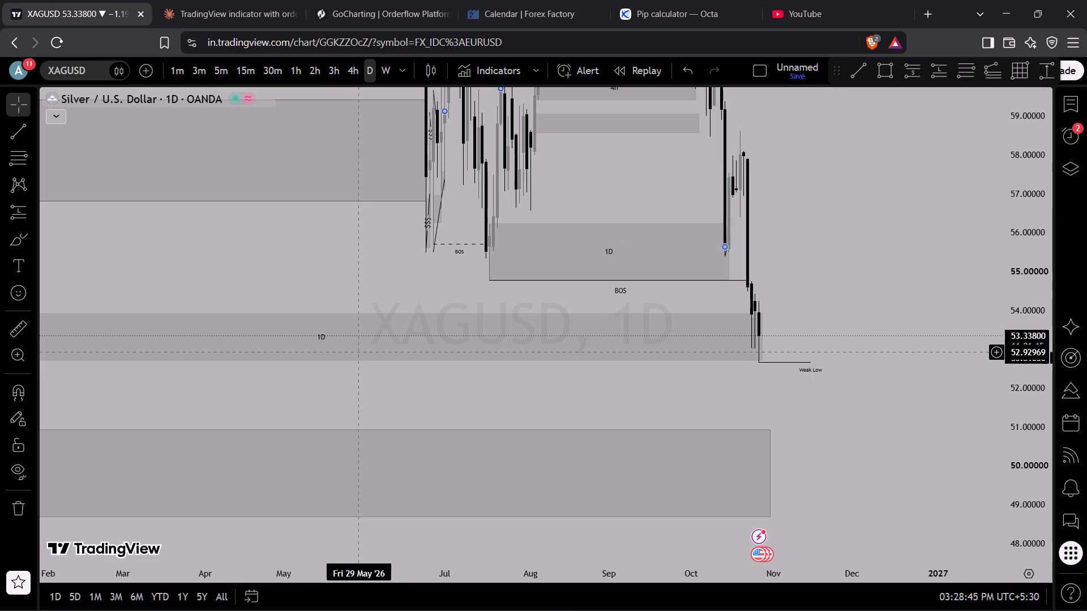
pyautogui.scroll(-6, 411, 414)
pyautogui.scroll(3, 378, 420)
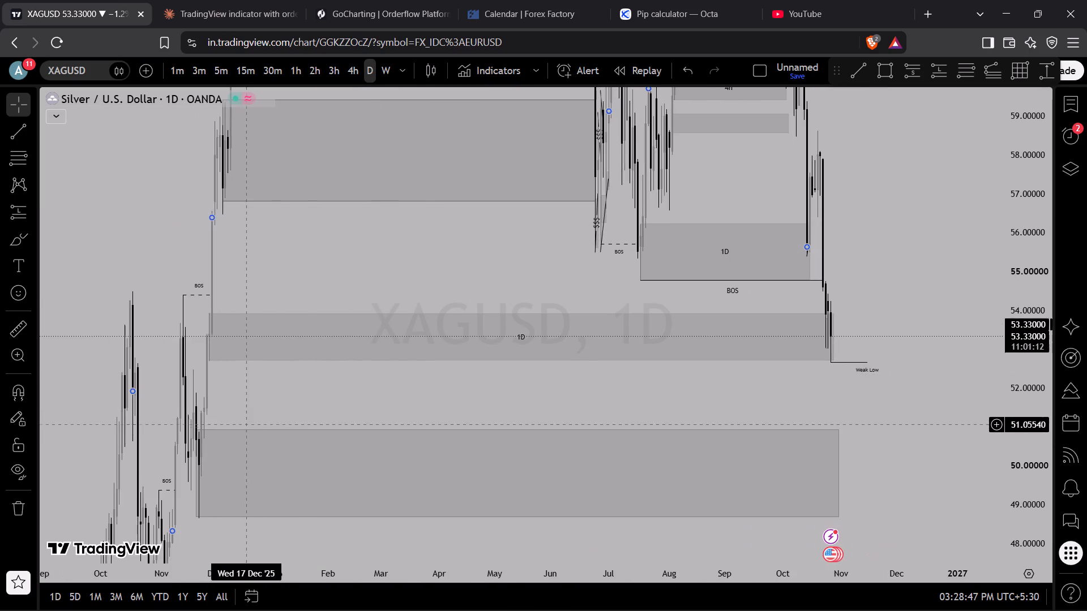
pyautogui.moveTo(262, 411); pyautogui.dragTo(682, 446)
pyautogui.scroll(9, 514, 425)
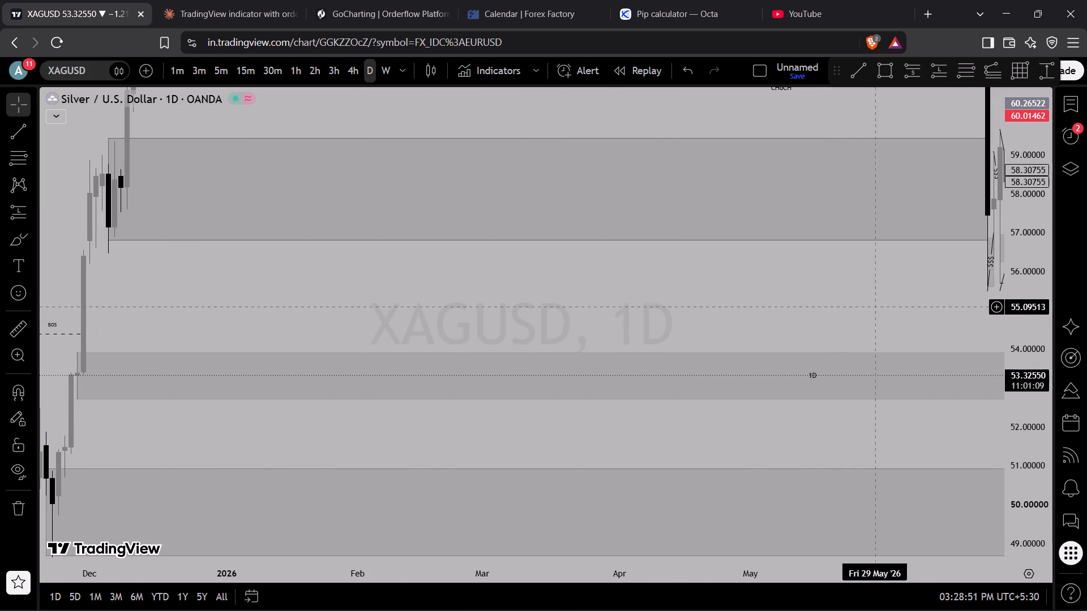
# Follow XAGUSD's daily structure forward and examine the latest candles inside the 1D zone near the weak low.
pyautogui.moveTo(900, 303); pyautogui.dragTo(412, 335)
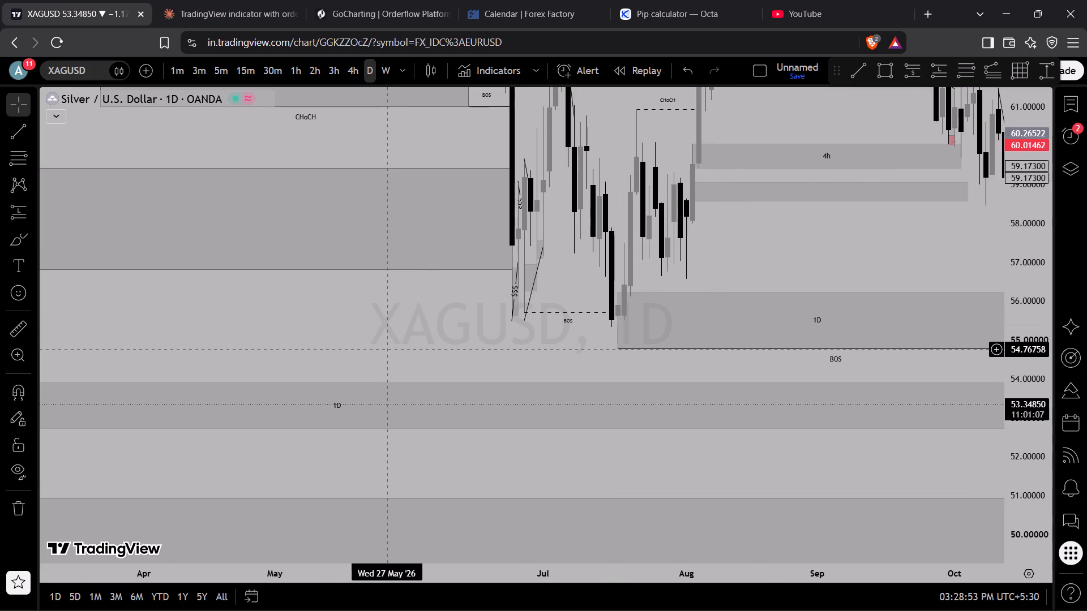
pyautogui.moveTo(795, 466); pyautogui.dragTo(165, 389)
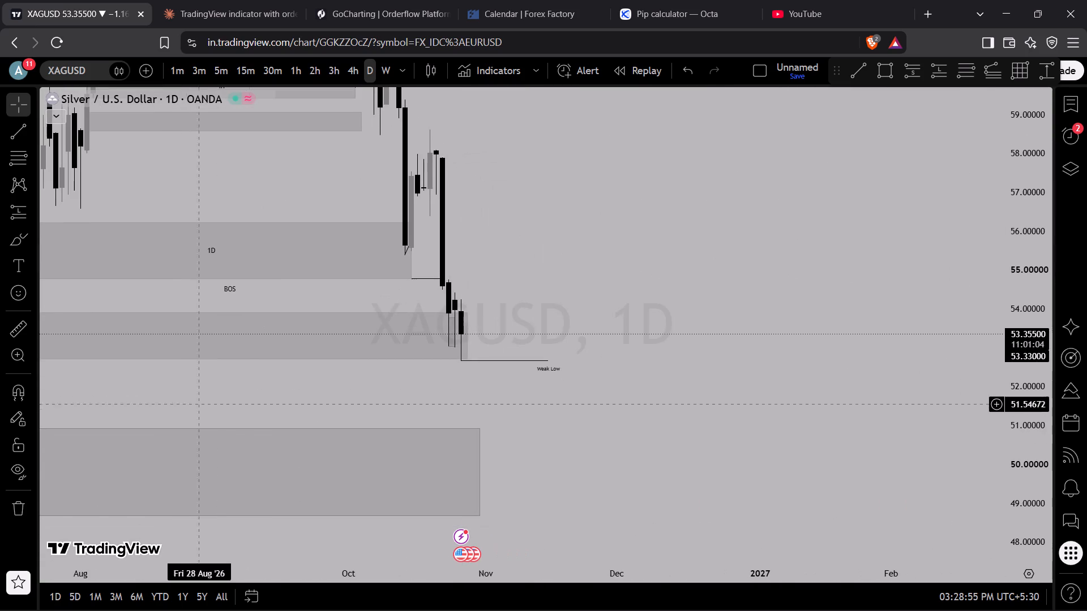
pyautogui.scroll(4, 631, 433)
pyautogui.scroll(-6, 546, 441)
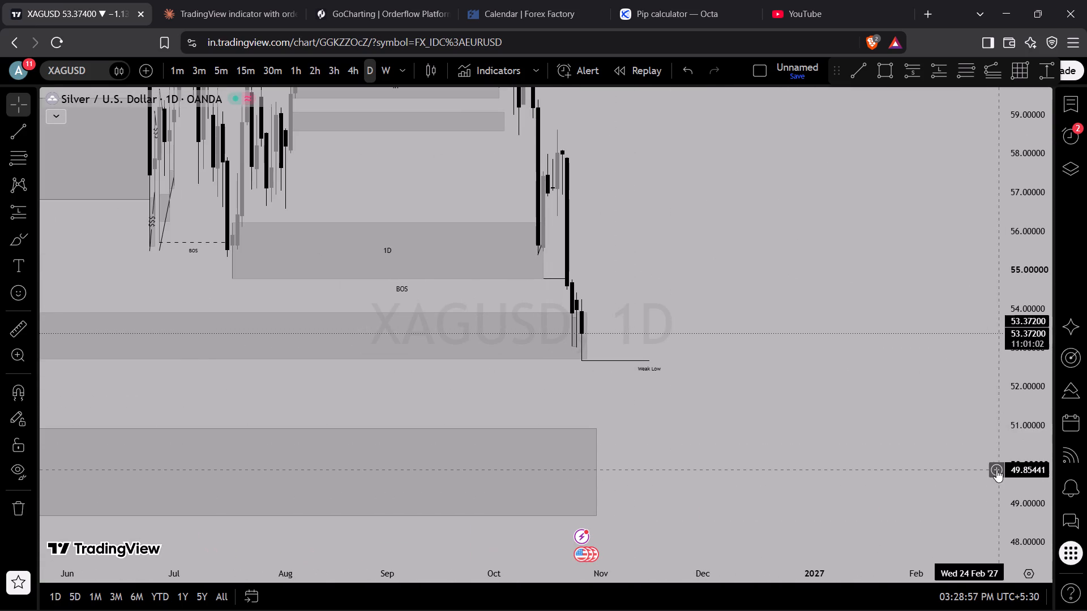
pyautogui.moveTo(1040, 468); pyautogui.dragTo(941, 260)
pyautogui.scroll(1, 669, 328)
pyautogui.scroll(-1, 669, 328)
pyautogui.scroll(2, 669, 328)
pyautogui.moveTo(596, 317); pyautogui.dragTo(847, 304)
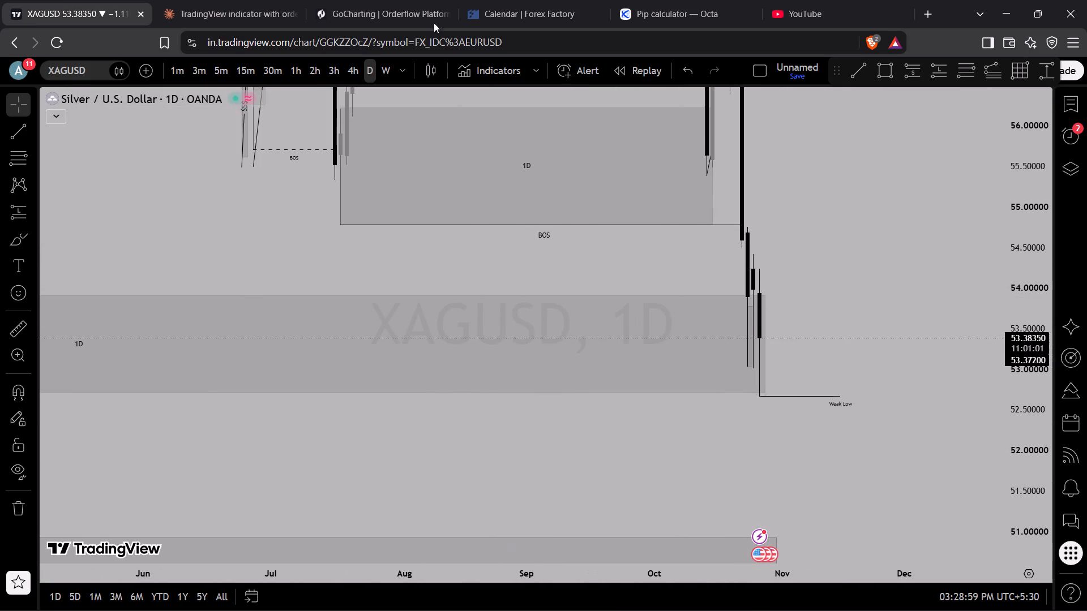
# Switch XAGUSD back to the 4-hour timeframe.
pyautogui.click(352, 76)
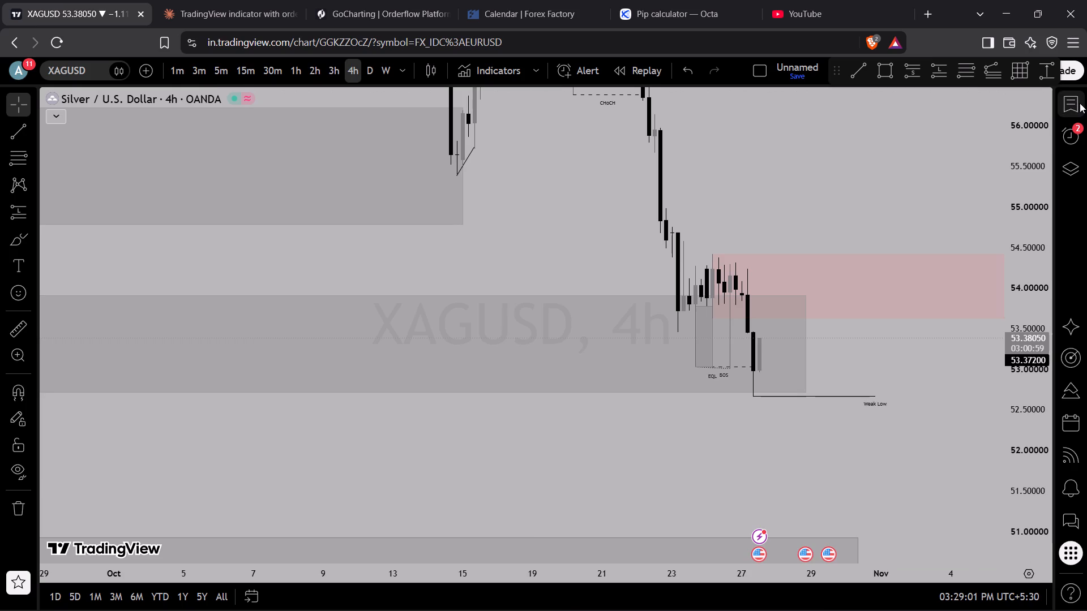
# Load US30 from the watchlist on the 4-hour chart and view its marked supply and demand zones.
pyautogui.click(1080, 103)
pyautogui.click(932, 330)
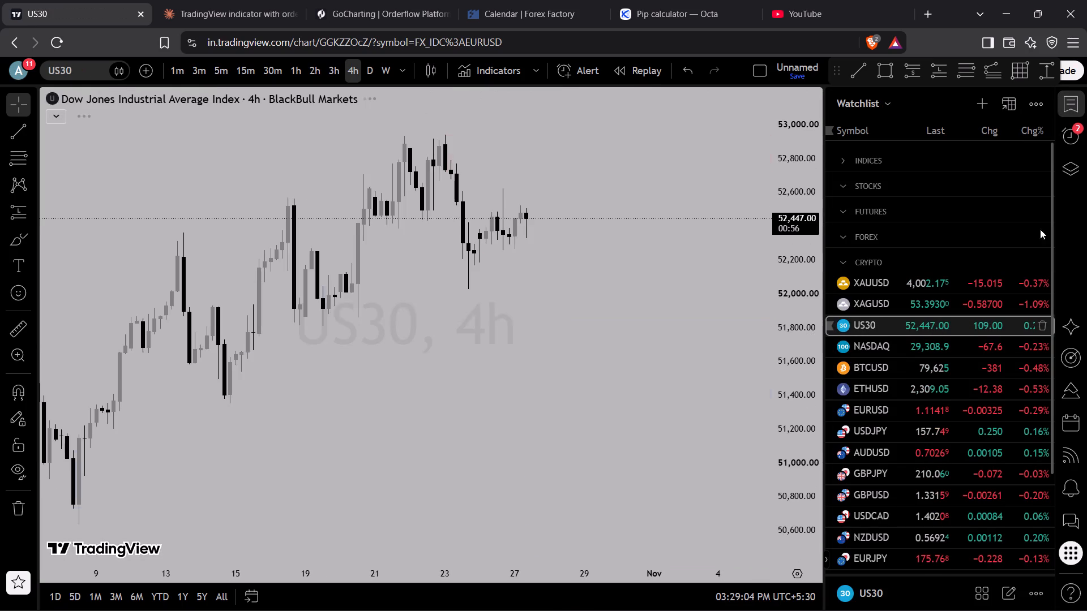
pyautogui.click(1072, 113)
pyautogui.scroll(-3, 854, 280)
pyautogui.scroll(4, 822, 248)
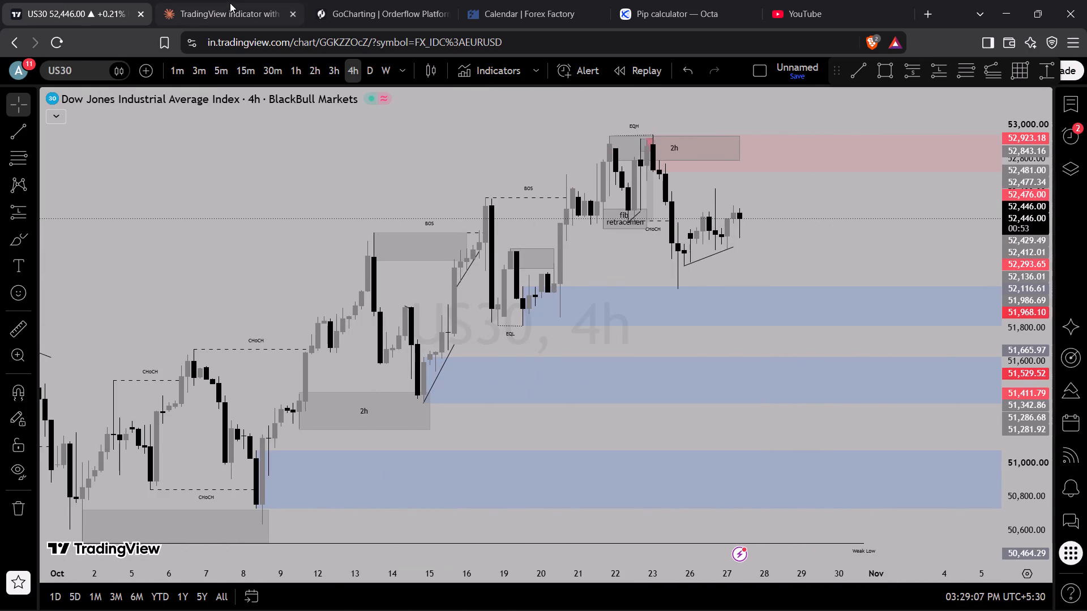
# Switch US30 to the 2-hour timeframe and examine the 2h supply zone, the fib retracement box and the latest candles.
pyautogui.moveTo(1021, 365); pyautogui.dragTo(930, 151)
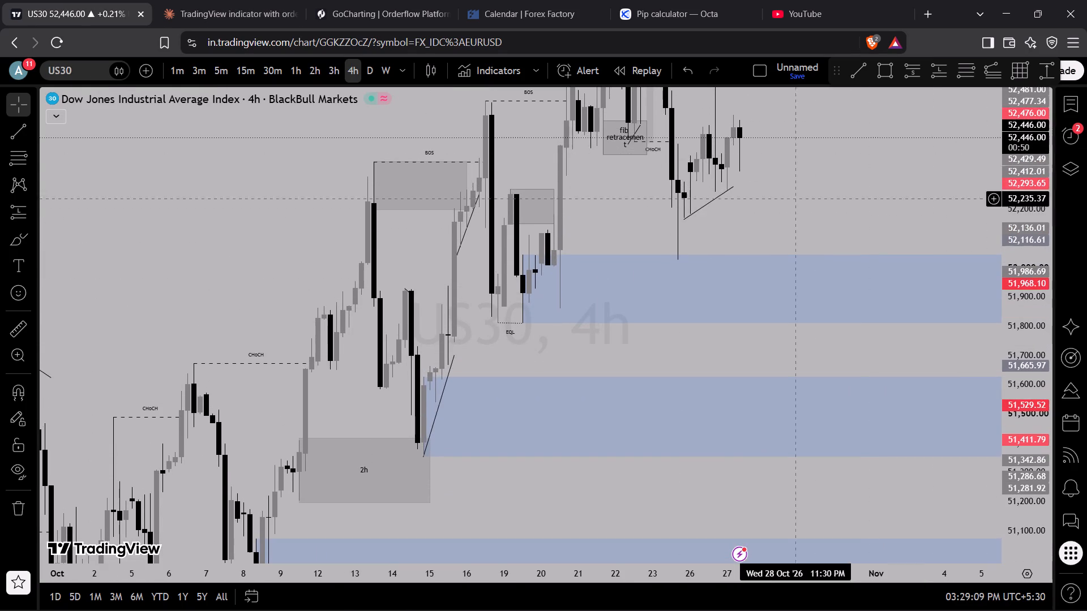
pyautogui.moveTo(744, 200); pyautogui.dragTo(784, 372)
pyautogui.scroll(5, 669, 405)
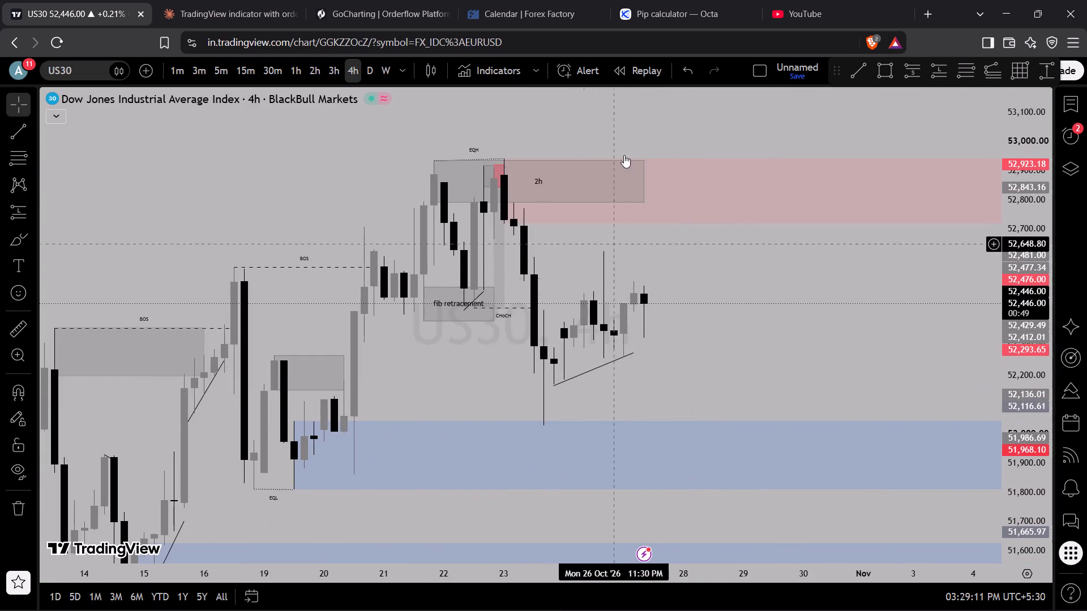
pyautogui.click(310, 64)
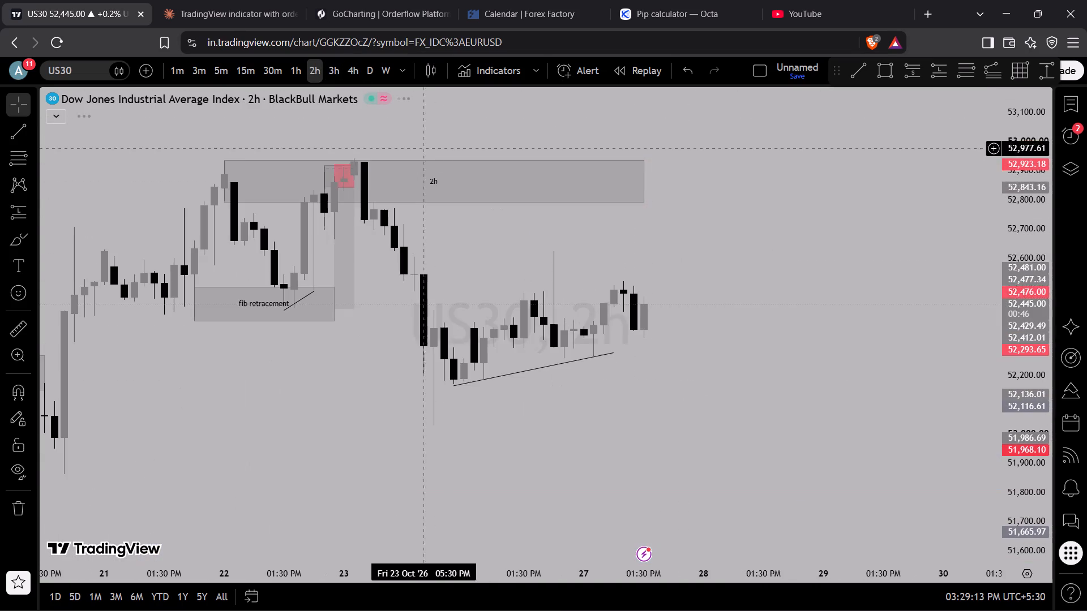
pyautogui.scroll(-4, 478, 229)
pyautogui.moveTo(1011, 393); pyautogui.dragTo(980, 202)
pyautogui.moveTo(684, 204); pyautogui.dragTo(830, 534)
pyautogui.scroll(4, 844, 548)
pyautogui.moveTo(847, 501); pyautogui.dragTo(820, 337)
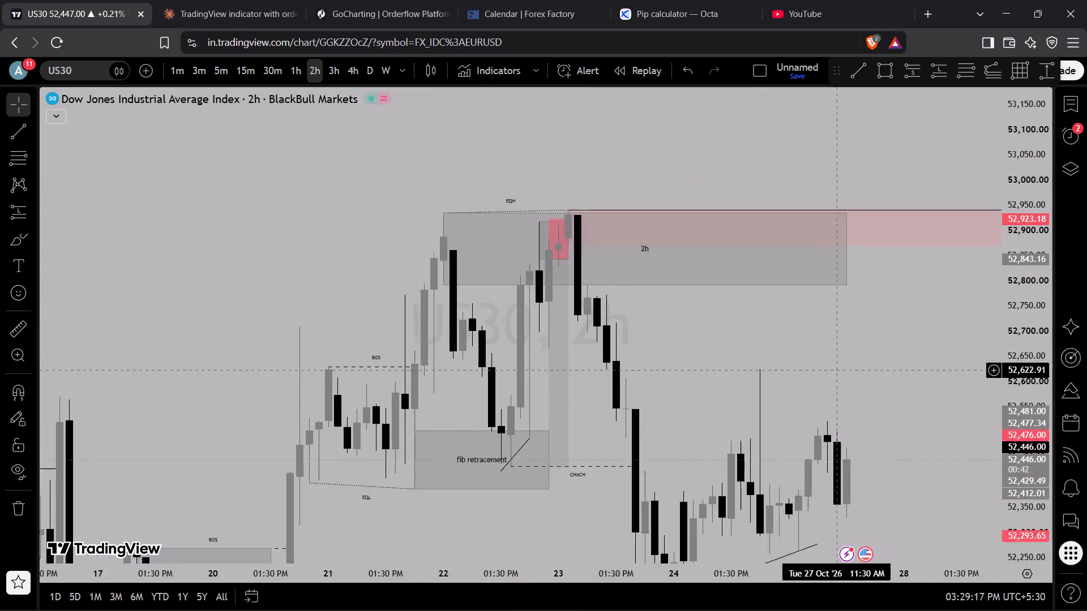
pyautogui.moveTo(820, 337); pyautogui.dragTo(740, 200)
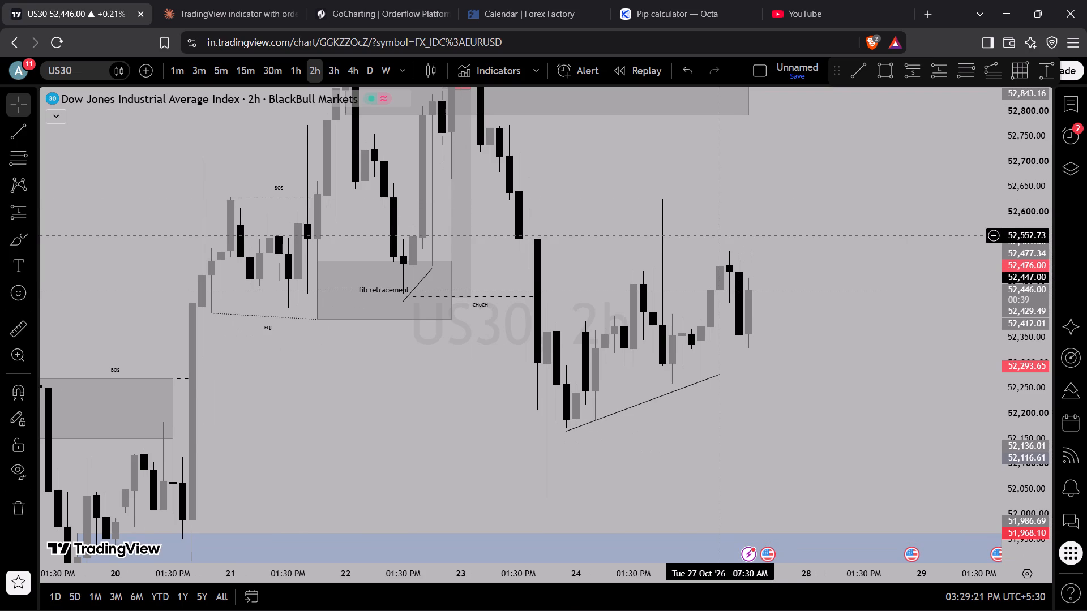
pyautogui.moveTo(798, 247); pyautogui.dragTo(833, 344)
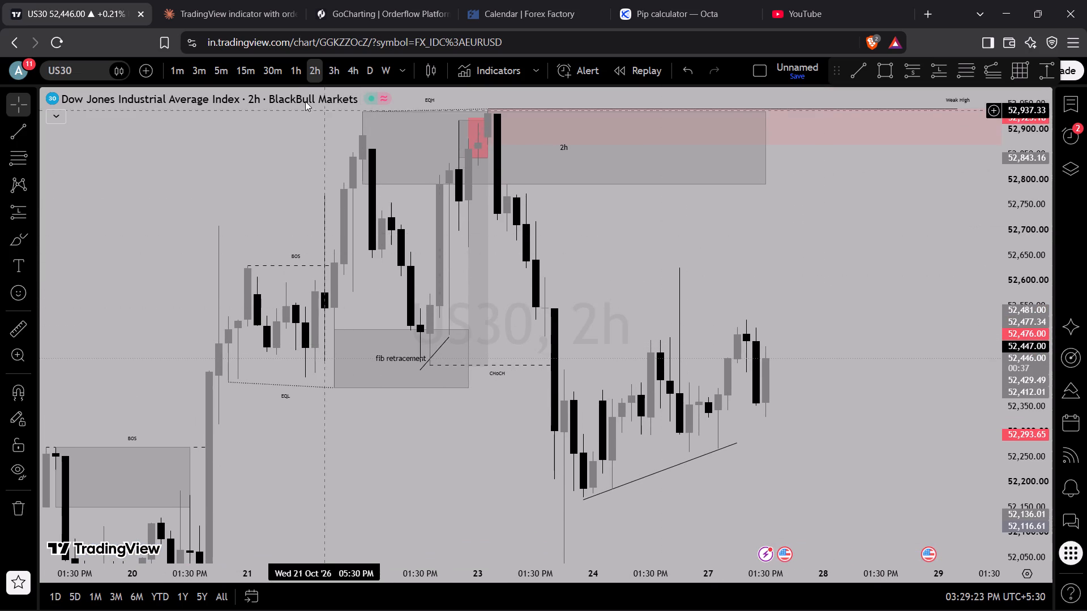
# Step US30 down through the 30-minute to the 1-hour timeframe and view the demand zone along the rising trendline.
pyautogui.click(312, 62)
pyautogui.click(283, 76)
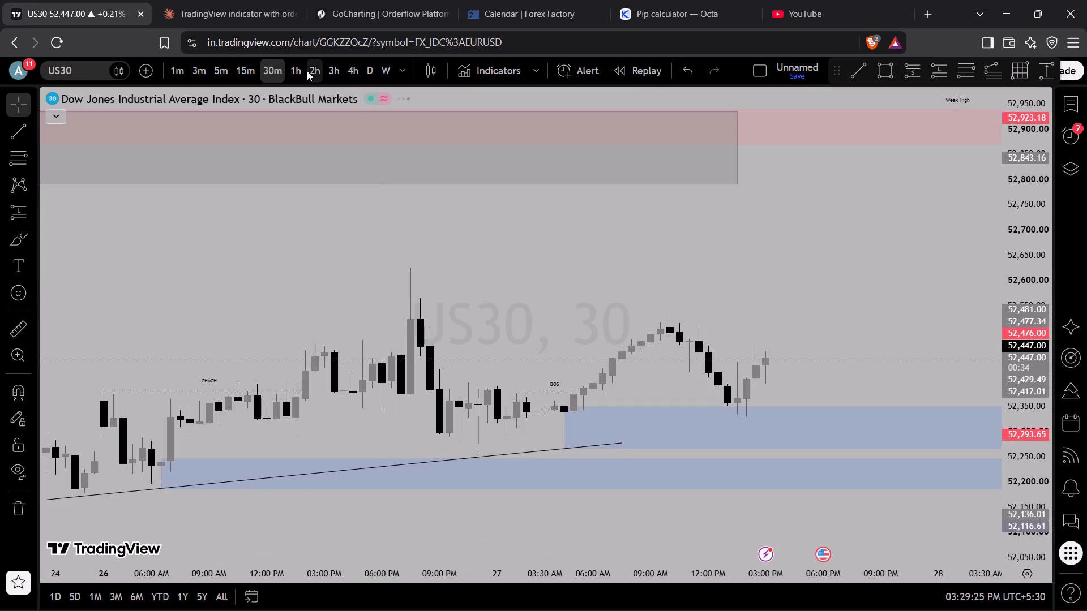
pyautogui.click(299, 72)
pyautogui.scroll(-1, 549, 277)
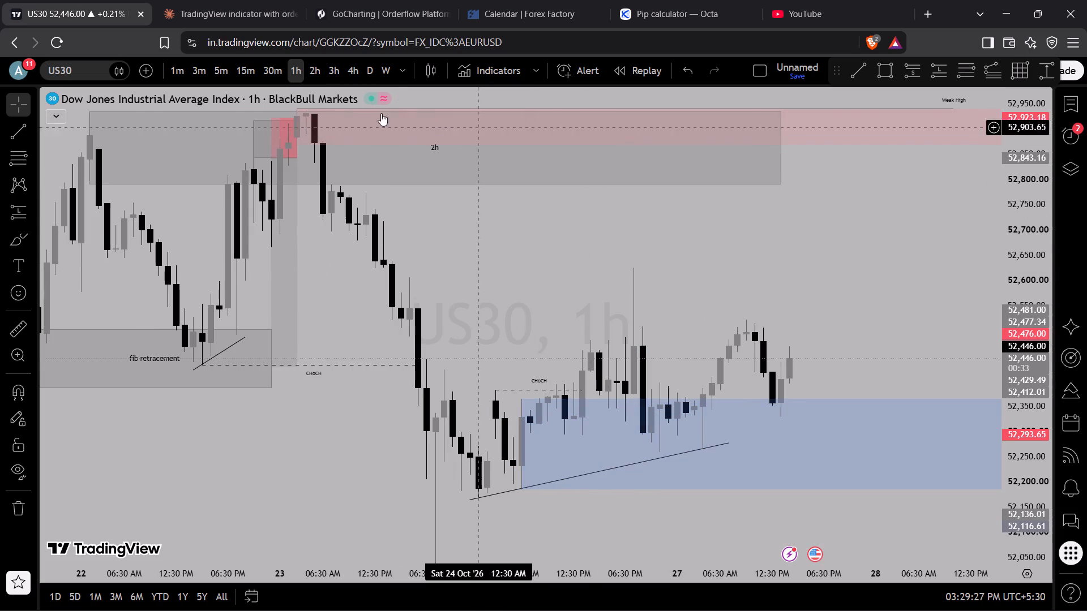
# Switch US30 to the 15-minute timeframe and examine price between its supply and demand zones, the weak high and the strong low.
pyautogui.click(247, 66)
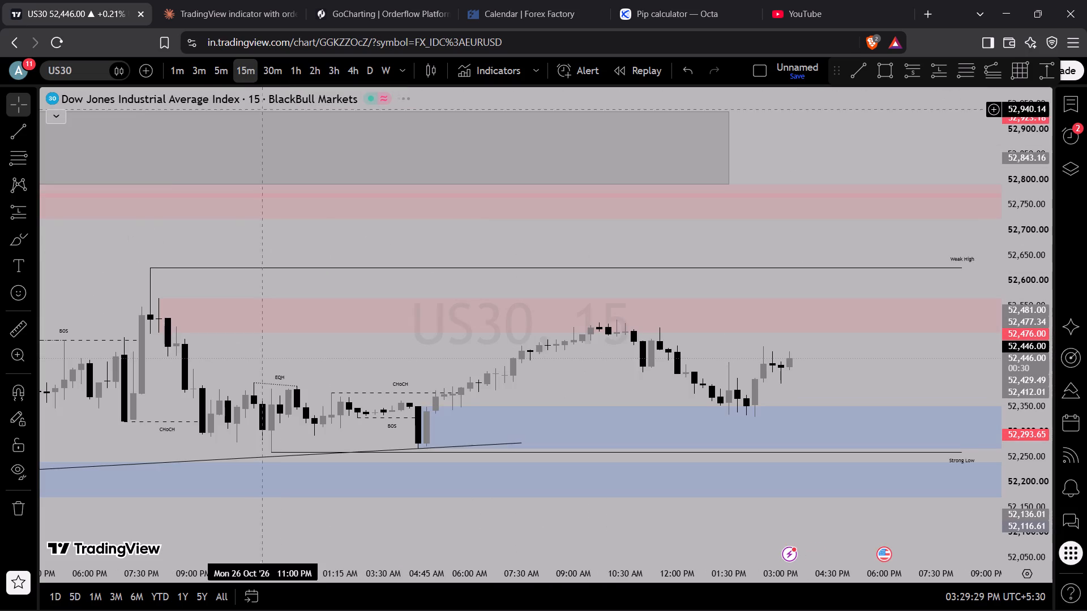
pyautogui.scroll(-8, 458, 249)
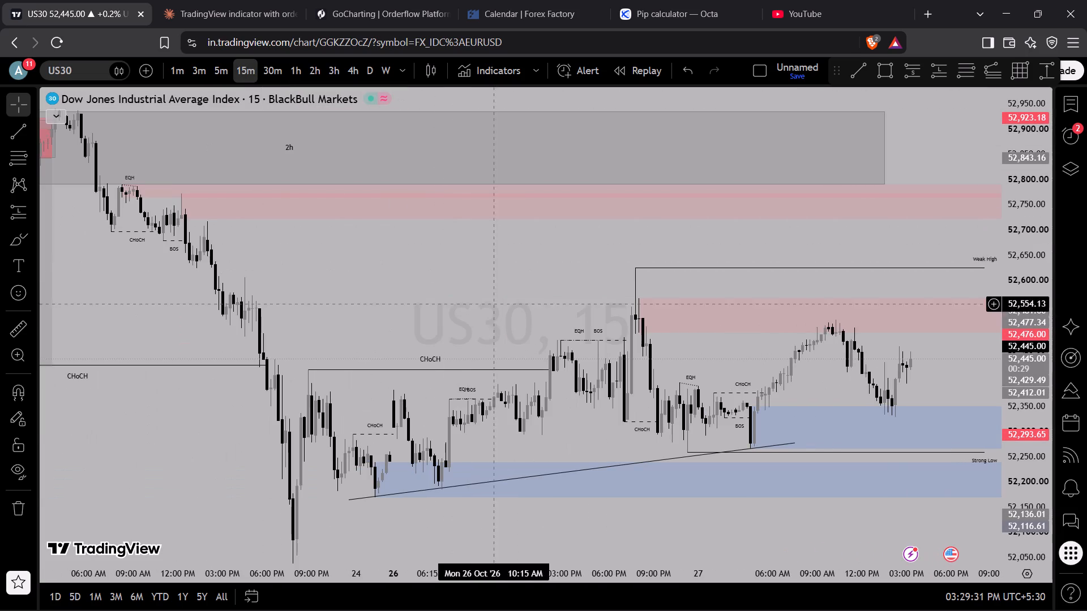
pyautogui.scroll(-3, 893, 372)
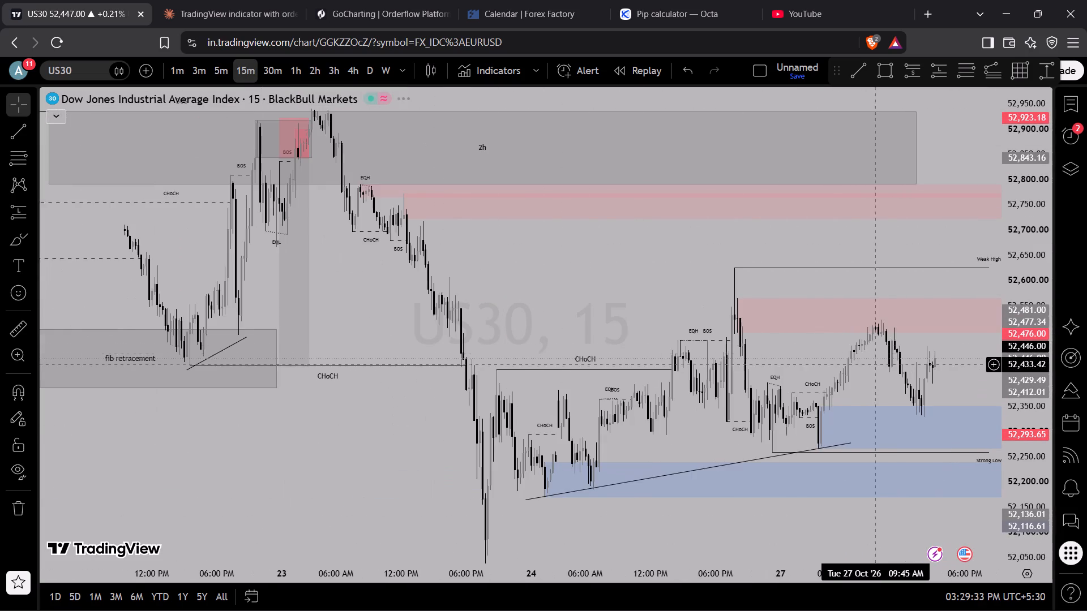
pyautogui.moveTo(811, 333); pyautogui.dragTo(601, 268)
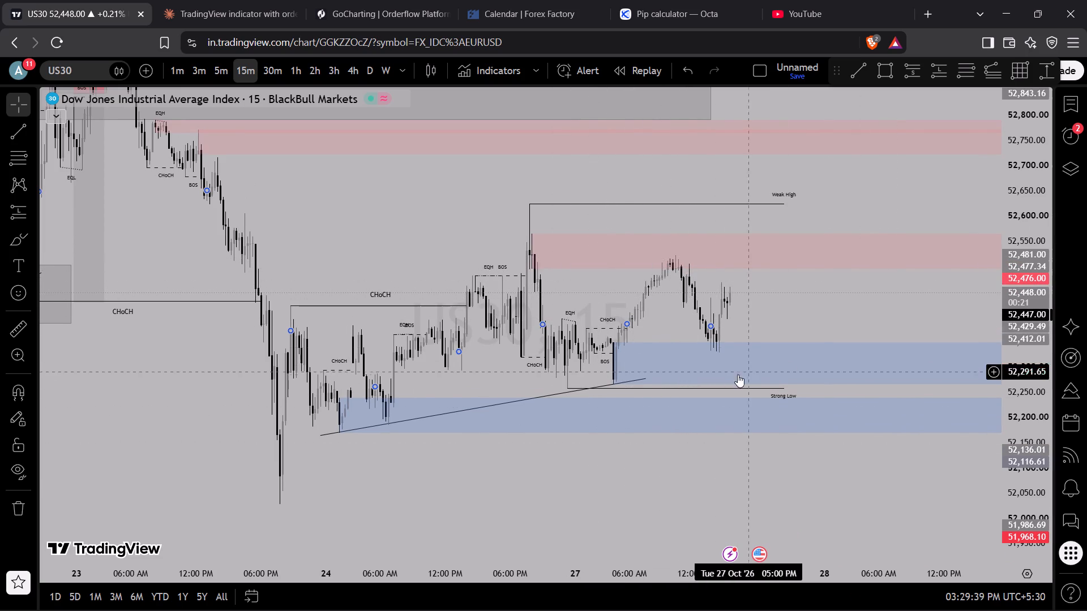
pyautogui.scroll(-2, 742, 366)
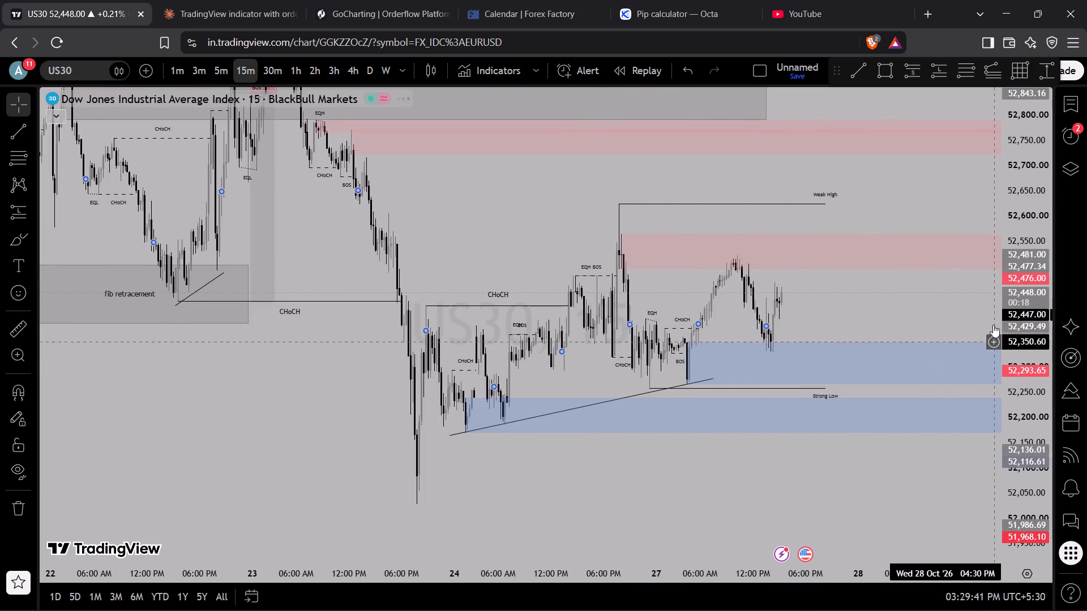
pyautogui.moveTo(882, 300); pyautogui.dragTo(828, 286)
pyautogui.scroll(4, 739, 322)
pyautogui.scroll(-4, 820, 344)
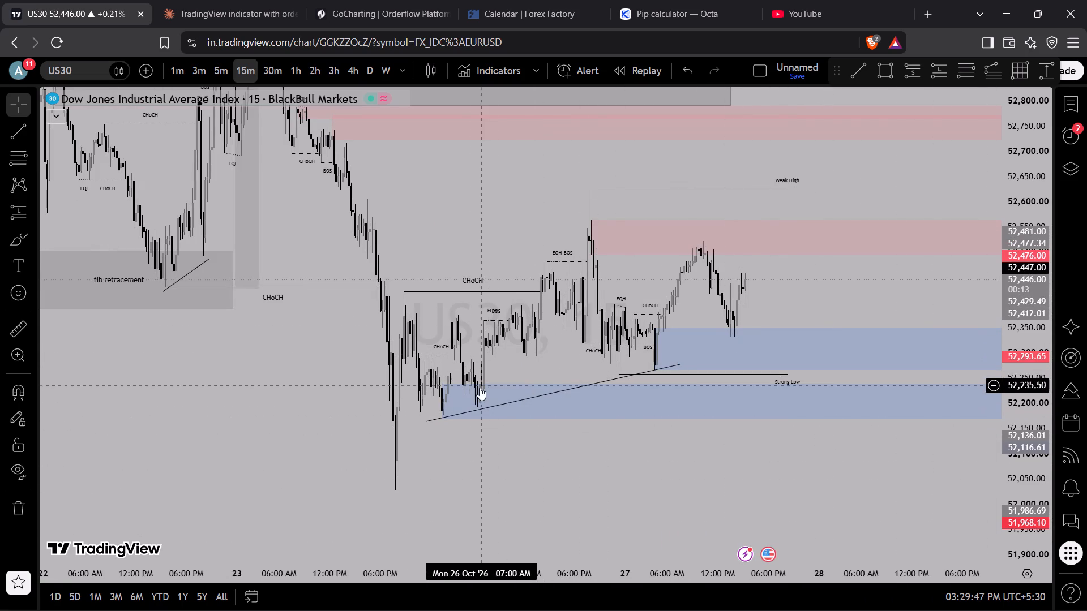
# Trace US30's 15-minute structure back through the CHoCH and BOS levels, the fib retracement box and the 2h supply zone.
pyautogui.scroll(-3, 305, 400)
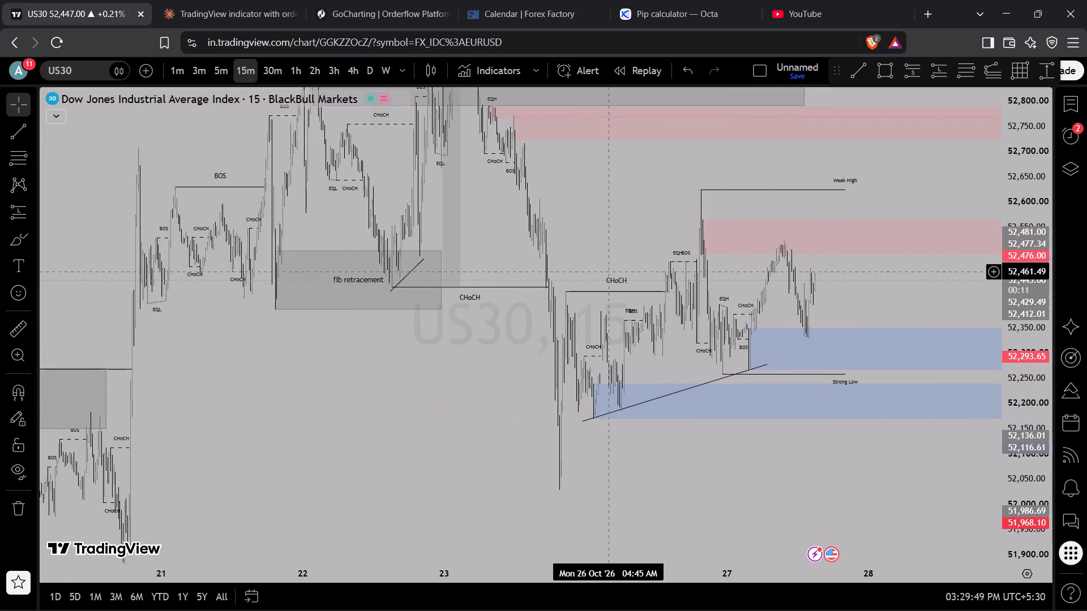
pyautogui.moveTo(608, 271); pyautogui.dragTo(568, 362)
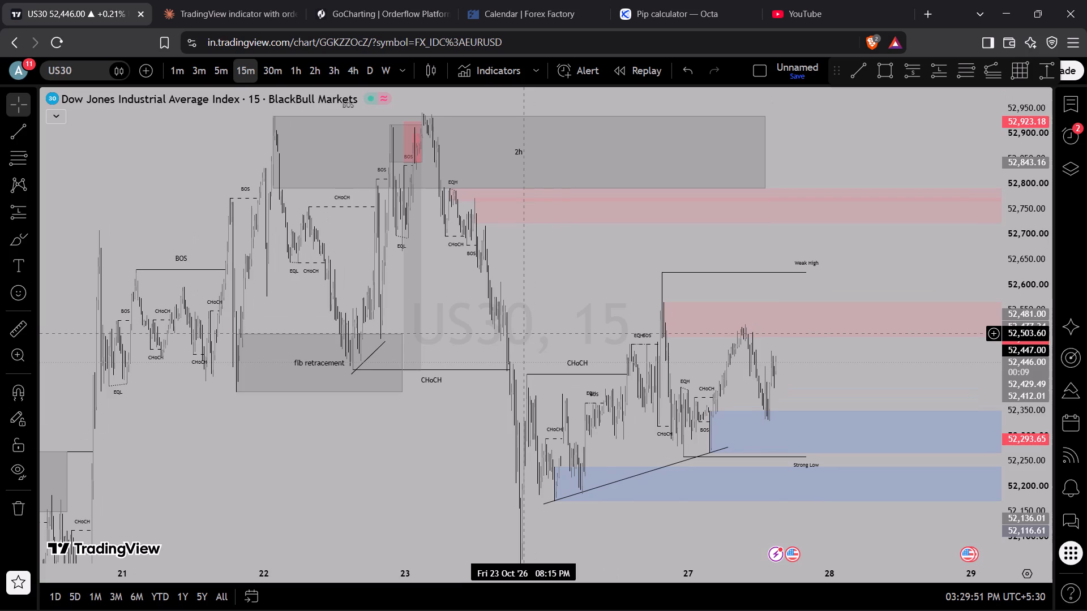
pyautogui.scroll(3, 719, 337)
pyautogui.scroll(-2, 704, 341)
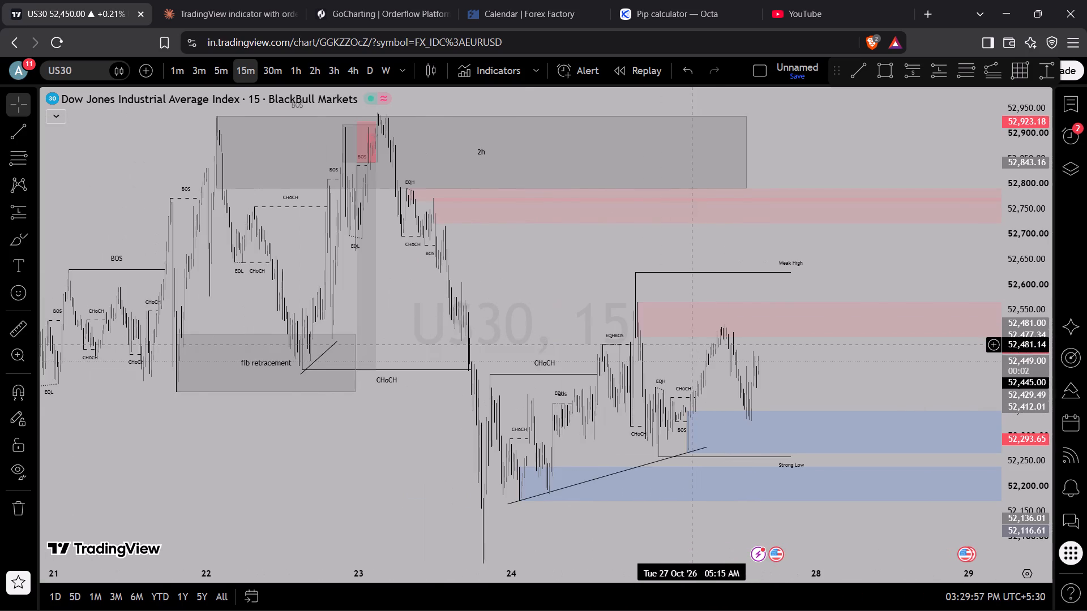
pyautogui.scroll(5, 673, 425)
pyautogui.scroll(-4, 593, 398)
pyautogui.scroll(-4, 513, 421)
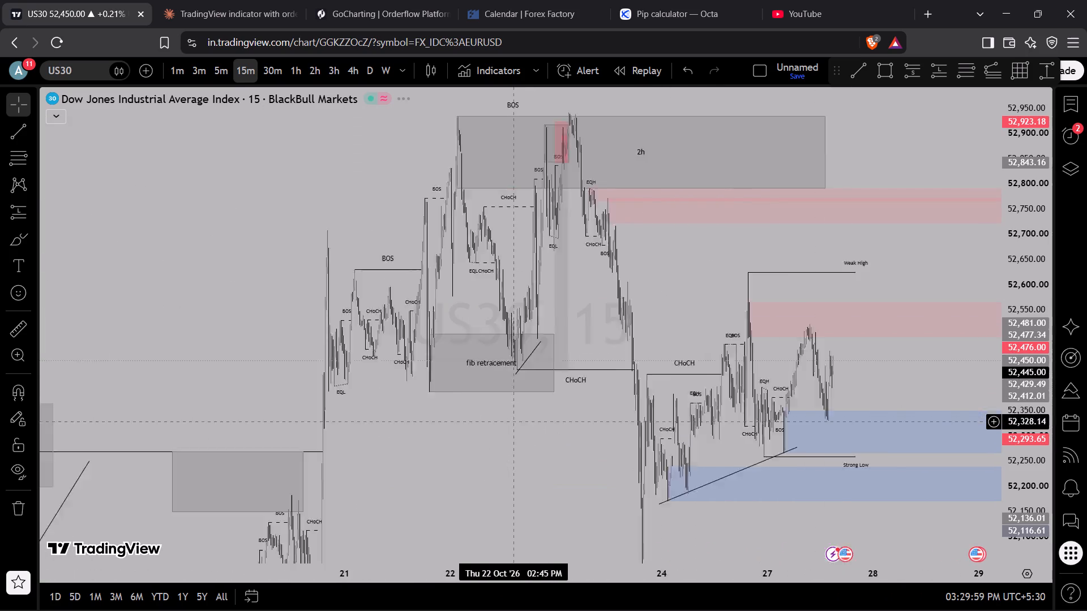
pyautogui.scroll(-9, 513, 421)
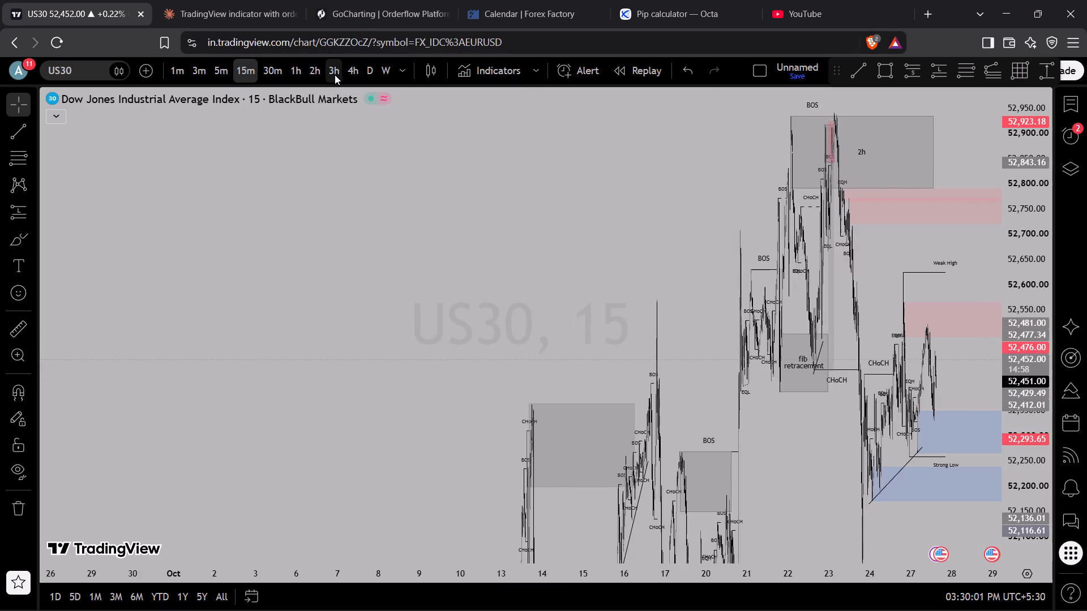
# Switch US30 back to the 4-hour timeframe and view the latest candles beneath the supply zone.
pyautogui.click(327, 76)
pyautogui.click(361, 73)
pyautogui.scroll(7, 433, 222)
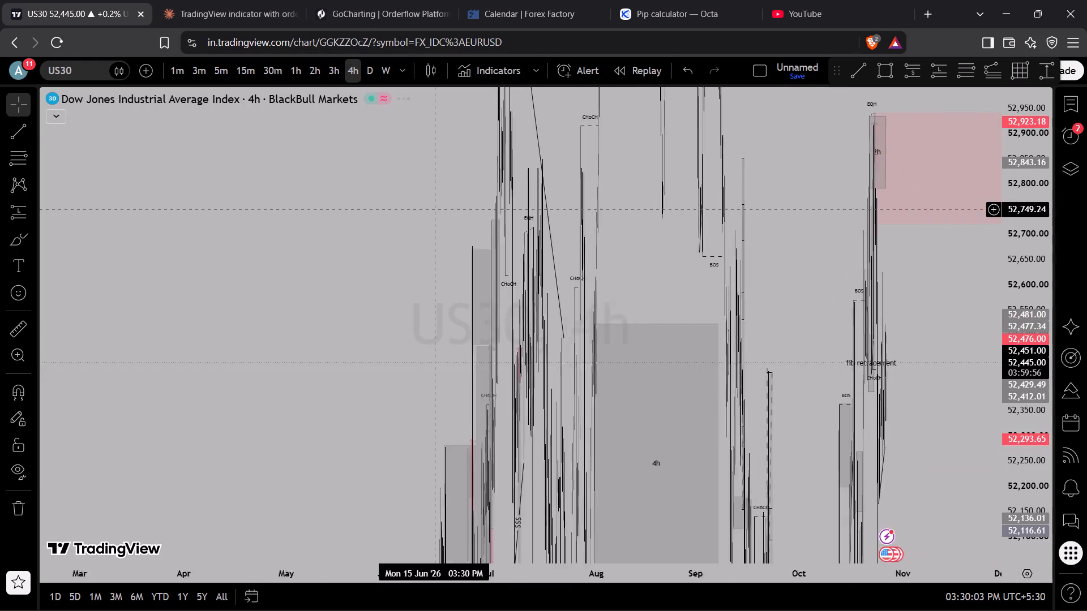
pyautogui.scroll(9, 435, 209)
pyautogui.scroll(-1, 518, 231)
pyautogui.scroll(13, 526, 240)
pyautogui.moveTo(415, 274); pyautogui.dragTo(758, 278)
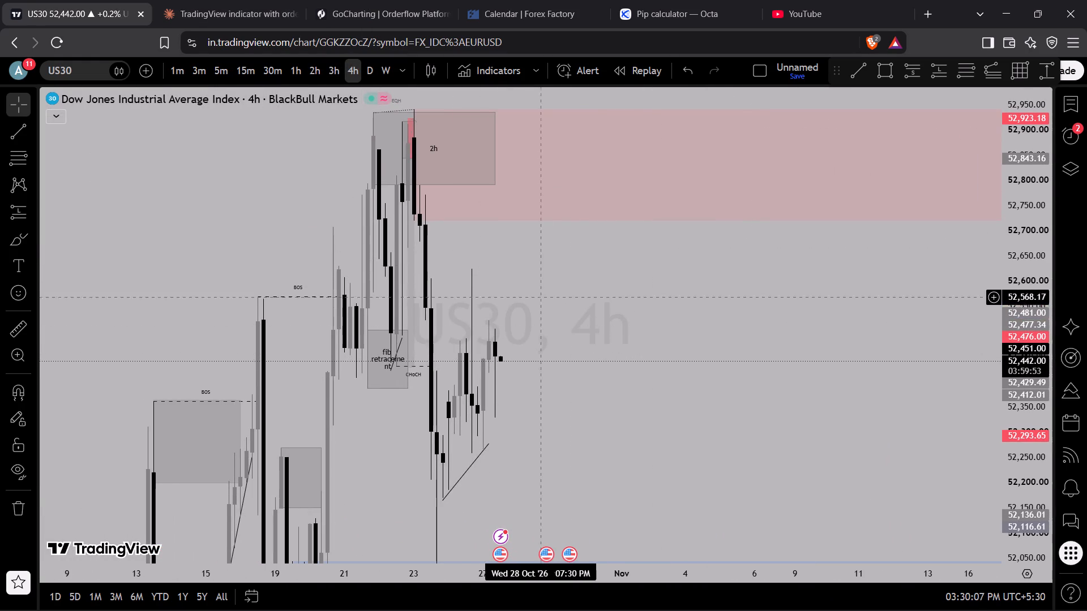
# On the 2-hour timeframe, extend the end of the 2h supply rectangle past the latest candle to about 29 October.
pyautogui.click(319, 76)
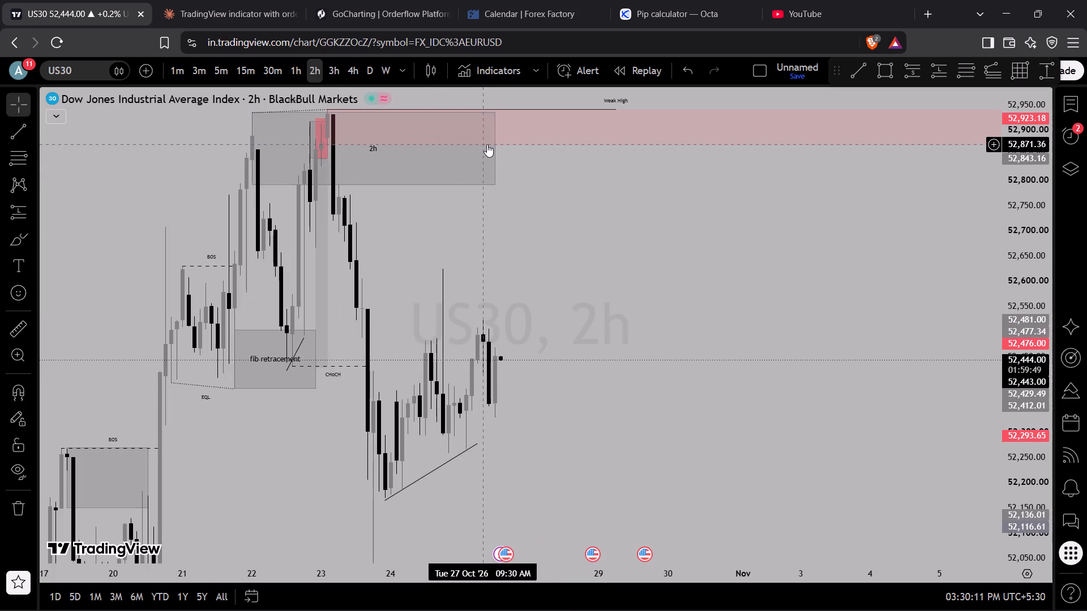
pyautogui.moveTo(492, 147); pyautogui.dragTo(640, 168)
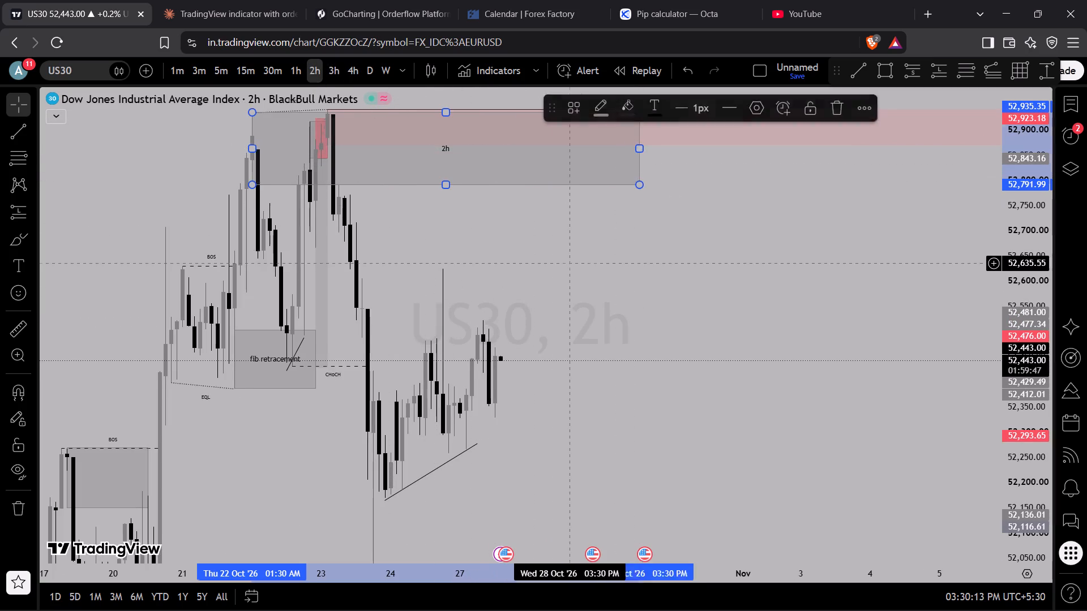
pyautogui.click(570, 263)
# Move the 2h rectangle onto the weak-high supply zone with its top at about 52,942 and raise its bottom edge to about 52,867.
pyautogui.moveTo(477, 240); pyautogui.dragTo(490, 308)
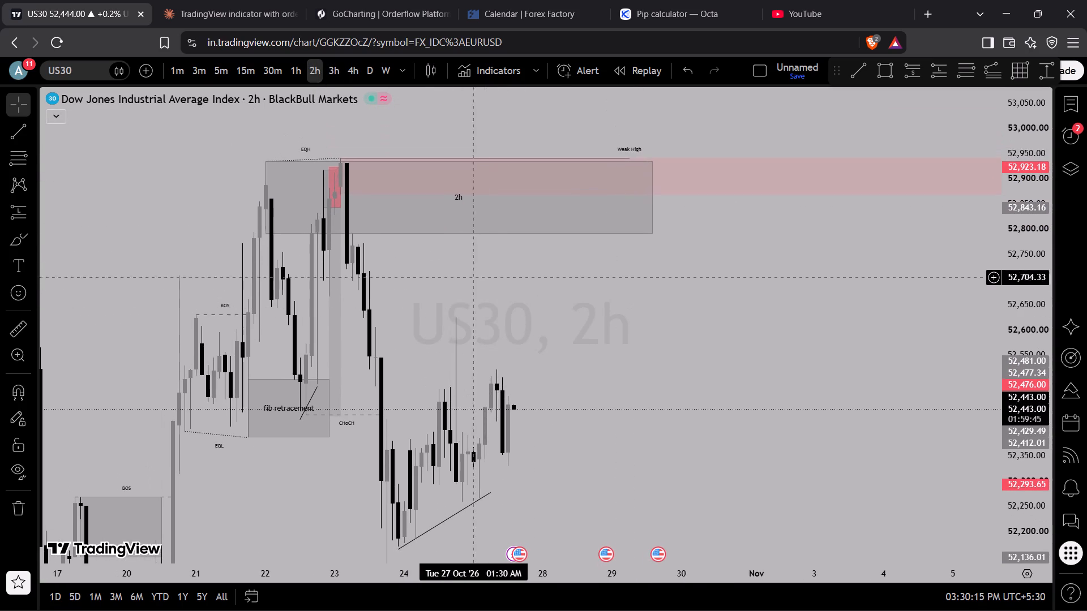
pyautogui.click(451, 234)
pyautogui.moveTo(451, 204); pyautogui.dragTo(526, 191)
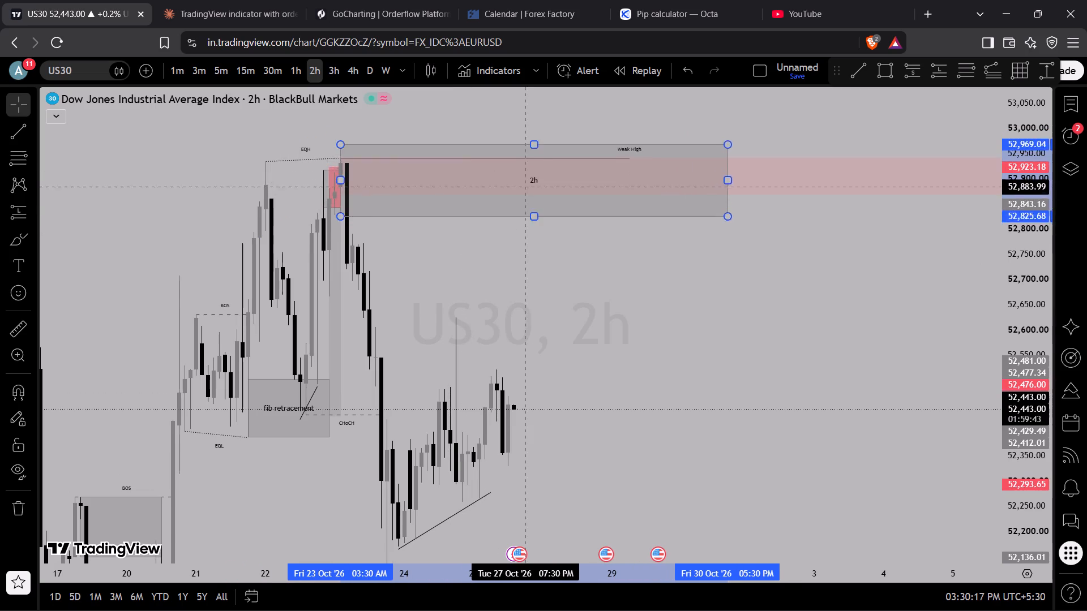
pyautogui.moveTo(526, 191); pyautogui.dragTo(511, 200)
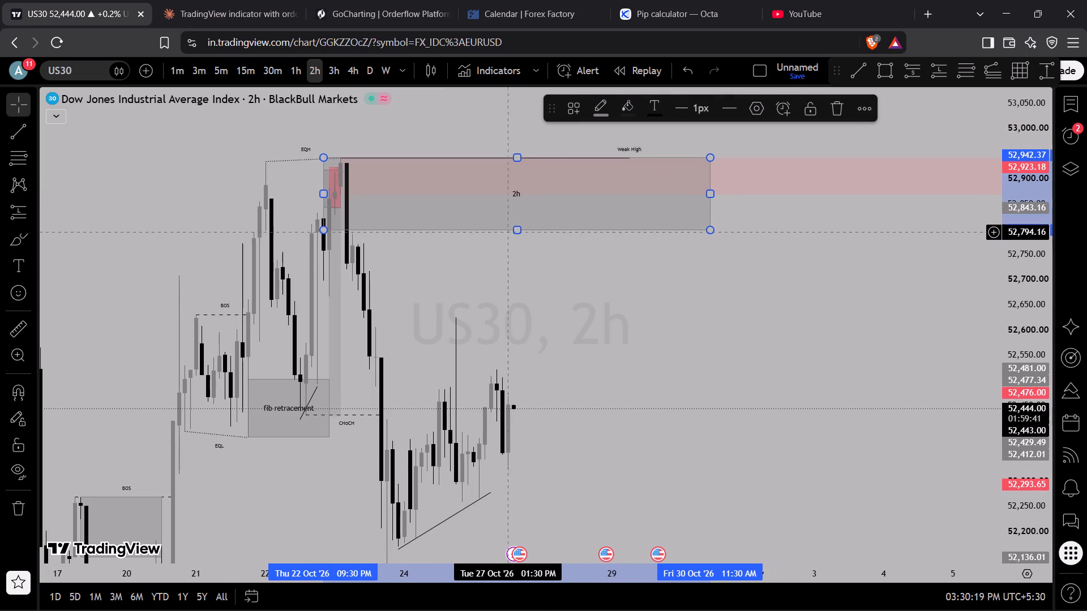
pyautogui.moveTo(518, 234); pyautogui.dragTo(468, 179)
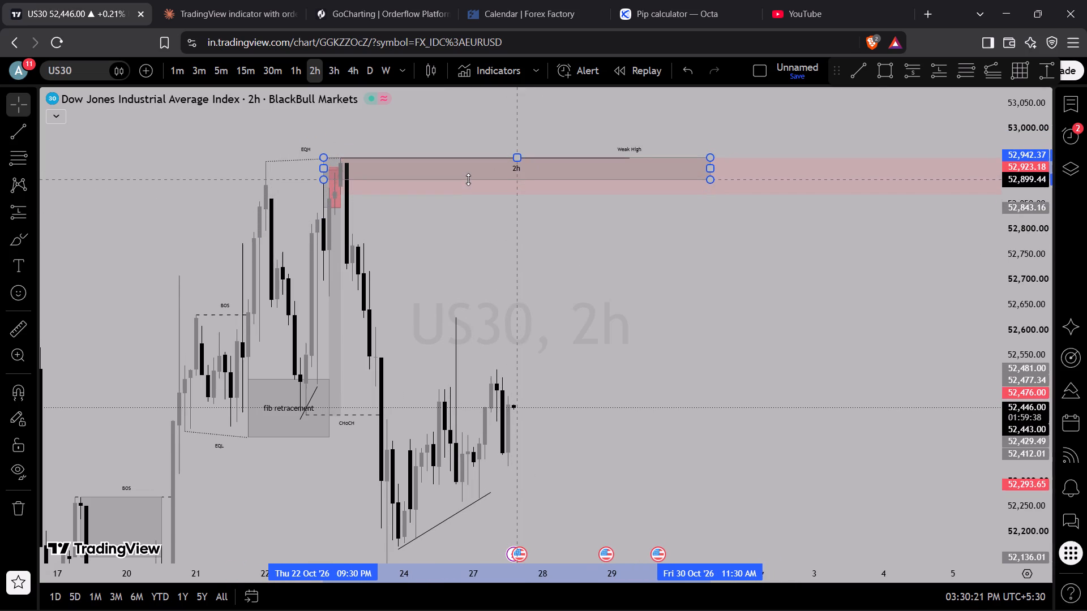
pyautogui.moveTo(468, 179); pyautogui.dragTo(495, 196)
# On the 3-hour timeframe, lower the rectangle's bottom edge to about 52,833 and start it at 23 October, 03:30 AM.
pyautogui.click(337, 74)
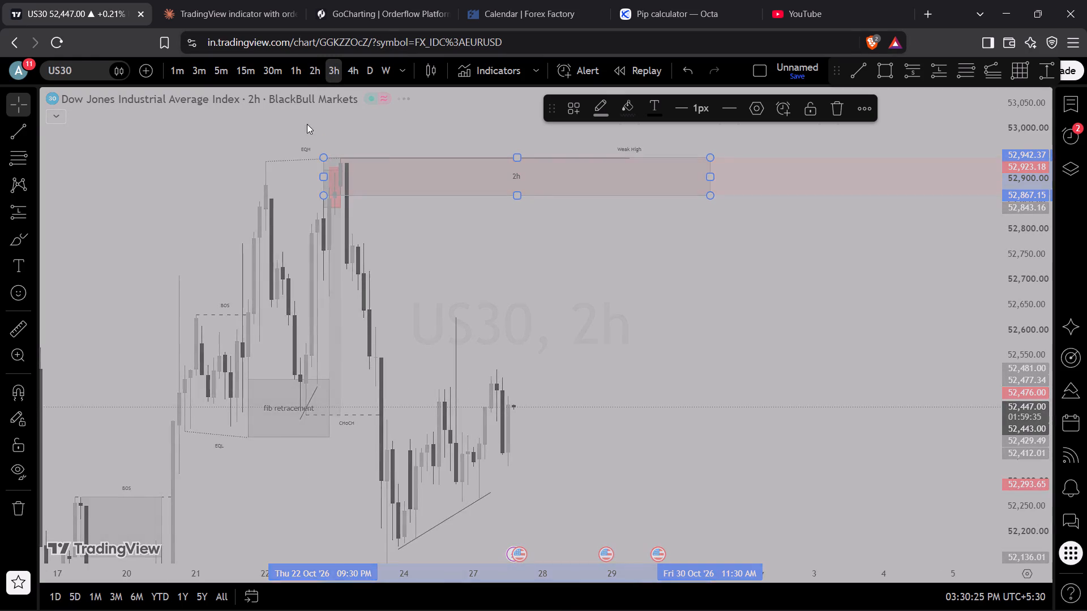
pyautogui.scroll(2, 374, 124)
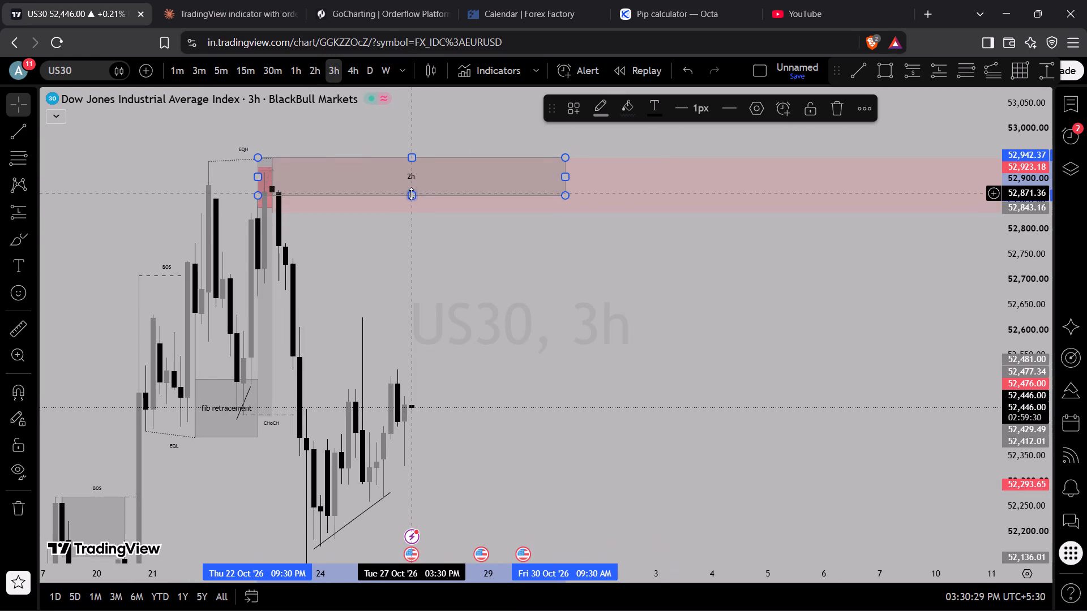
pyautogui.moveTo(411, 193); pyautogui.dragTo(414, 212)
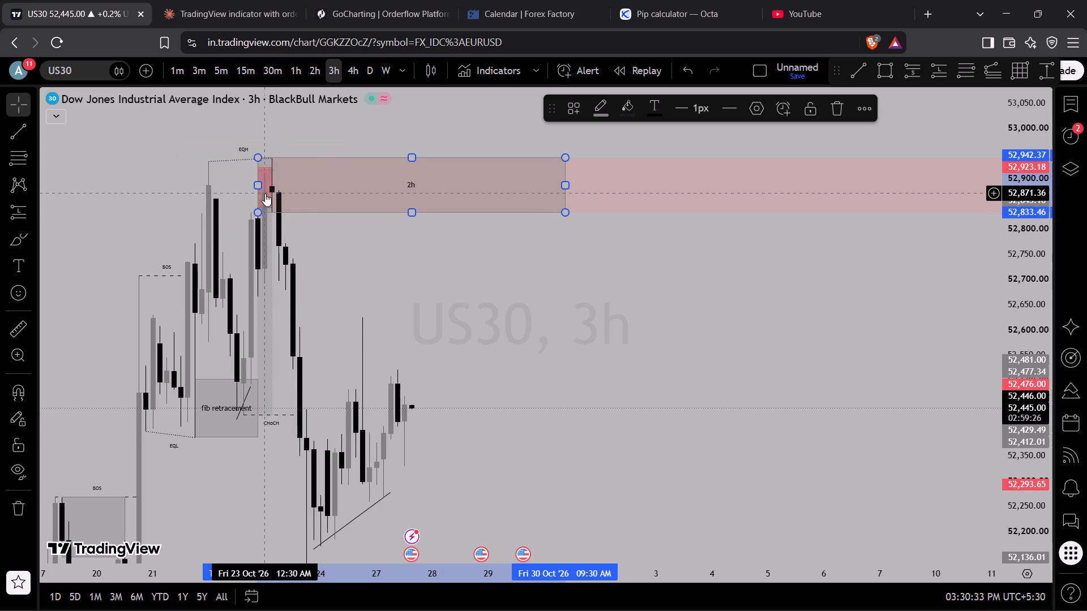
pyautogui.moveTo(254, 185); pyautogui.dragTo(269, 197)
pyautogui.click(533, 286)
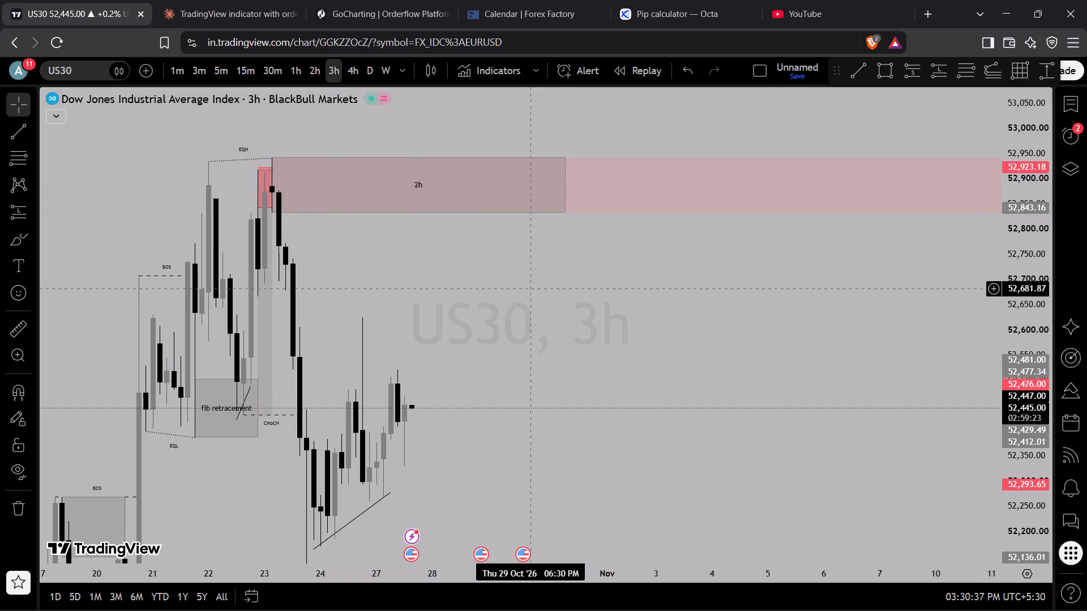
# Change the supply rectangle's text label to 3h.
pyautogui.click(436, 202)
pyautogui.click(434, 212)
pyautogui.click(434, 212)
pyautogui.click(434, 217)
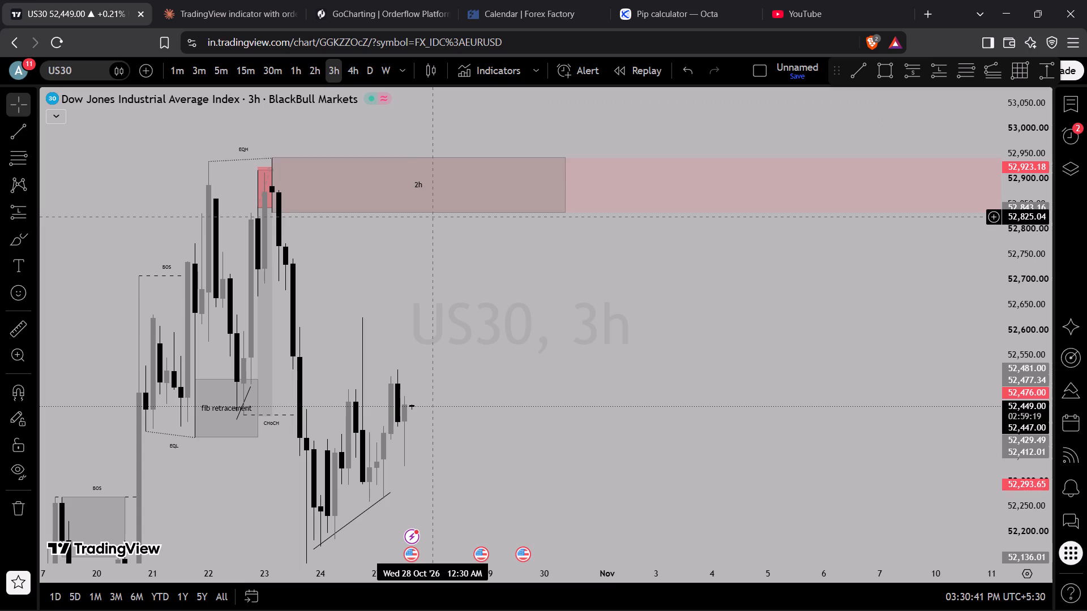
pyautogui.doubleClick(434, 214)
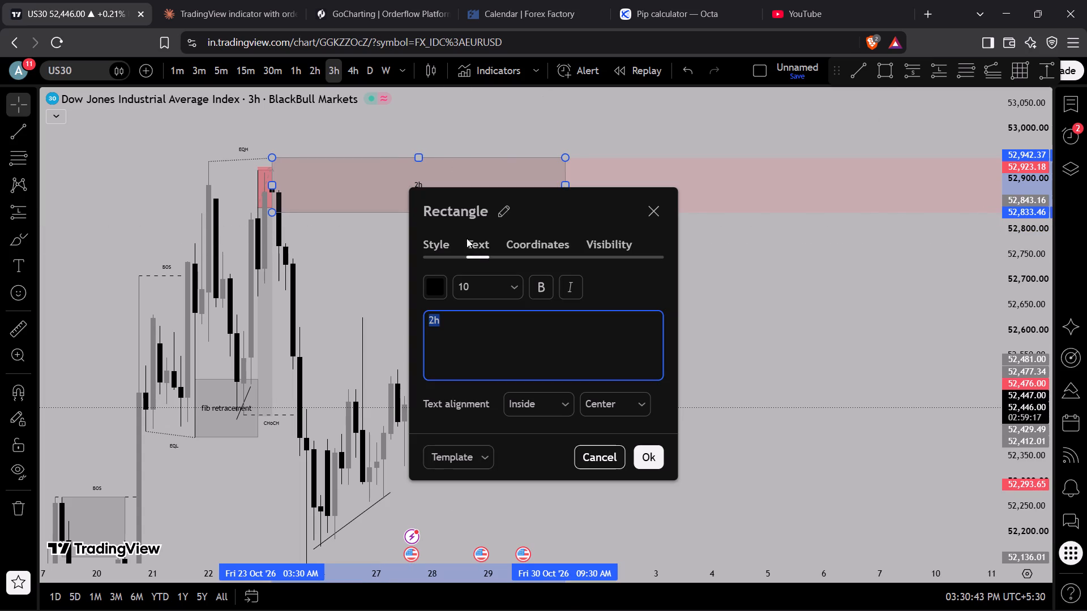
pyautogui.press('BackSpace')
pyautogui.write('3h')
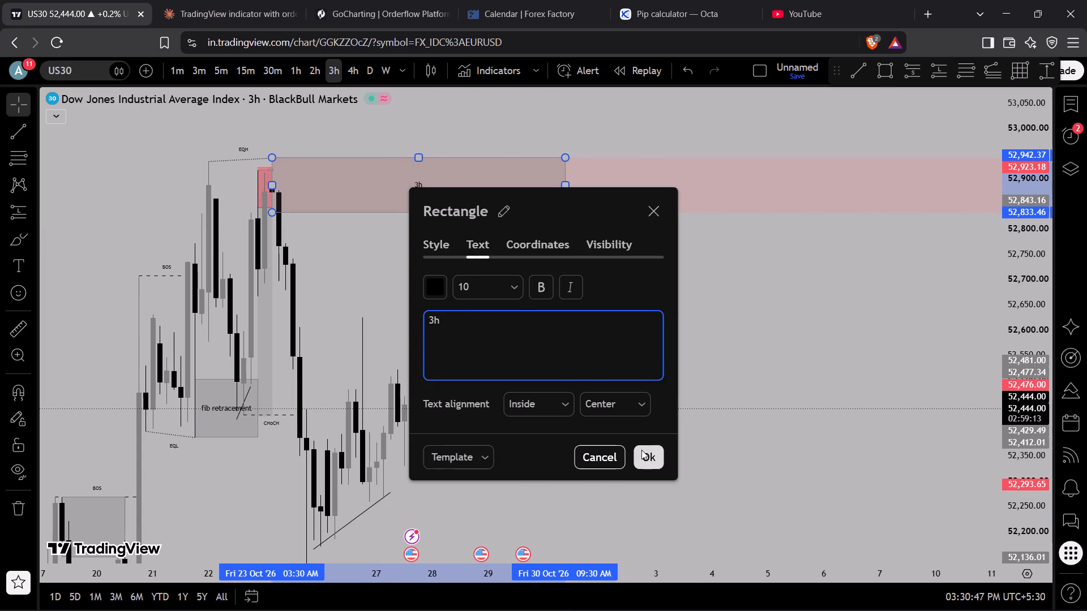
pyautogui.click(641, 449)
pyautogui.click(624, 406)
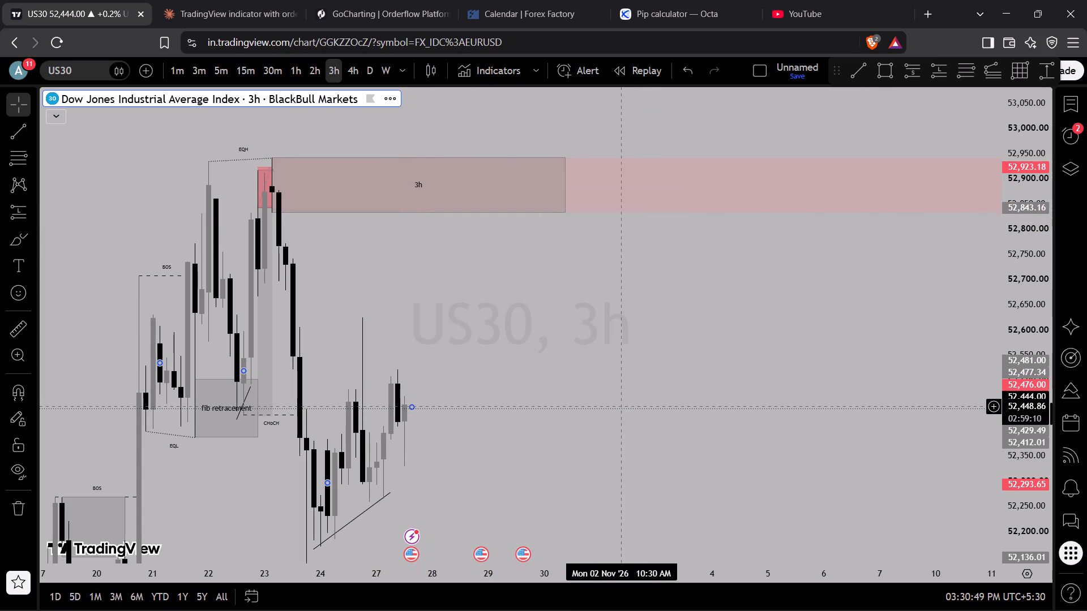
# Examine the 3-hour US30 chart around the 3h supply rectangle and the demand zones below the current price.
pyautogui.scroll(-1, 732, 321)
pyautogui.scroll(-3, 704, 395)
pyautogui.moveTo(840, 458); pyautogui.dragTo(834, 252)
pyautogui.scroll(5, 617, 365)
pyautogui.moveTo(810, 304); pyautogui.dragTo(952, 380)
pyautogui.moveTo(1047, 216); pyautogui.dragTo(1056, 422)
pyautogui.scroll(-3, 873, 282)
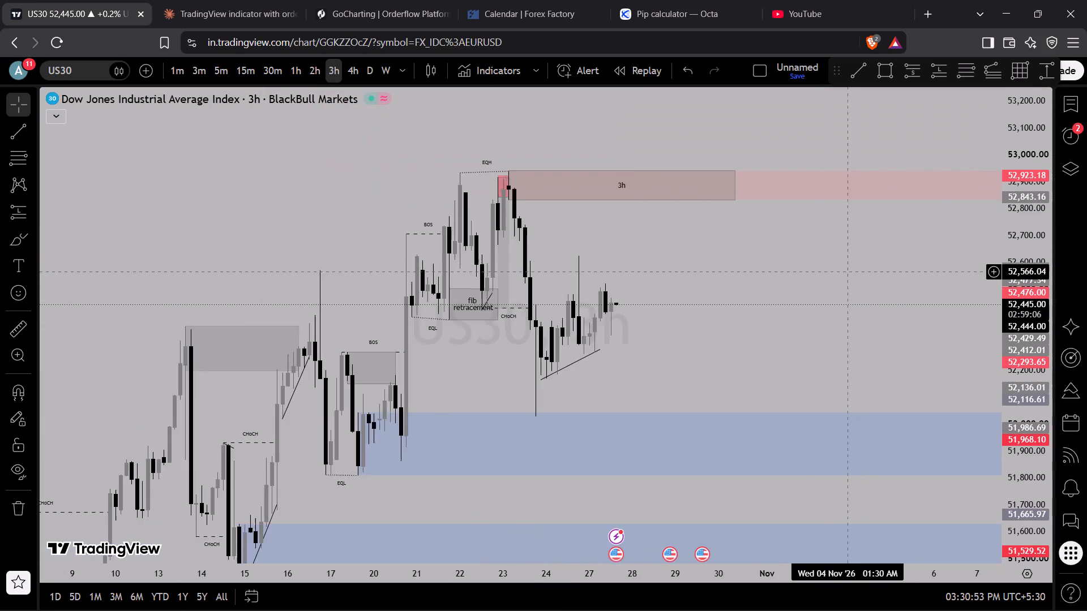
pyautogui.scroll(-2, 802, 278)
# Switch to the Forex Factory calendar and review the economic events scheduled from late October into the first week of November.
pyautogui.click(678, 2)
pyautogui.moveTo(563, 0); pyautogui.dragTo(556, 0)
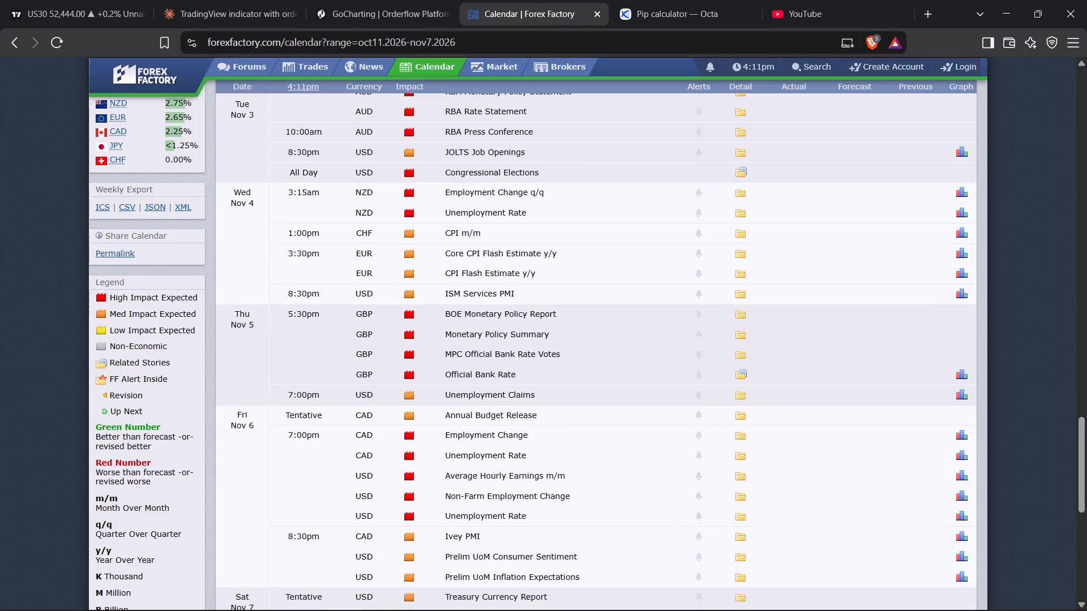
pyautogui.scroll(2, 575, 208)
pyautogui.scroll(-4, 575, 222)
pyautogui.scroll(6, 569, 226)
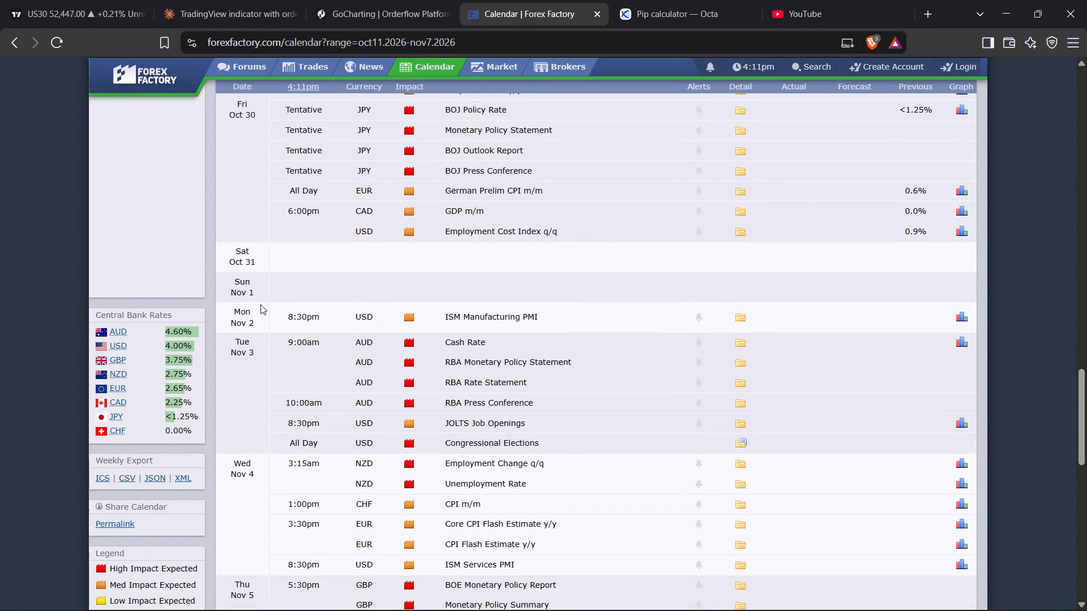
pyautogui.scroll(2, 424, 379)
pyautogui.scroll(-1, 424, 379)
pyautogui.scroll(3, 424, 379)
pyautogui.scroll(-1, 425, 375)
pyautogui.scroll(1, 425, 375)
pyautogui.scroll(-1, 417, 352)
pyautogui.scroll(3, 417, 352)
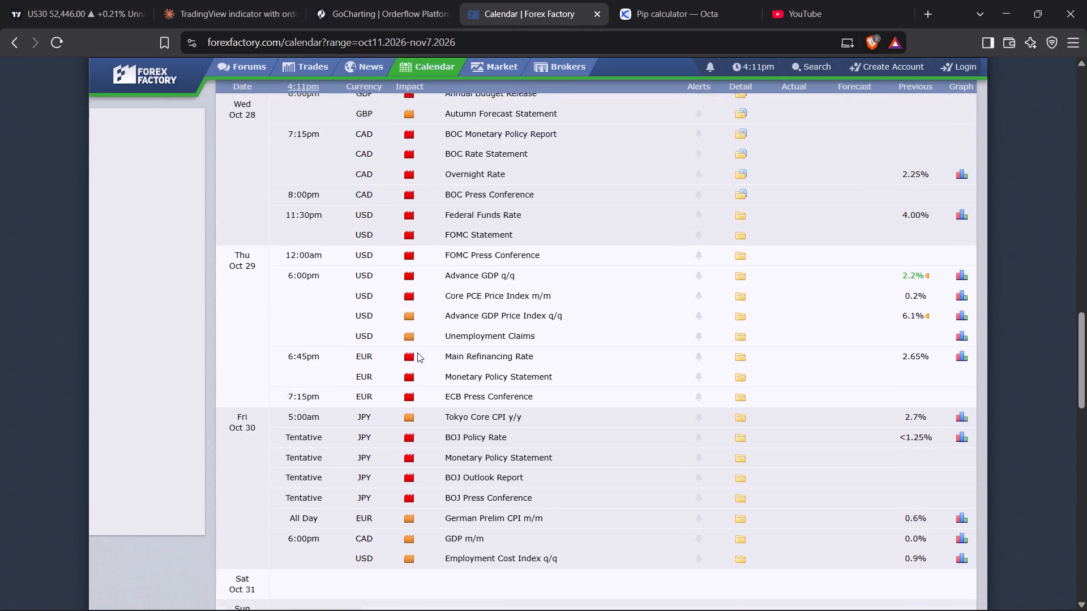
pyautogui.scroll(7, 417, 352)
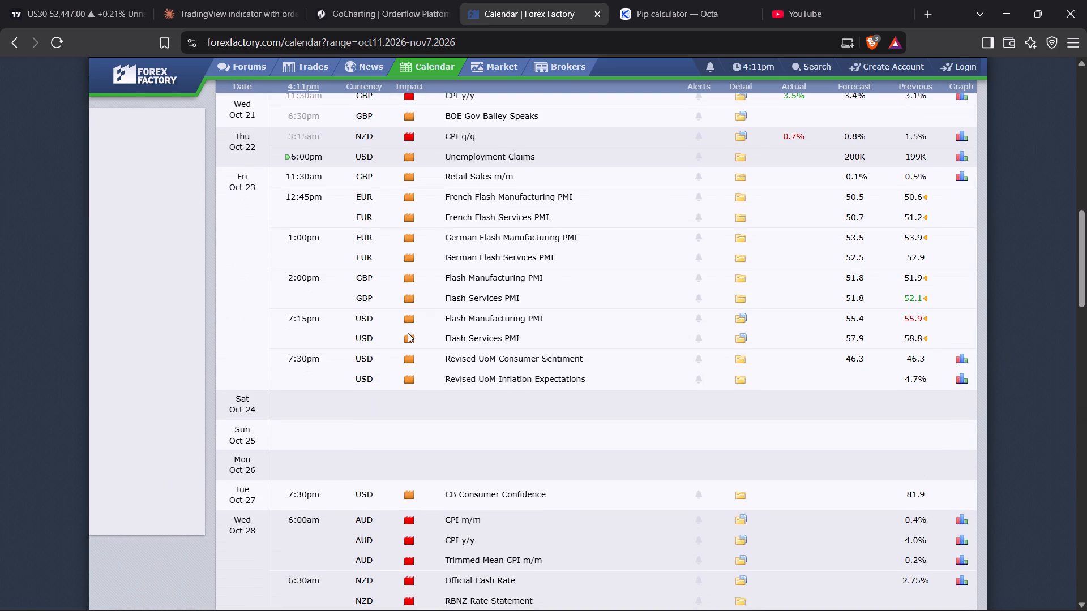
pyautogui.scroll(-4, 408, 333)
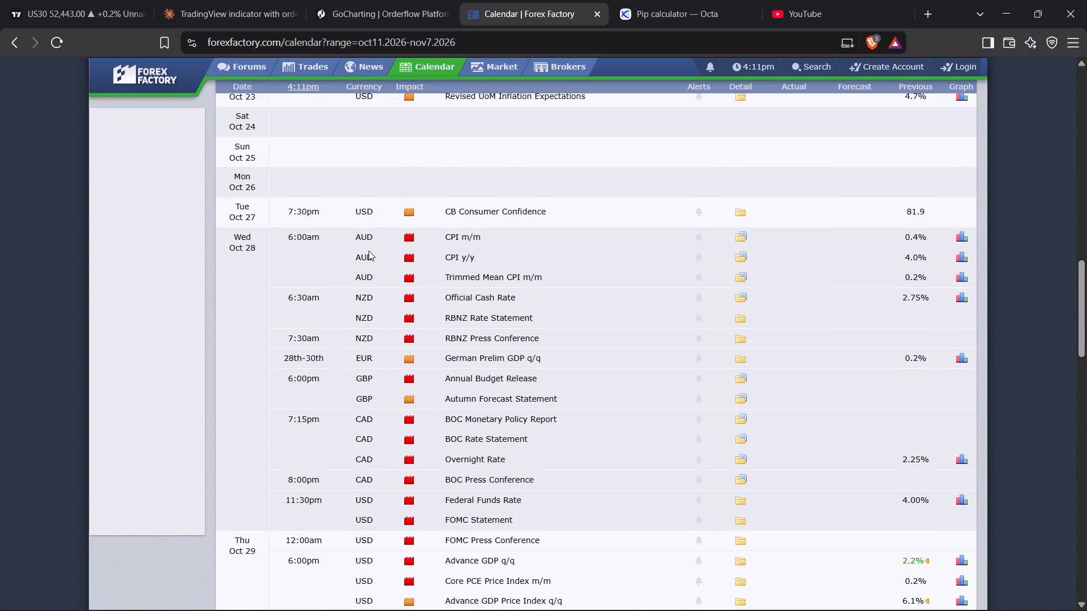
pyautogui.scroll(2, 400, 197)
pyautogui.scroll(-2, 408, 201)
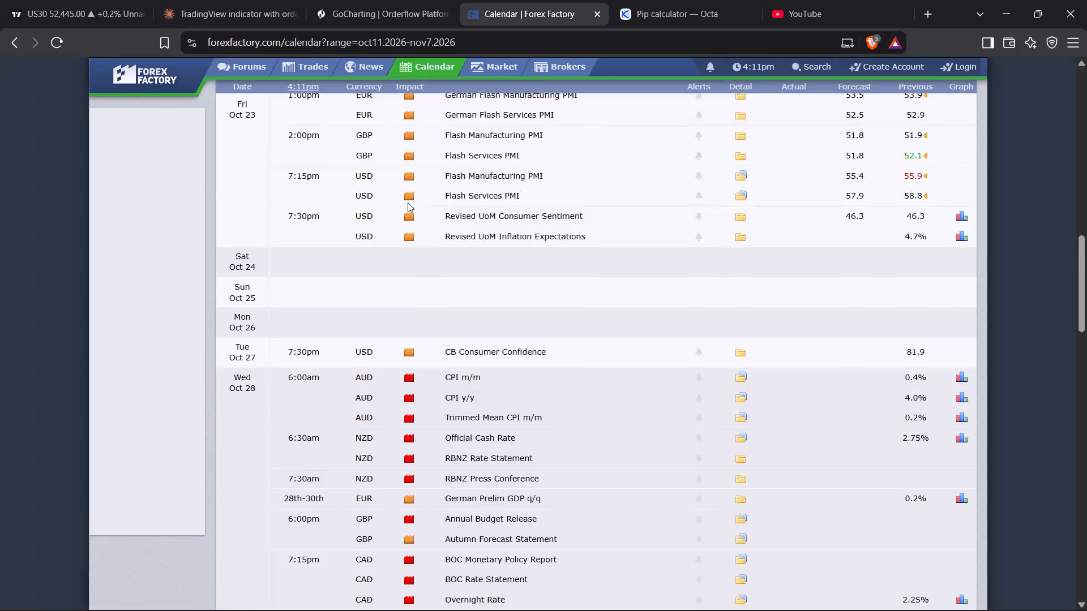
pyautogui.scroll(-1, 408, 203)
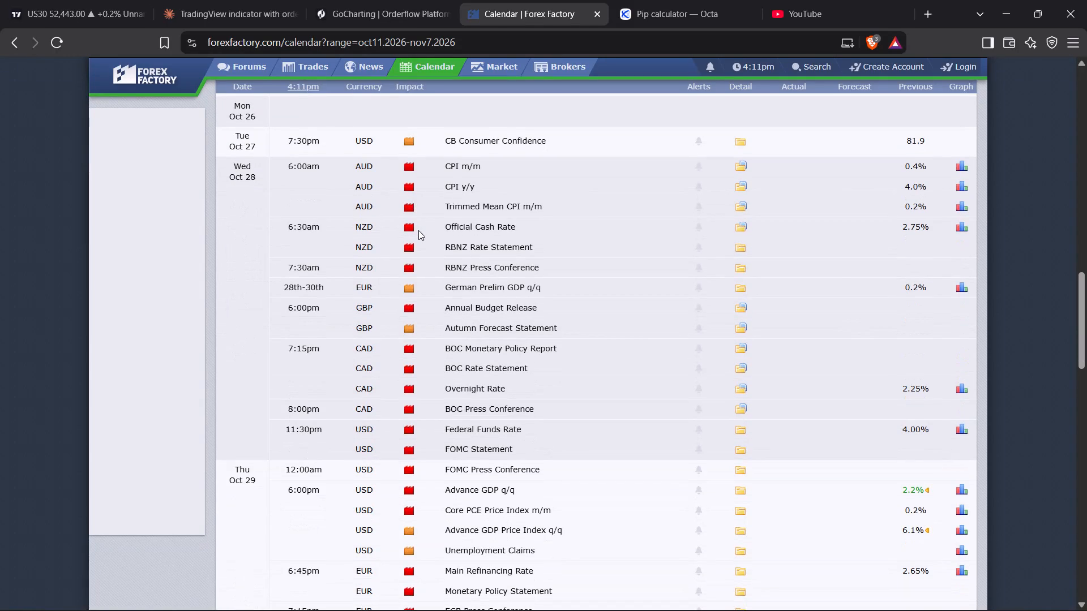
# Return to the TradingView chart and examine US30's 3-hour structure between the 3h supply rectangle and the blue demand zones.
pyautogui.click(45, 2)
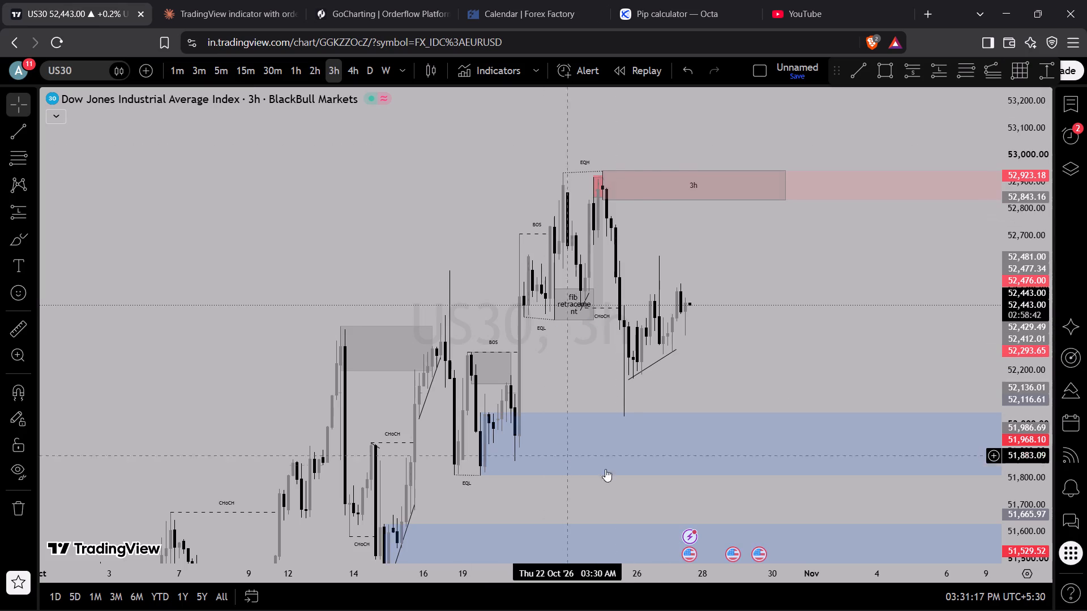
pyautogui.scroll(2, 644, 467)
pyautogui.scroll(-2, 679, 343)
pyautogui.moveTo(1052, 416); pyautogui.dragTo(1073, 144)
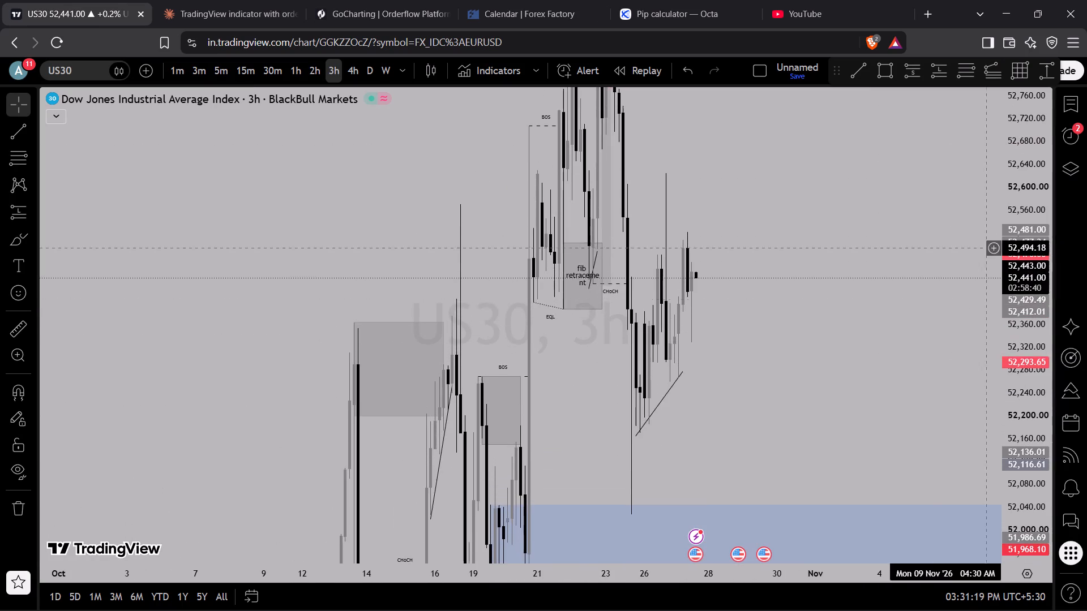
pyautogui.scroll(4, 751, 363)
pyautogui.moveTo(623, 337); pyautogui.dragTo(656, 330)
pyautogui.scroll(3, 550, 346)
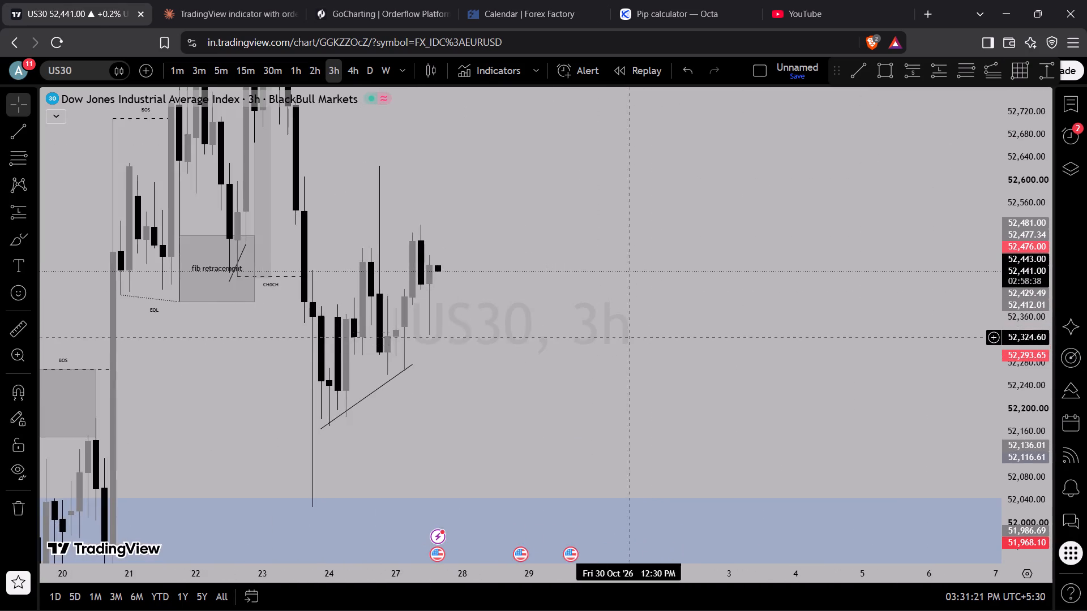
pyautogui.moveTo(654, 330); pyautogui.dragTo(789, 273)
pyautogui.moveTo(615, 320); pyautogui.dragTo(717, 290)
pyautogui.moveTo(562, 366); pyautogui.dragTo(601, 334)
pyautogui.scroll(1, 518, 356)
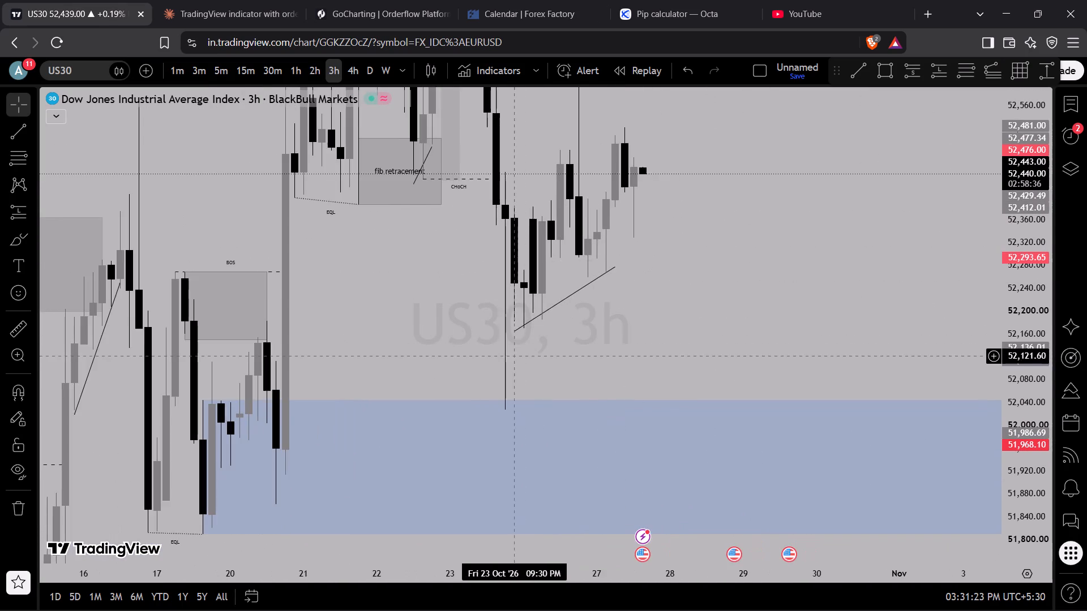
pyautogui.scroll(-4, 699, 302)
pyautogui.moveTo(1030, 185); pyautogui.dragTo(984, 395)
pyautogui.scroll(-2, 702, 367)
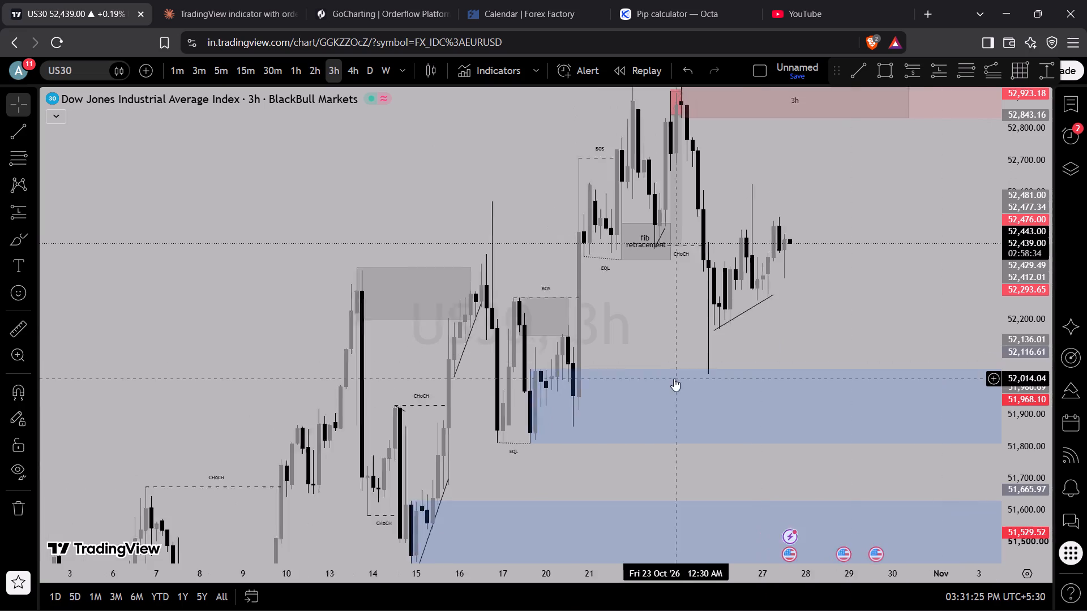
pyautogui.scroll(-2, 674, 378)
pyautogui.moveTo(735, 313); pyautogui.dragTo(644, 257)
pyautogui.scroll(4, 764, 273)
pyautogui.moveTo(669, 308); pyautogui.dragTo(861, 382)
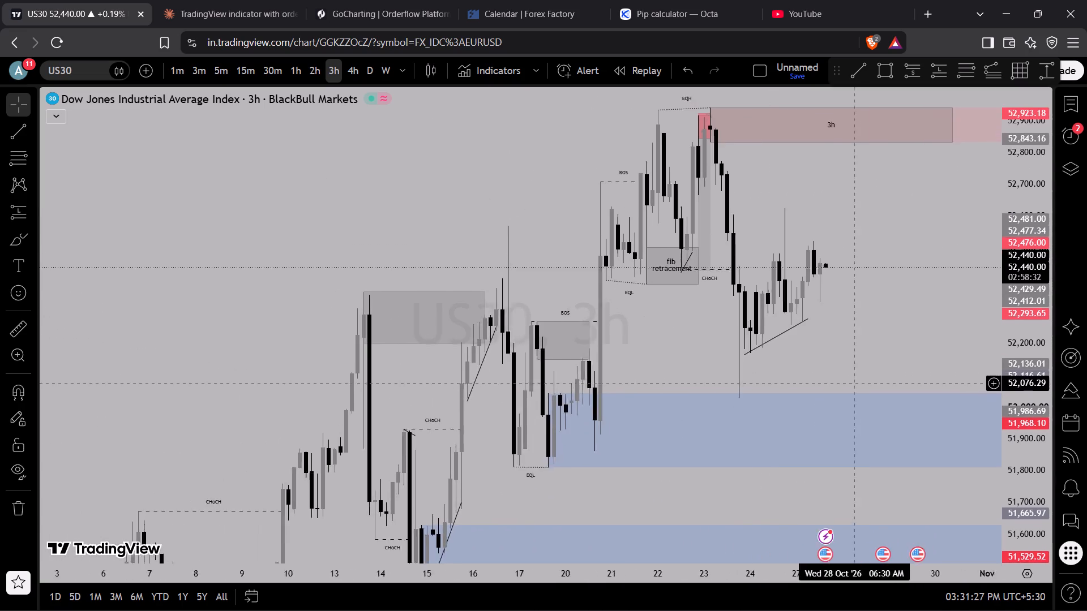
pyautogui.moveTo(861, 382); pyautogui.dragTo(871, 366)
pyautogui.moveTo(1020, 232); pyautogui.dragTo(990, 390)
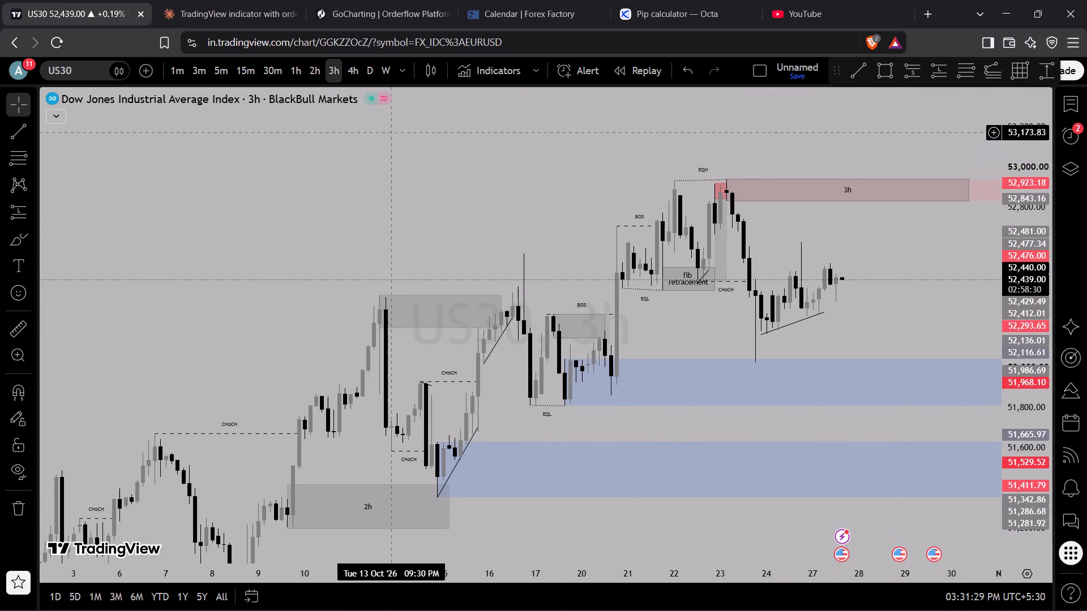
# Switch US30 to the 4-hour timeframe and examine the wider structure, the red supply zone and the blue demand zones.
pyautogui.click(351, 68)
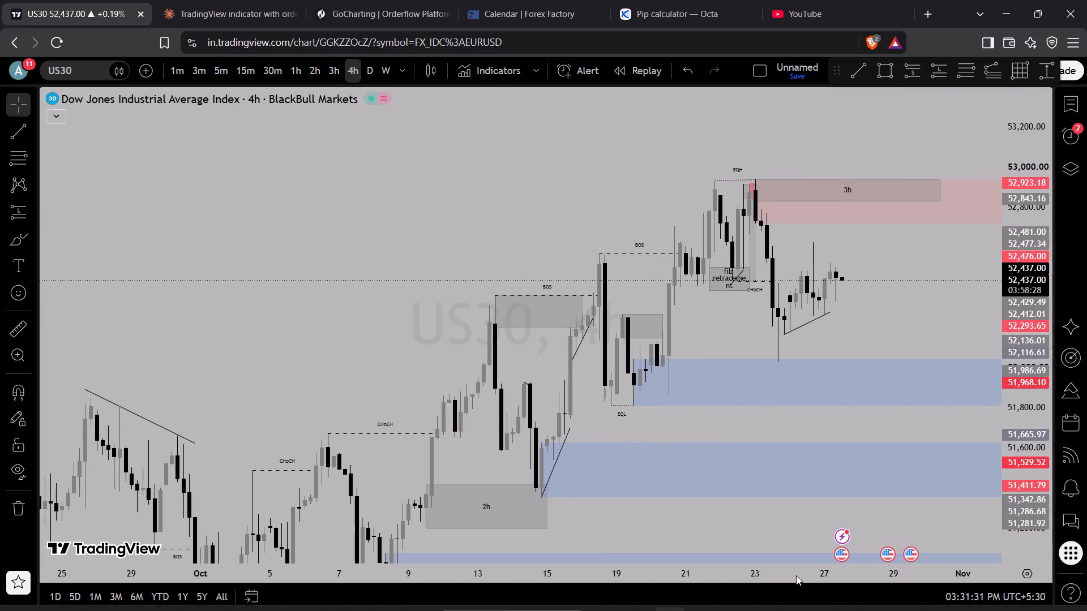
pyautogui.scroll(3, 738, 339)
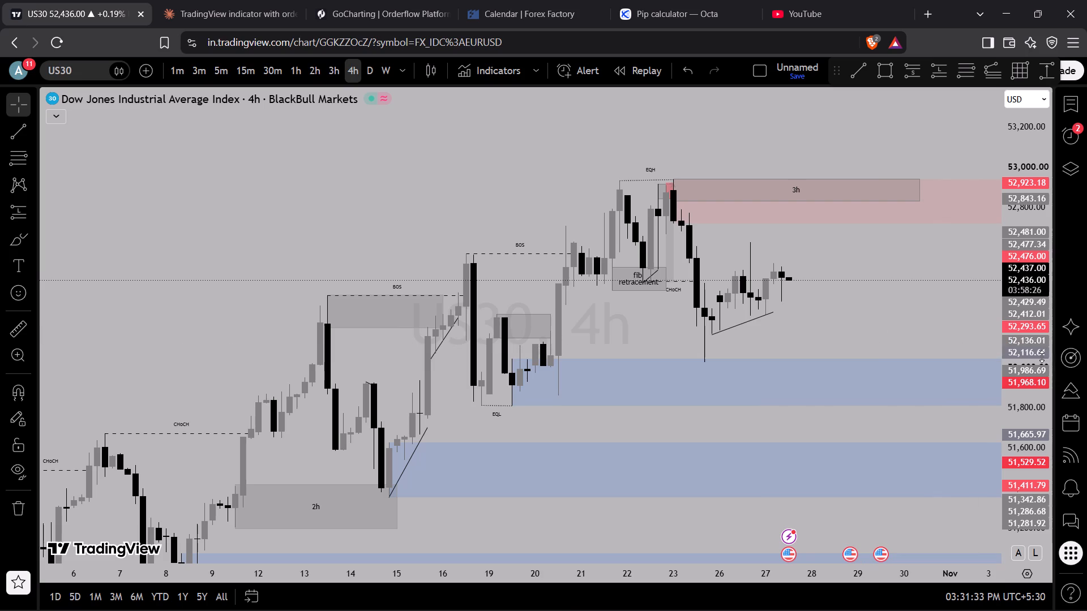
pyautogui.scroll(-6, 1022, 375)
pyautogui.scroll(-7, 869, 346)
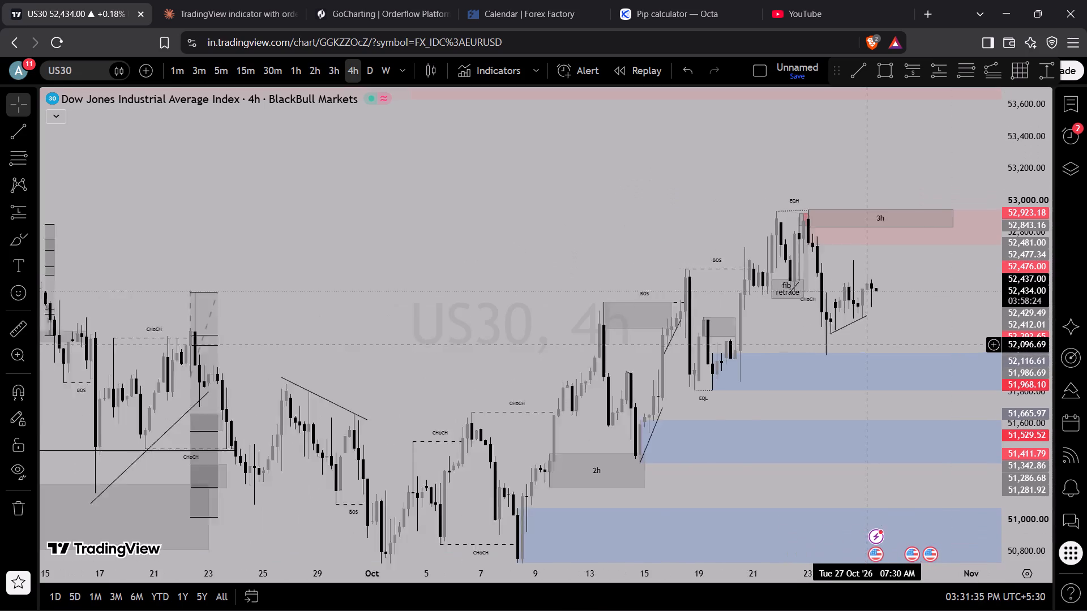
pyautogui.scroll(-1, 867, 345)
pyautogui.moveTo(947, 397); pyautogui.dragTo(791, 332)
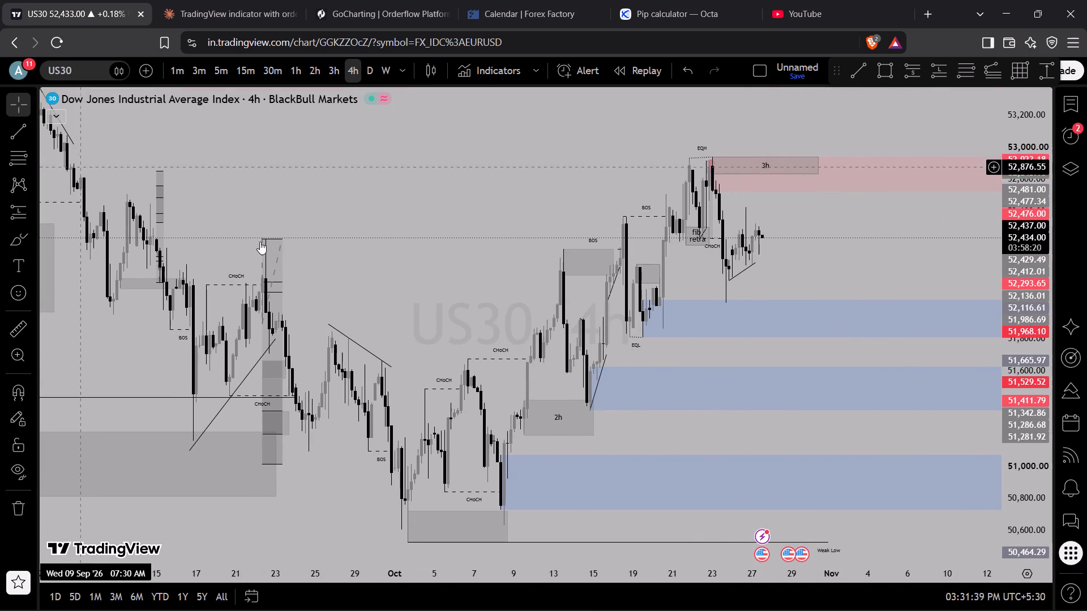
pyautogui.scroll(3, 707, 328)
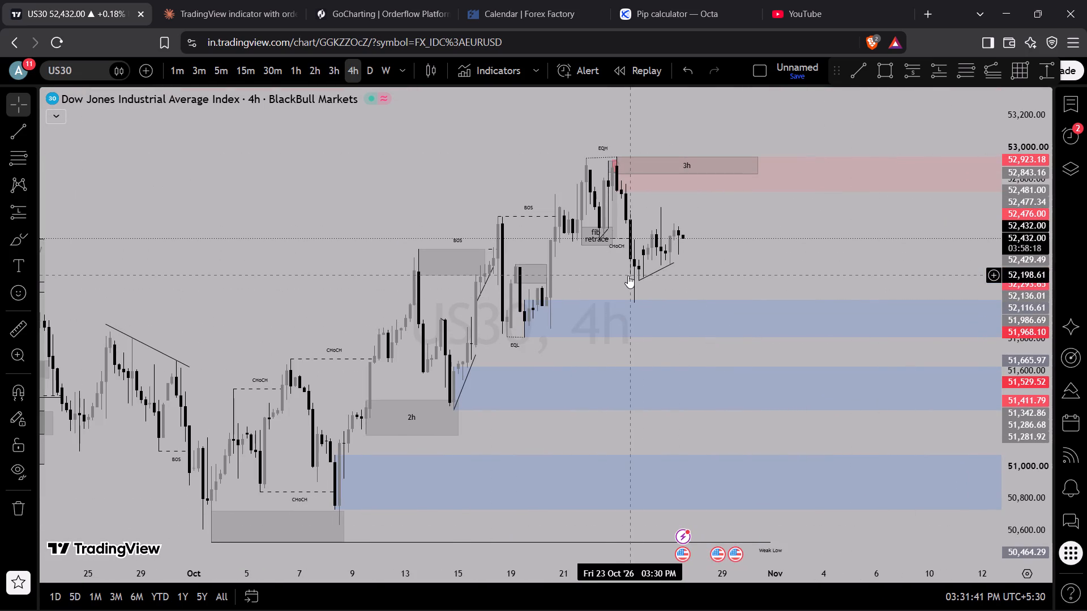
pyautogui.scroll(3, 943, 307)
pyautogui.moveTo(1014, 428); pyautogui.dragTo(1085, 163)
pyautogui.moveTo(818, 209); pyautogui.dragTo(818, 251)
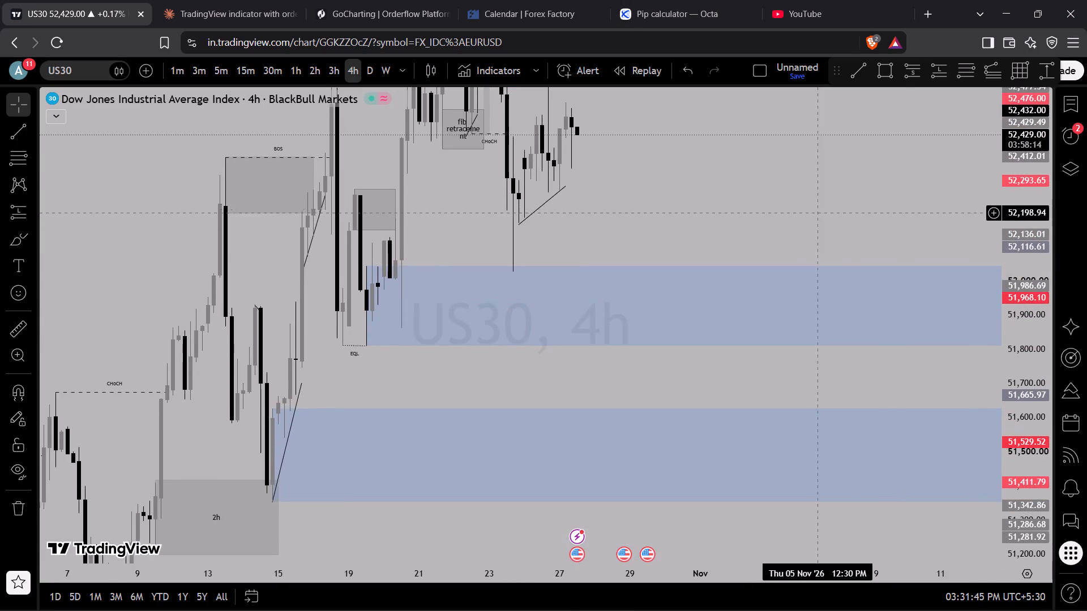
pyautogui.moveTo(818, 251); pyautogui.dragTo(830, 385)
pyautogui.scroll(3, 812, 381)
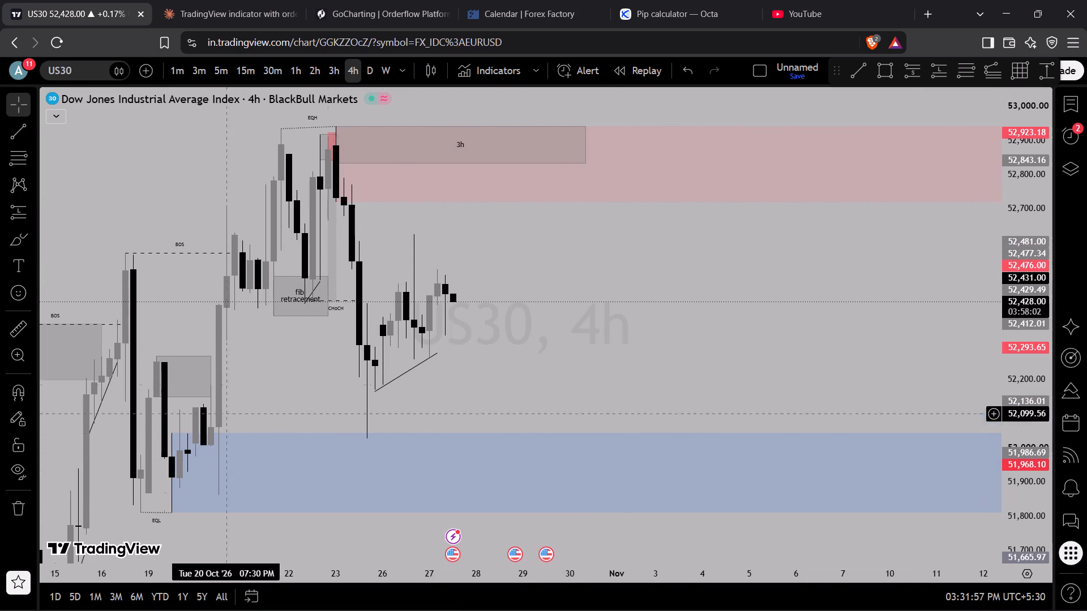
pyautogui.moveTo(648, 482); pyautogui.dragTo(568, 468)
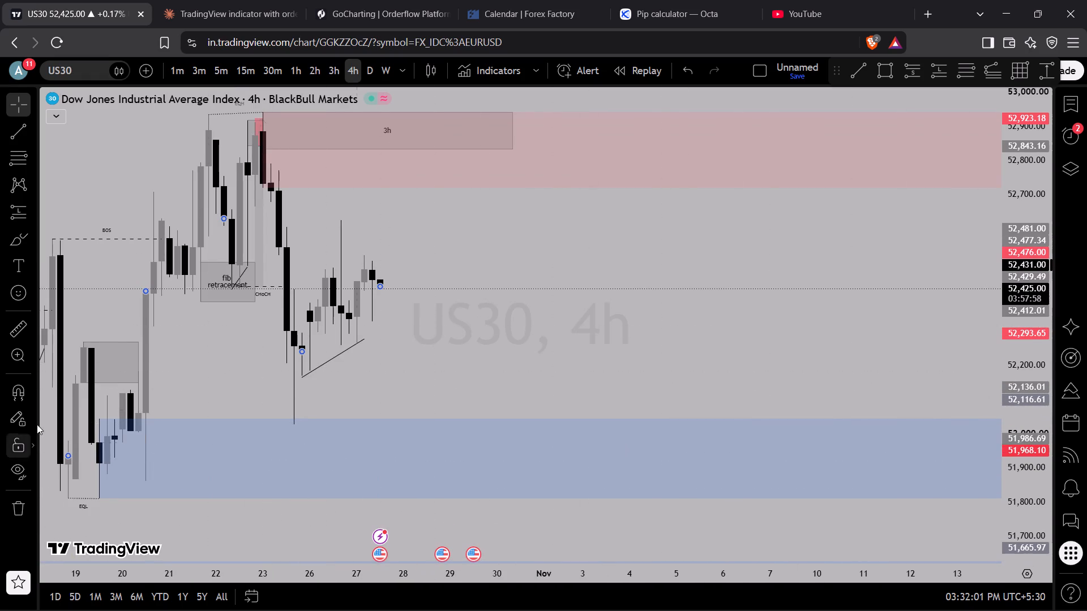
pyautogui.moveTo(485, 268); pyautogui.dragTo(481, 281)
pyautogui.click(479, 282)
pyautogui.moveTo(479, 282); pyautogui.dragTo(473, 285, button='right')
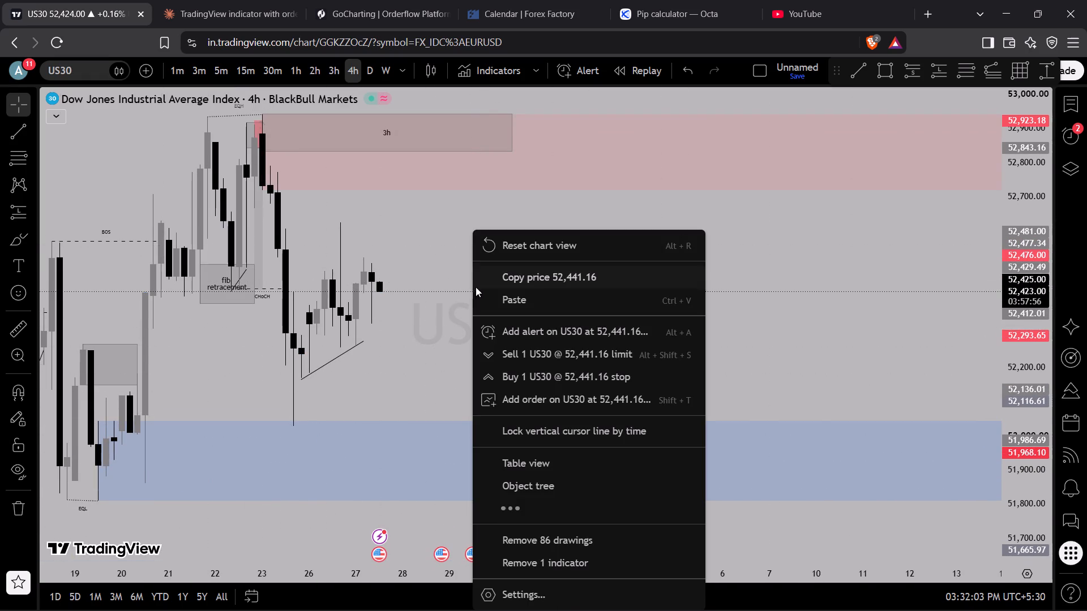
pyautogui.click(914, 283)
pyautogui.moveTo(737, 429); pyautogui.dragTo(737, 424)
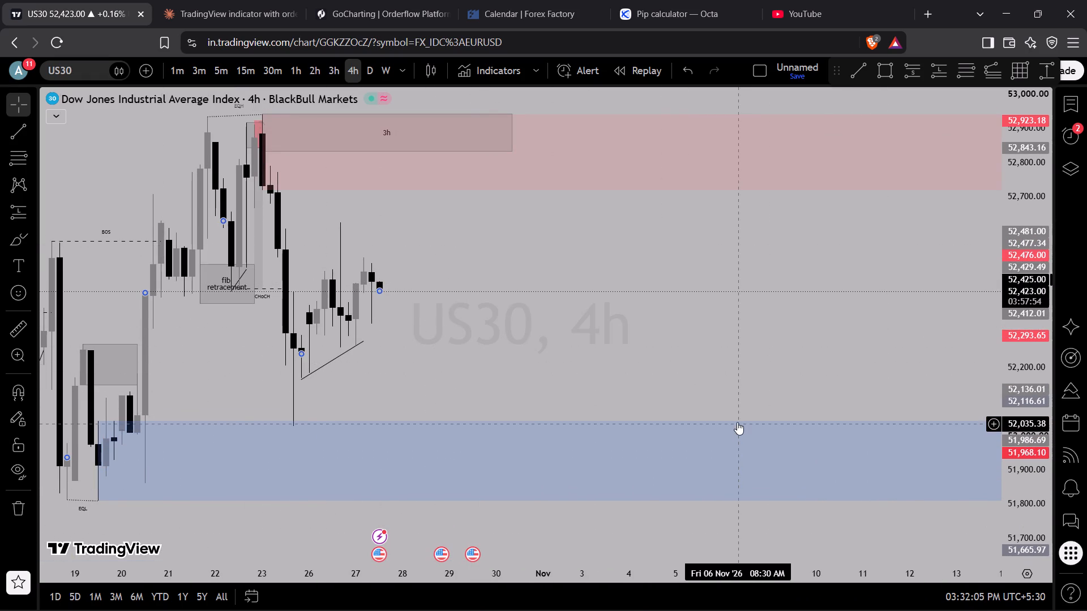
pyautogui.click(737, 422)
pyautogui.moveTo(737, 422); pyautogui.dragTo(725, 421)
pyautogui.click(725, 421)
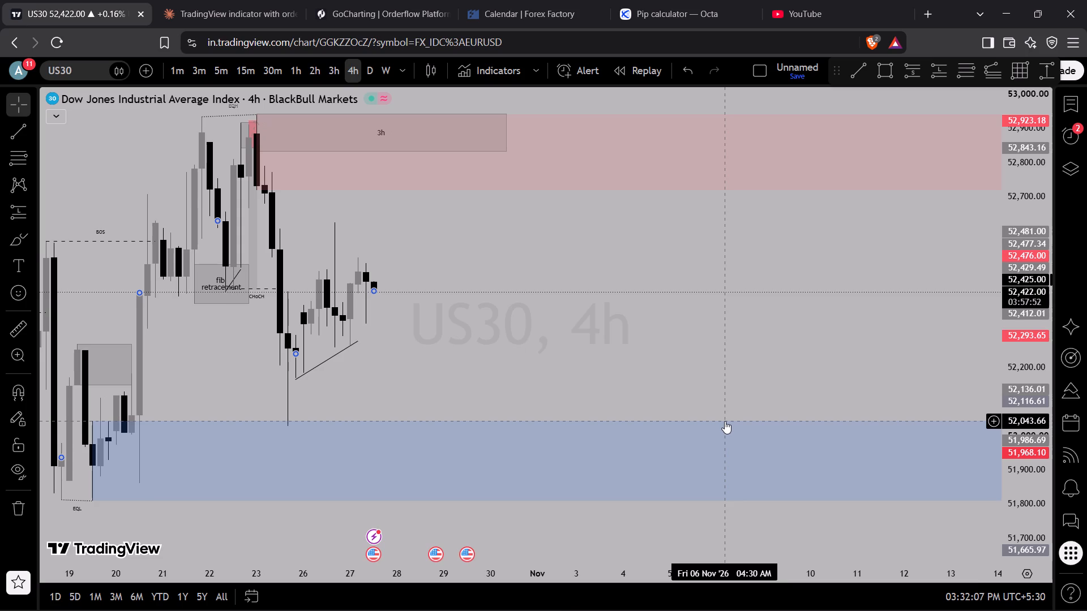
# Examine the recent 4-hour candles and rising trendline relative to the red supply zone and the nearest blue demand zones.
pyautogui.scroll(2, 443, 248)
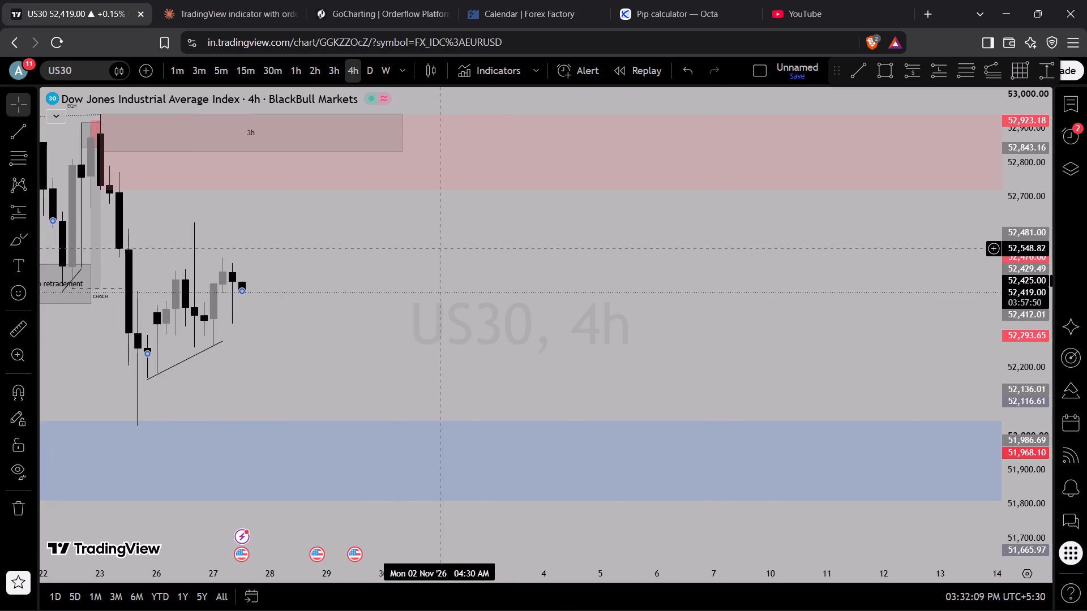
pyautogui.scroll(-4, 480, 298)
pyautogui.click(515, 294)
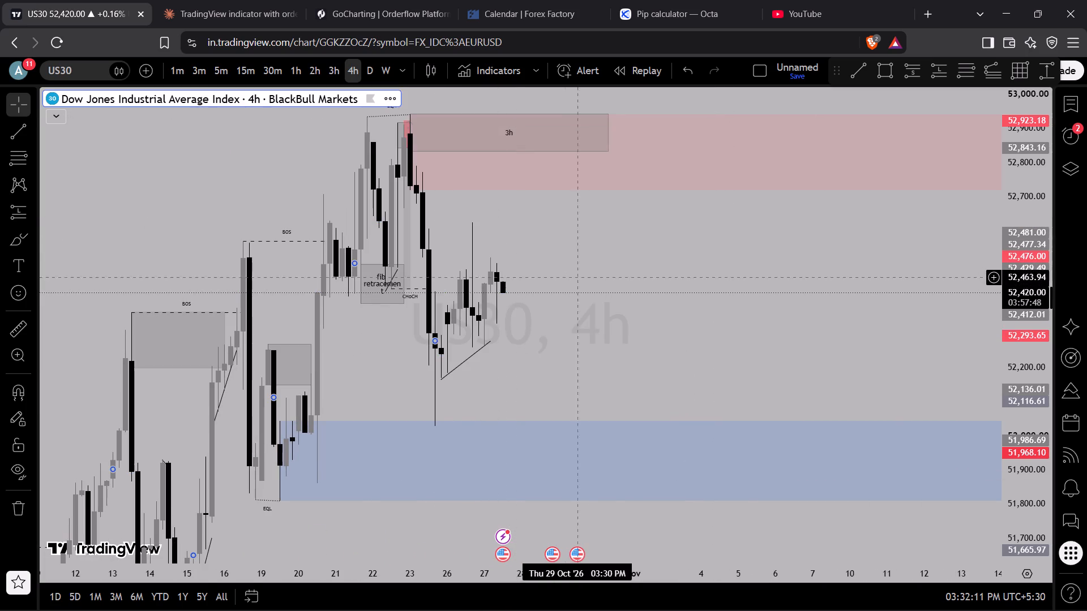
pyautogui.moveTo(560, 300); pyautogui.dragTo(713, 286)
pyautogui.moveTo(1000, 190); pyautogui.dragTo(996, 265)
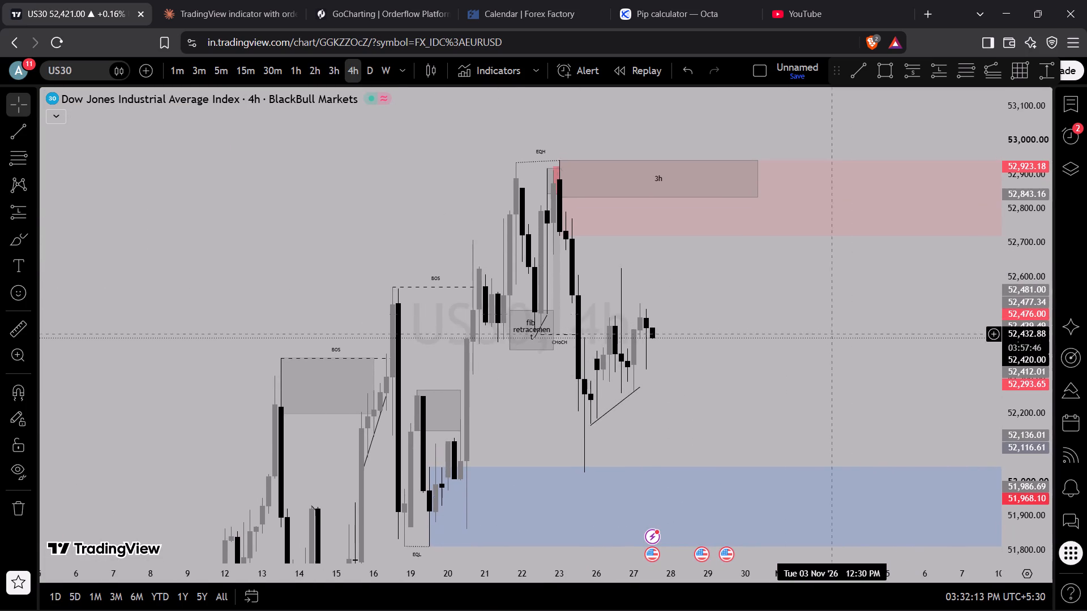
pyautogui.moveTo(826, 341); pyautogui.dragTo(834, 315)
pyautogui.moveTo(1011, 218); pyautogui.dragTo(990, 309)
pyautogui.scroll(-5, 741, 301)
pyautogui.scroll(-1, 837, 386)
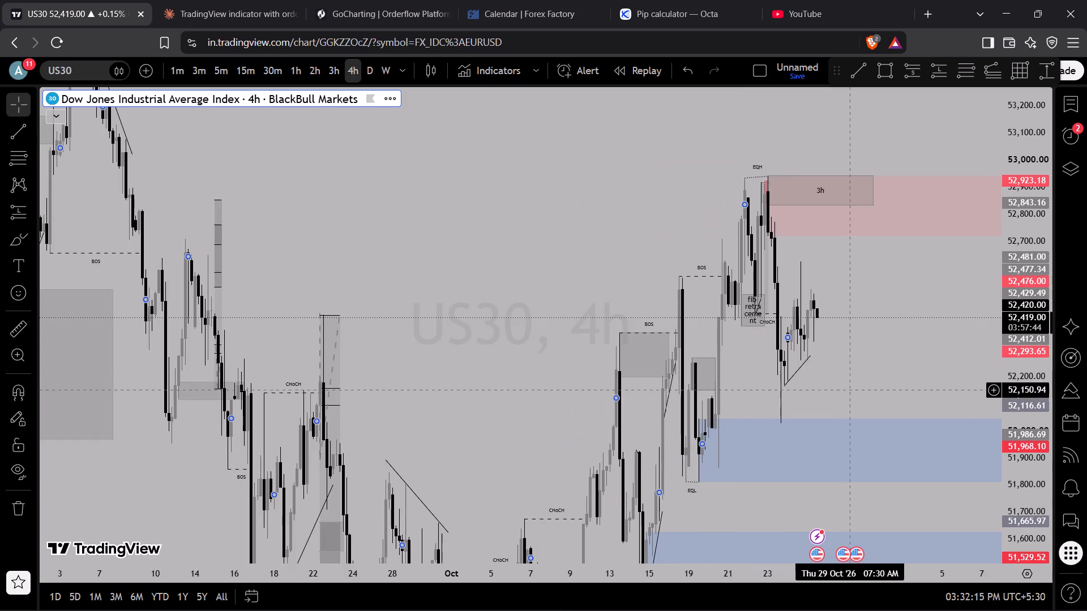
pyautogui.moveTo(849, 354); pyautogui.dragTo(855, 285)
pyautogui.scroll(4, 755, 255)
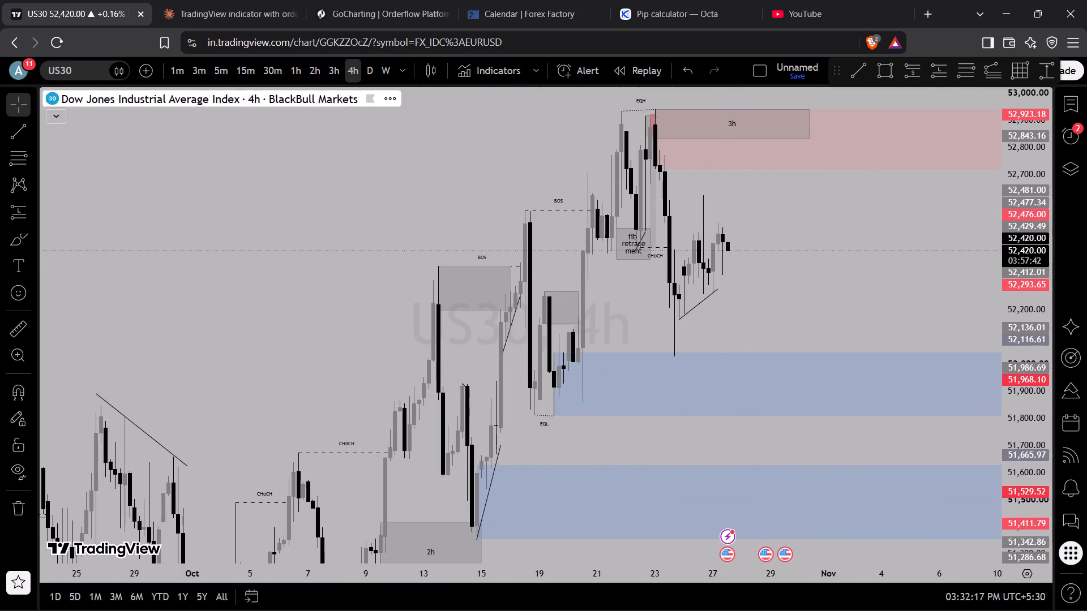
# Switch US30 to the 1-hour timeframe and examine the demand zones and structure below the weak high.
pyautogui.click(297, 85)
pyautogui.click(301, 76)
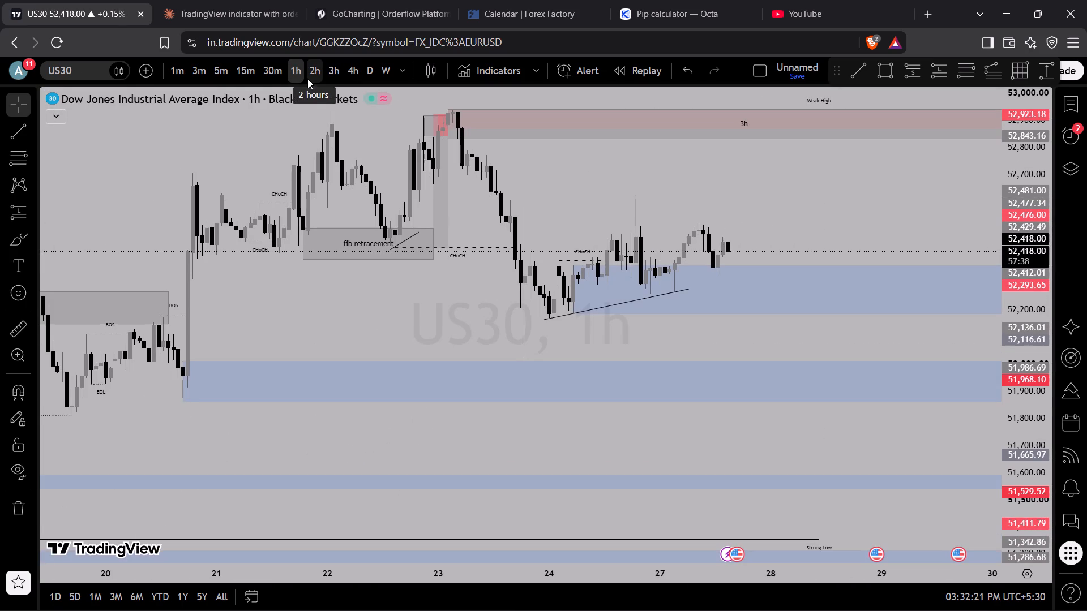
pyautogui.scroll(-5, 342, 27)
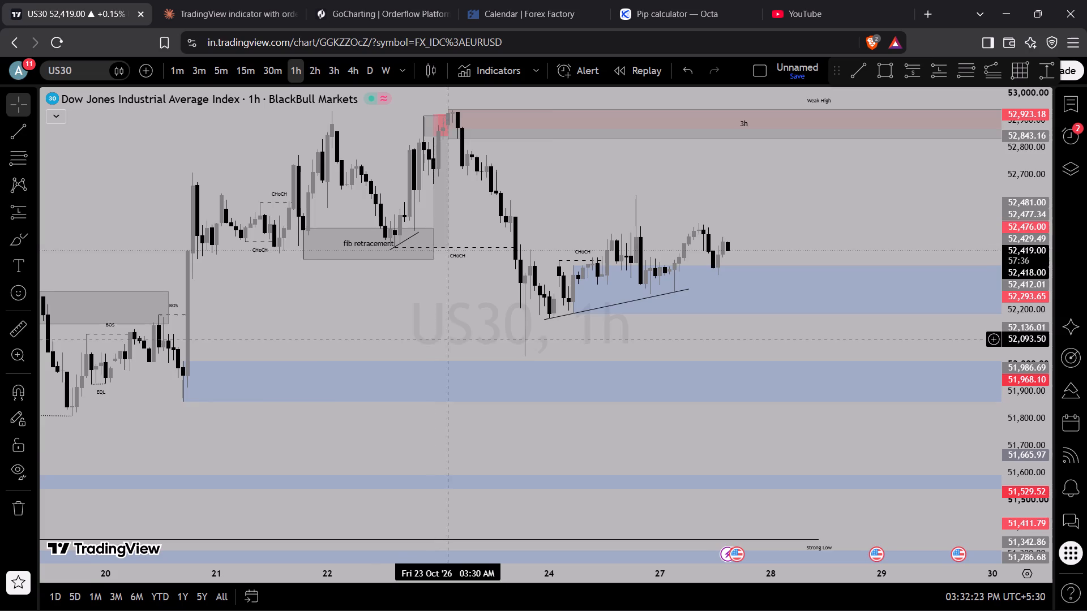
pyautogui.scroll(-2, 439, 270)
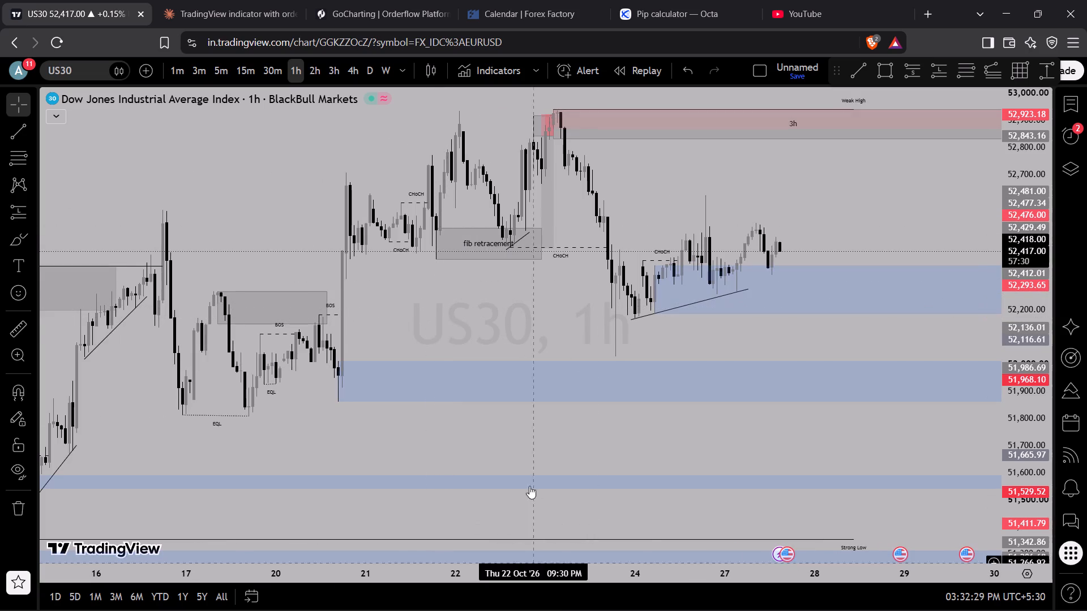
pyautogui.scroll(-3, 585, 330)
pyautogui.moveTo(996, 419); pyautogui.dragTo(996, 239)
pyautogui.moveTo(833, 268); pyautogui.dragTo(785, 548)
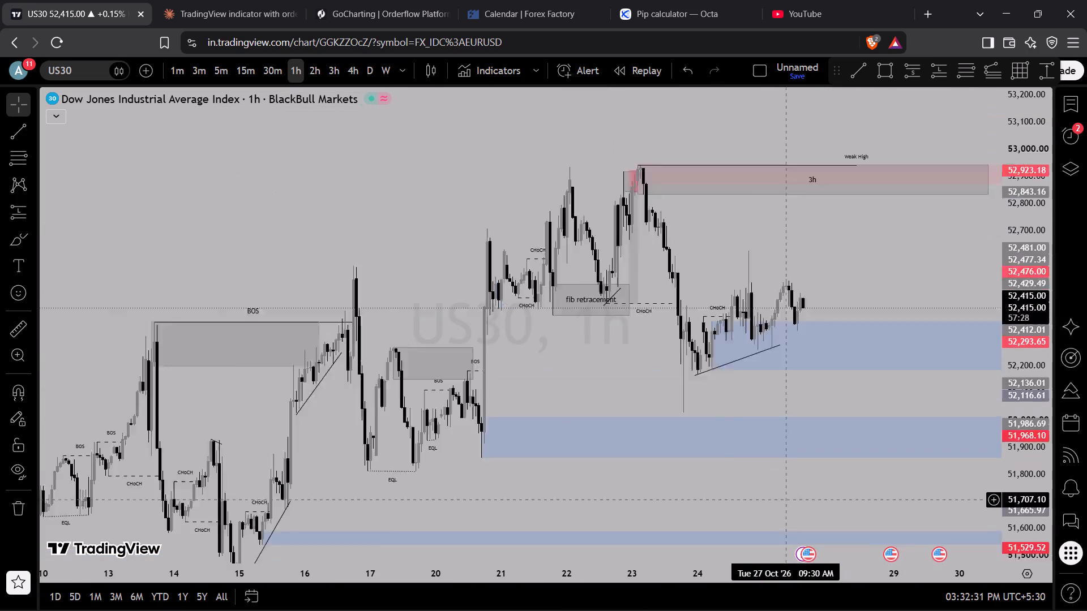
# Examine US30's 1-hour structure from the 3h supply rectangle down to the blue demand zone and rising trendline.
pyautogui.moveTo(785, 548); pyautogui.dragTo(785, 561)
pyautogui.moveTo(1015, 467); pyautogui.dragTo(988, 247)
pyautogui.moveTo(868, 337); pyautogui.dragTo(890, 457)
pyautogui.scroll(5, 870, 474)
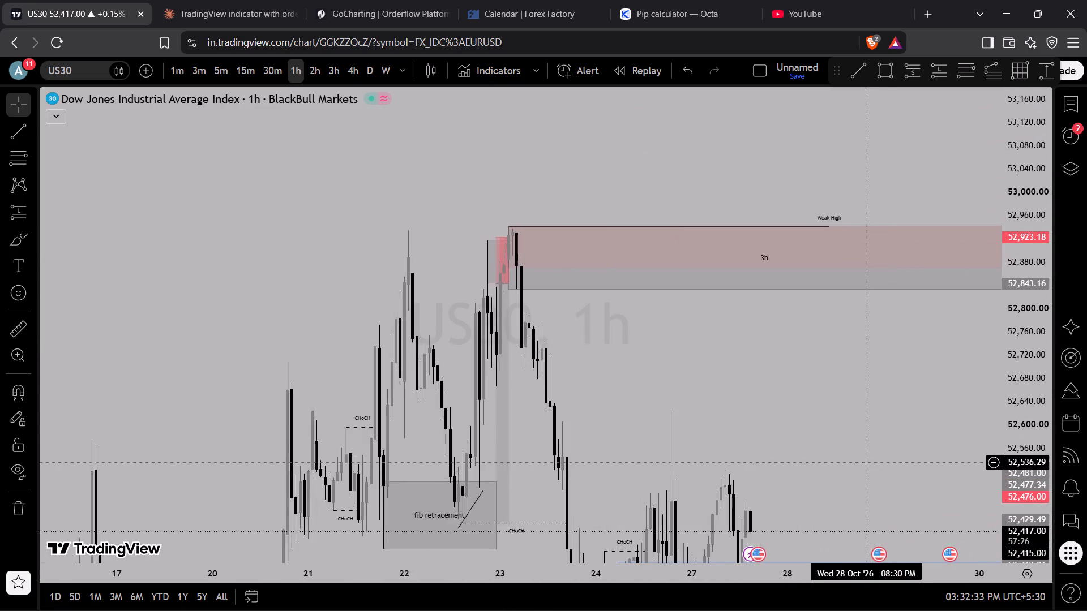
pyautogui.scroll(2, 865, 461)
pyautogui.moveTo(863, 455); pyautogui.dragTo(900, 257)
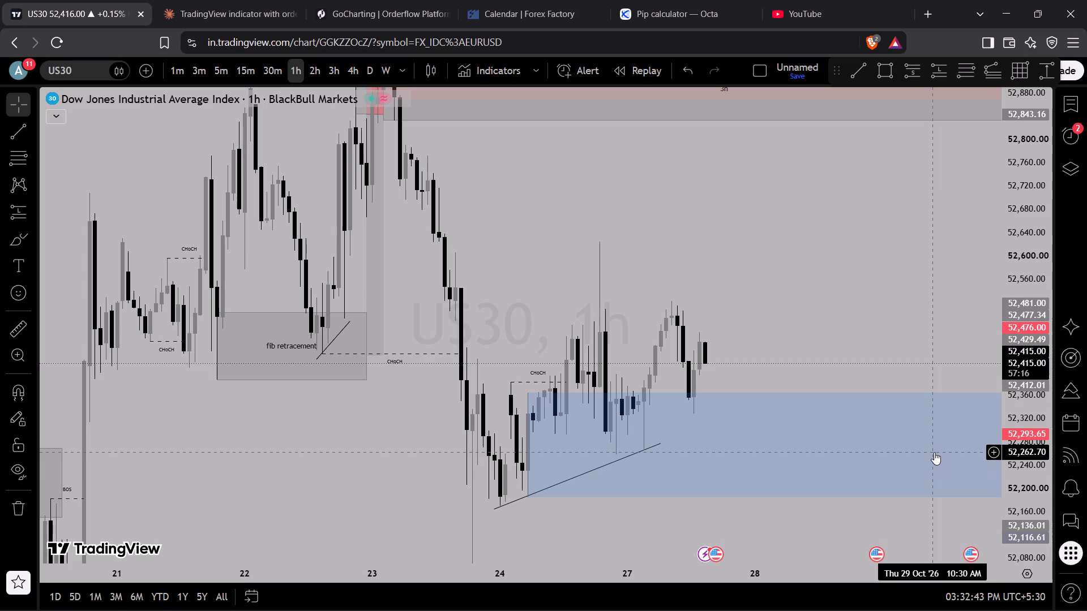
pyautogui.scroll(2, 807, 360)
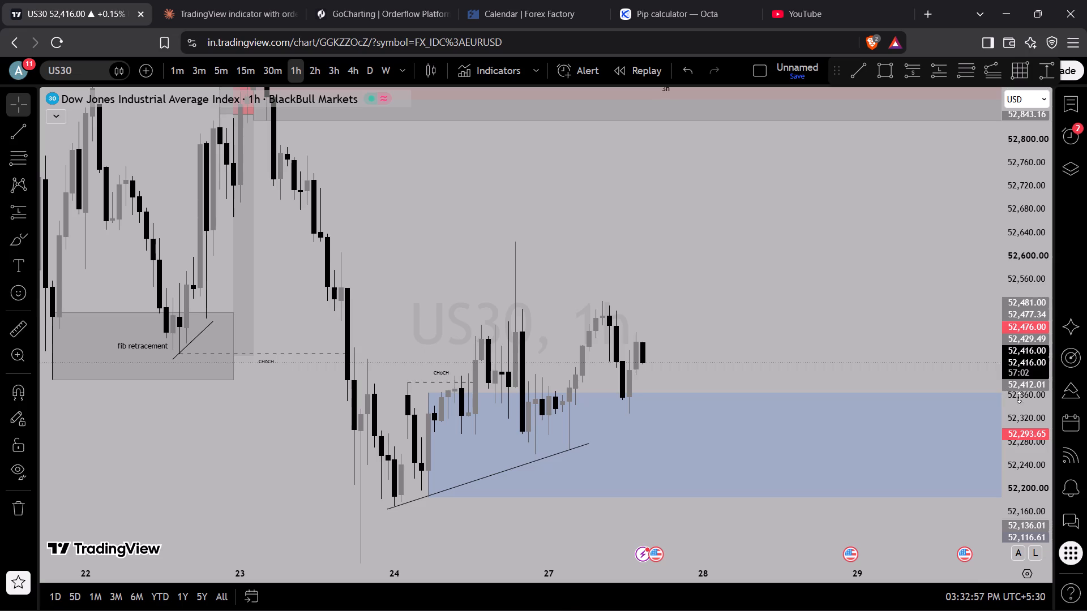
# Examine the recent 1-hour US30 candles above the blue demand zone relative to the weak high and the fib retracement area.
pyautogui.scroll(-2, 1073, 481)
pyautogui.scroll(-5, 704, 308)
pyautogui.moveTo(953, 355); pyautogui.dragTo(748, 170)
pyautogui.scroll(5, 644, 312)
pyautogui.moveTo(626, 303); pyautogui.dragTo(848, 516)
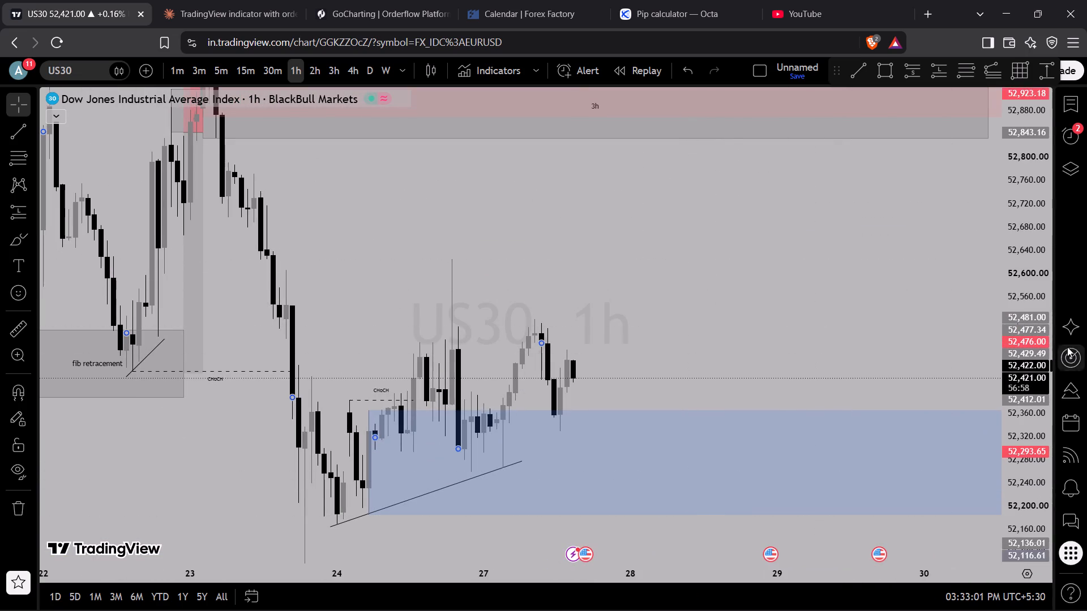
pyautogui.moveTo(1041, 277); pyautogui.dragTo(1034, 360)
pyautogui.scroll(-5, 870, 329)
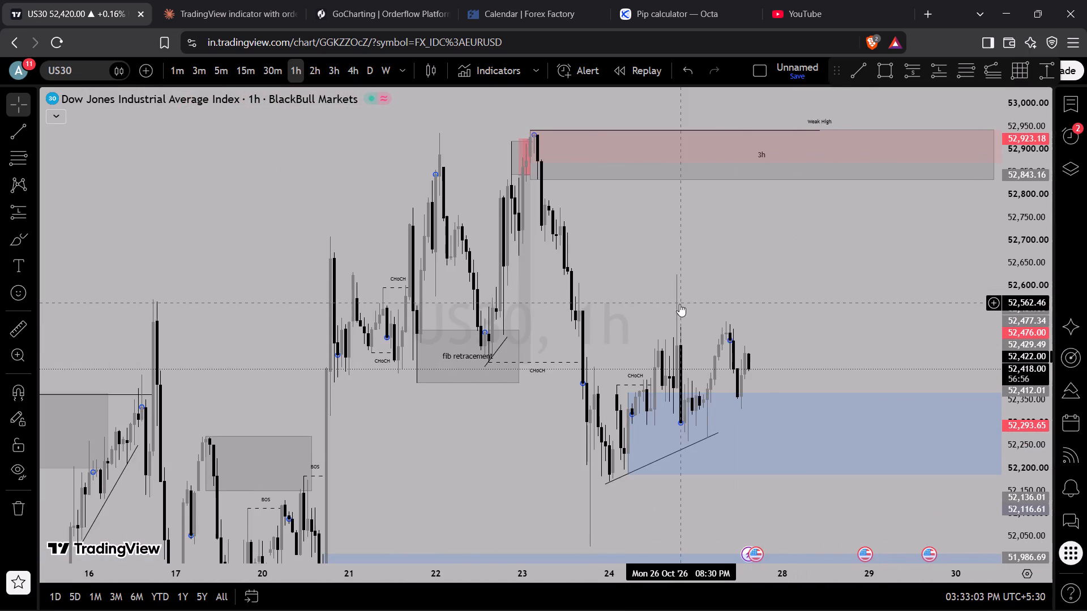
pyautogui.moveTo(682, 304); pyautogui.dragTo(629, 223)
pyautogui.scroll(3, 721, 224)
pyautogui.moveTo(661, 229); pyautogui.dragTo(747, 312)
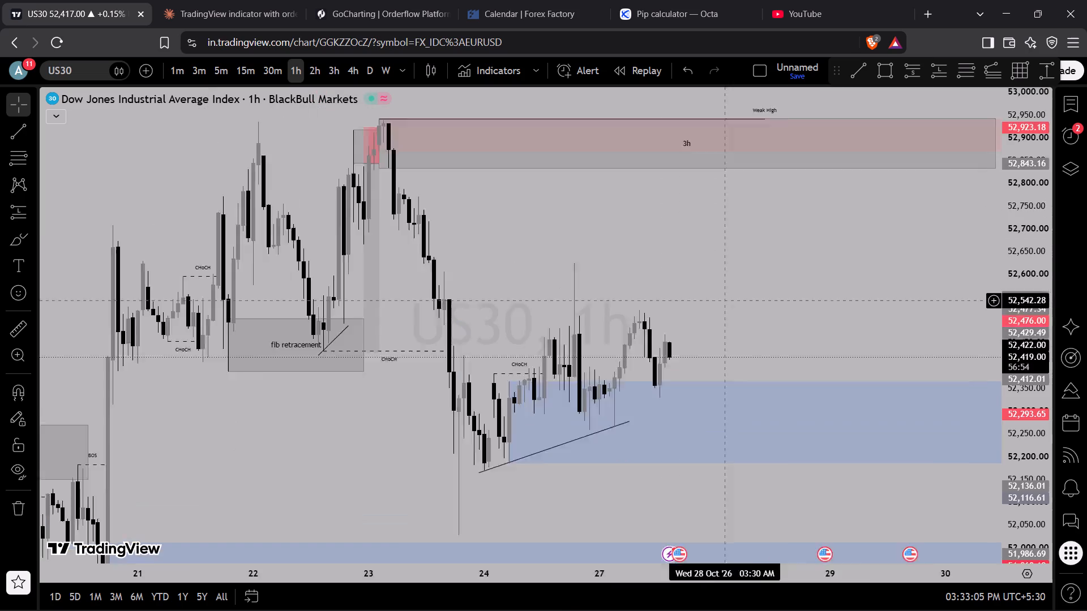
pyautogui.moveTo(747, 312); pyautogui.dragTo(838, 362)
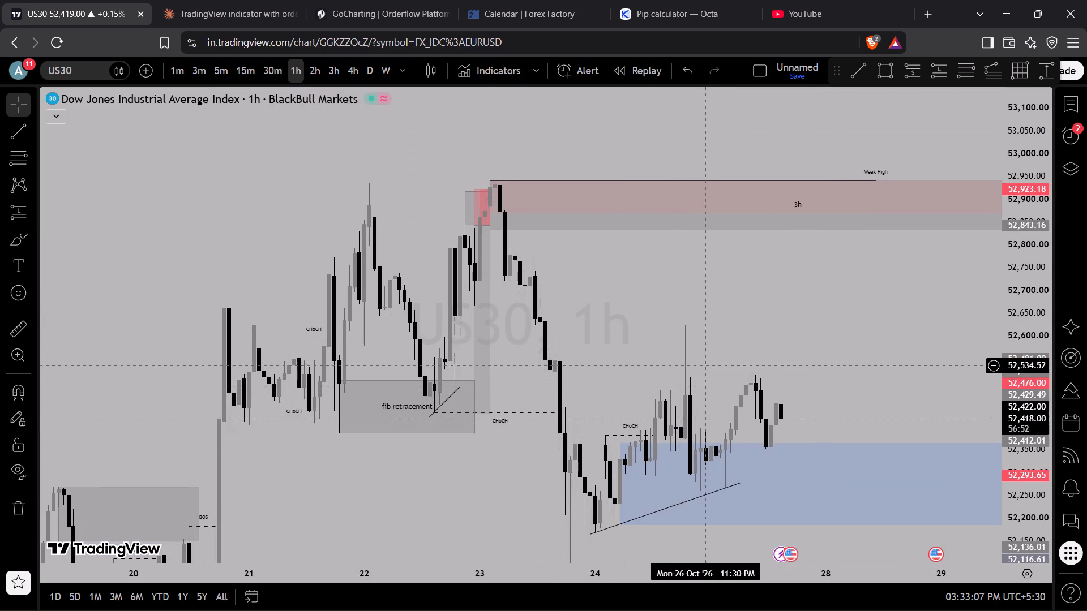
pyautogui.moveTo(576, 314); pyautogui.dragTo(671, 302)
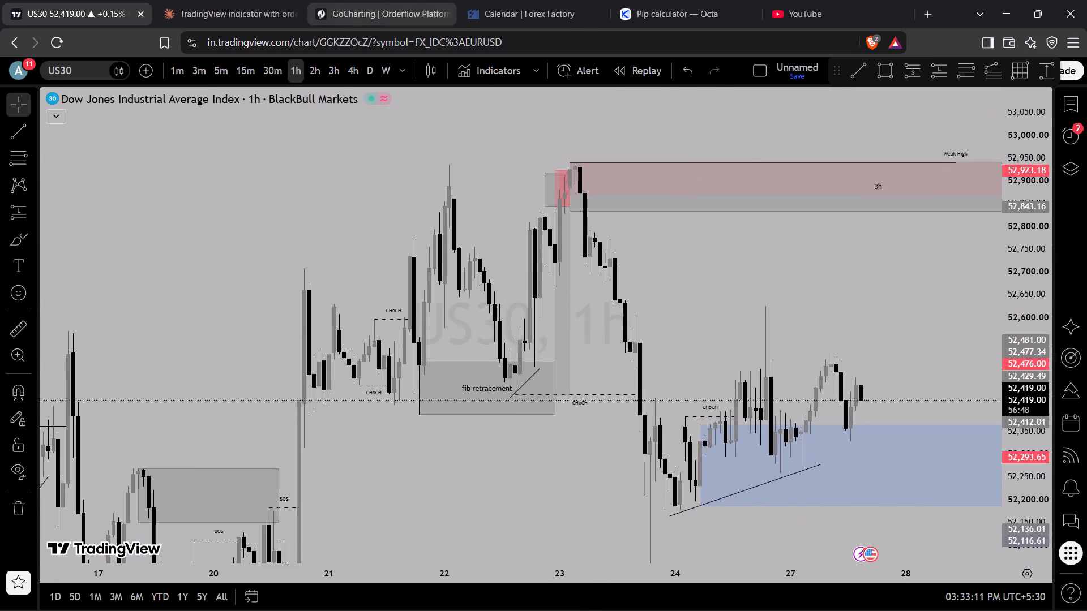
# Check US30 on the 2-hour timeframe and compare it with the 15-minute supply zone below the weak high.
pyautogui.click(314, 77)
pyautogui.scroll(4, 727, 373)
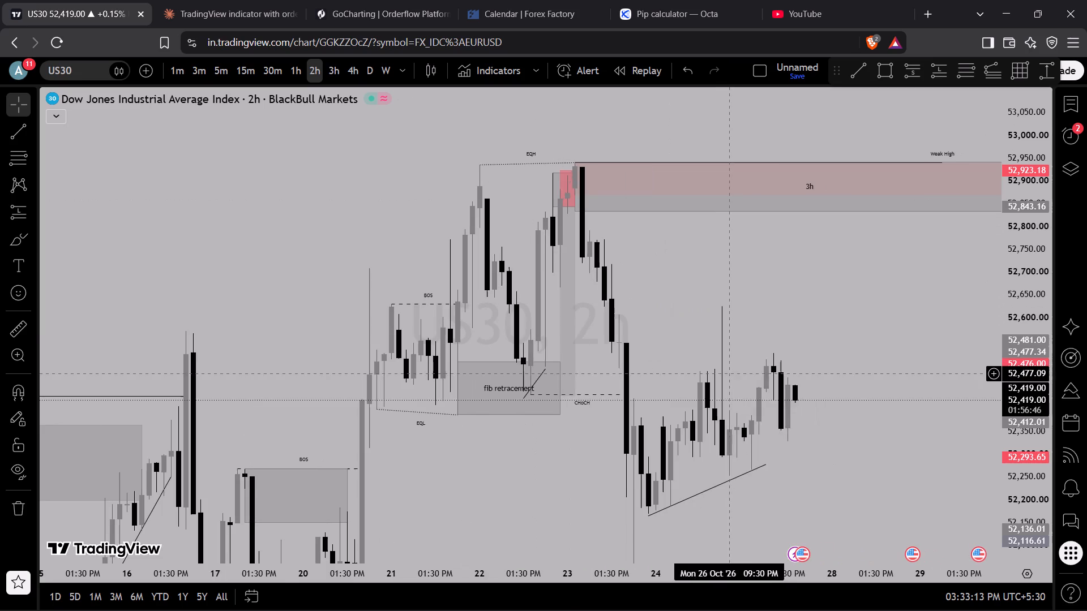
pyautogui.scroll(3, 773, 328)
pyautogui.scroll(-2, 757, 349)
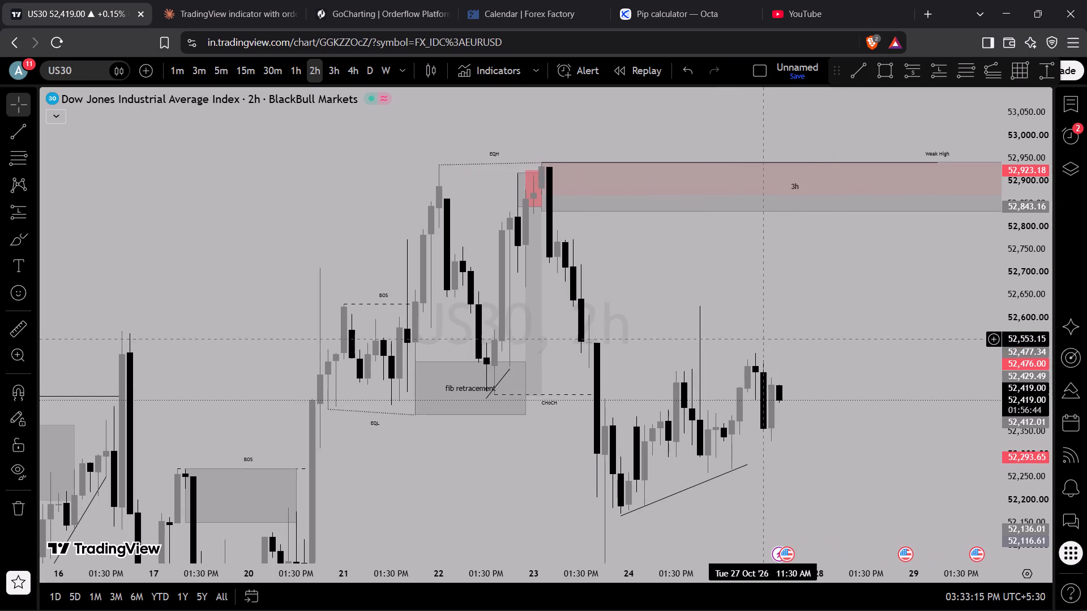
pyautogui.click(247, 63)
pyautogui.scroll(-11, 383, 366)
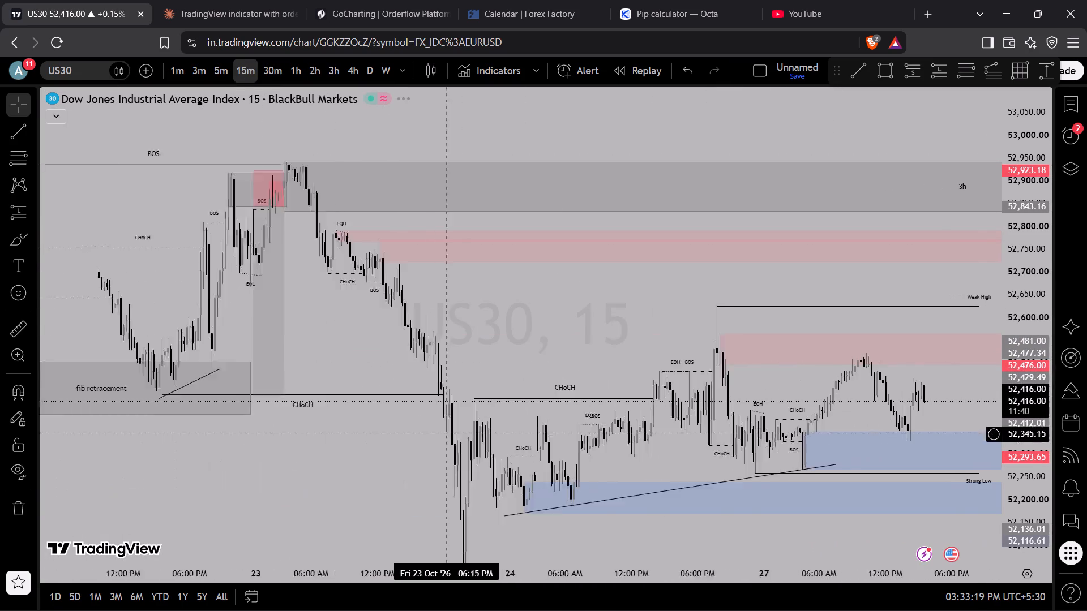
pyautogui.moveTo(1017, 464); pyautogui.dragTo(1027, 120)
pyautogui.scroll(5, 874, 283)
pyautogui.scroll(4, 597, 285)
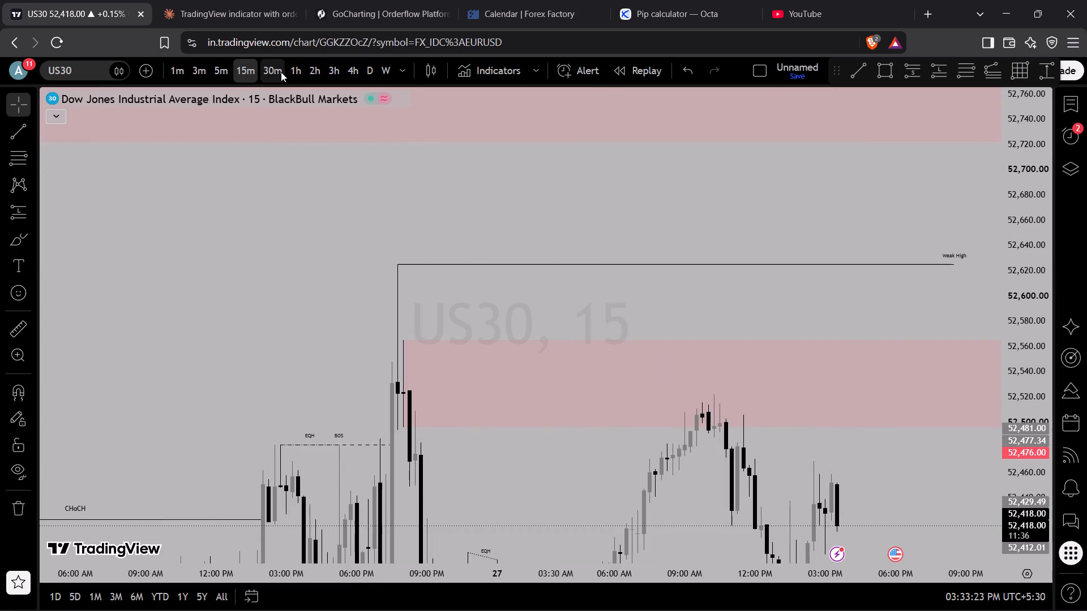
# Compare the latest US30 swings and the blue demand zone on the 30-minute and 1-hour timeframes.
pyautogui.click(279, 72)
pyautogui.scroll(4, 363, 330)
pyautogui.moveTo(598, 359); pyautogui.dragTo(598, 263)
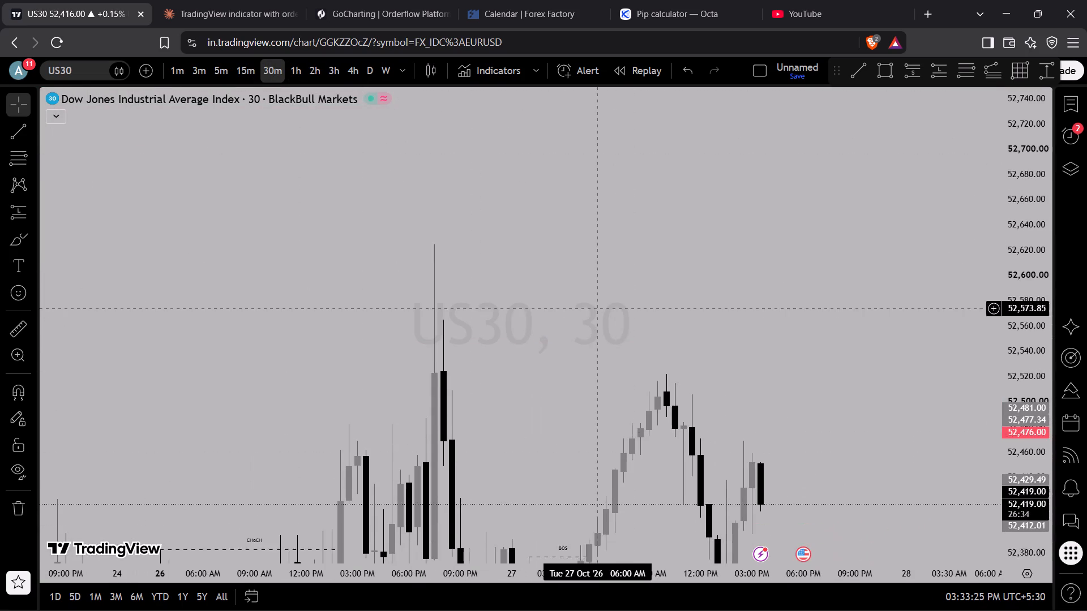
pyautogui.moveTo(598, 263); pyautogui.dragTo(604, 225)
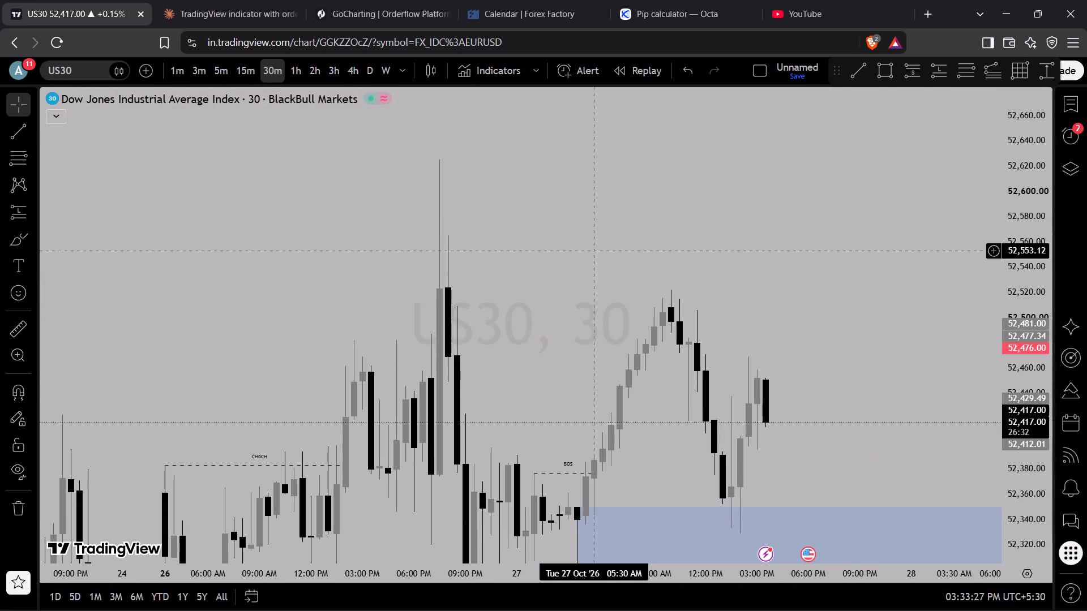
pyautogui.click(289, 65)
pyautogui.scroll(3, 643, 283)
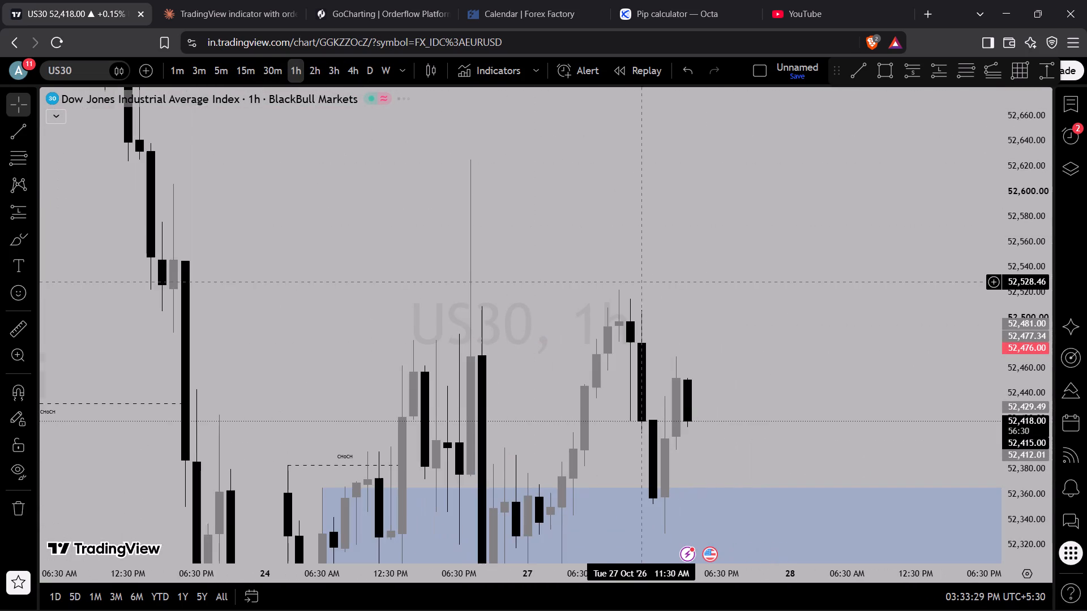
pyautogui.moveTo(568, 318); pyautogui.dragTo(629, 174)
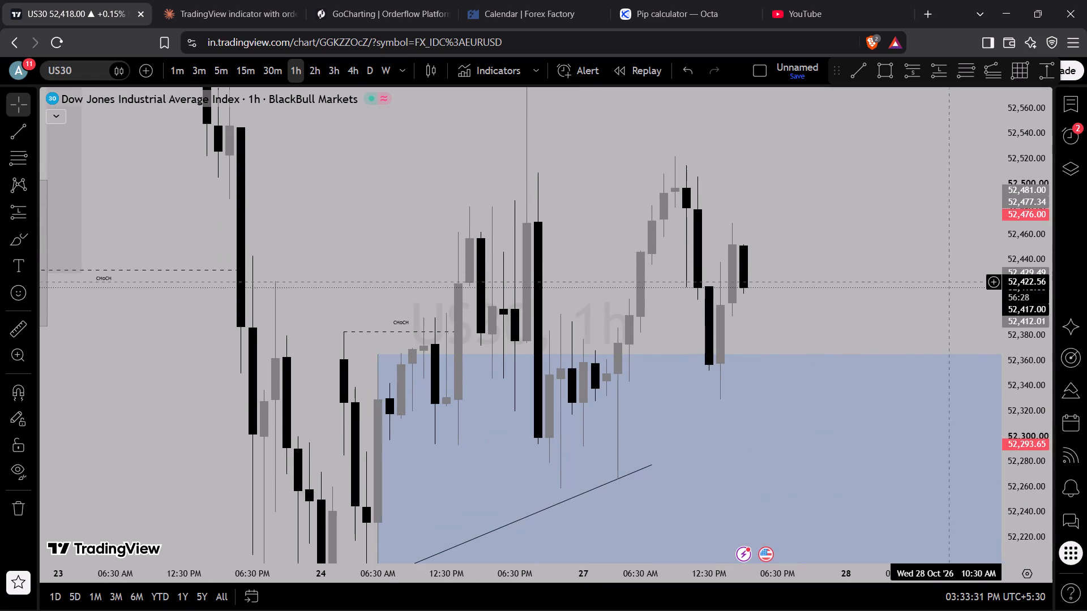
pyautogui.moveTo(498, 242); pyautogui.dragTo(515, 290)
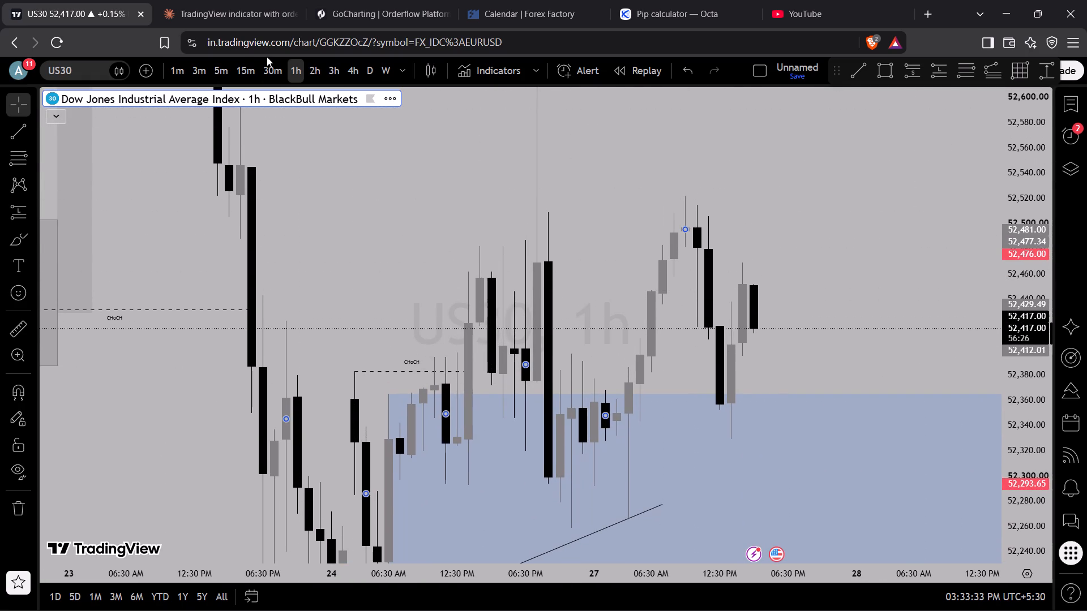
# Switch US30 to the 15-minute timeframe and examine the structure between the red supply zone and the blue demand zones.
pyautogui.click(245, 74)
pyautogui.scroll(-3, 587, 321)
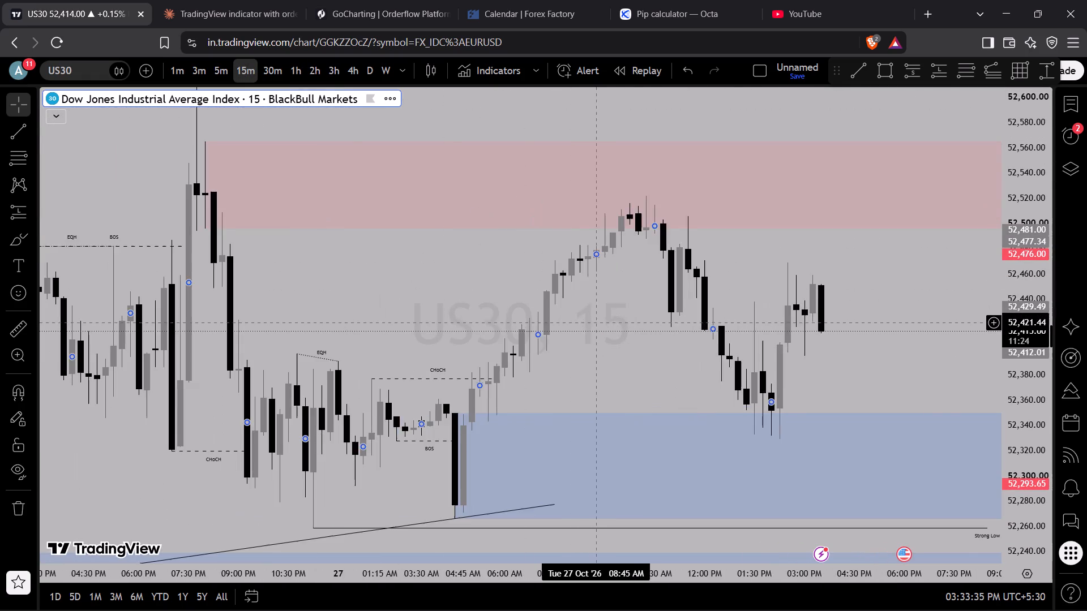
pyautogui.scroll(-4, 596, 299)
pyautogui.moveTo(737, 423); pyautogui.dragTo(737, 370)
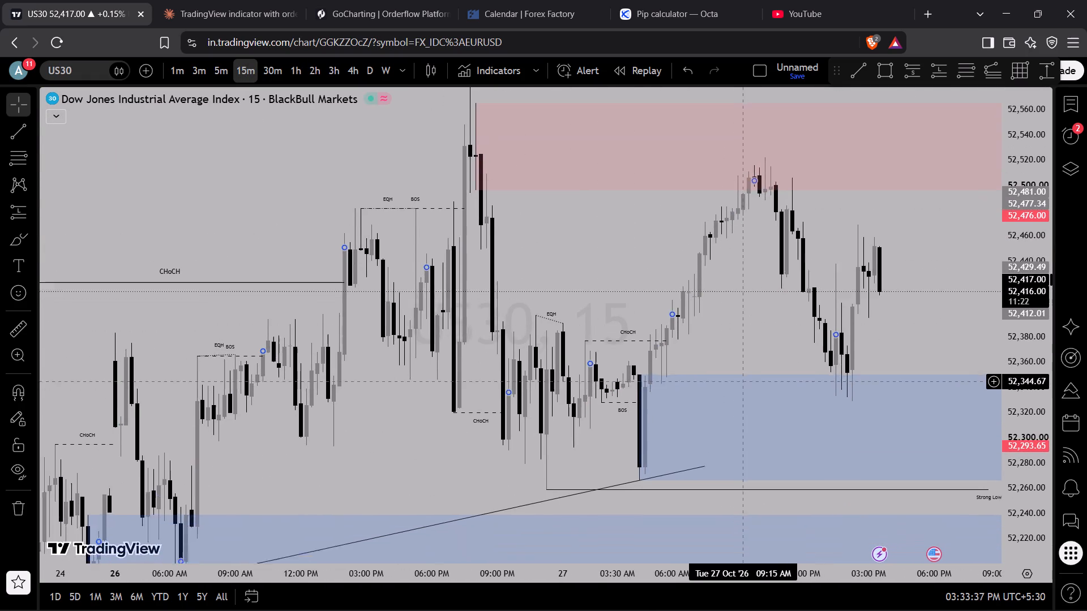
pyautogui.moveTo(737, 370); pyautogui.dragTo(708, 334)
pyautogui.scroll(2, 767, 335)
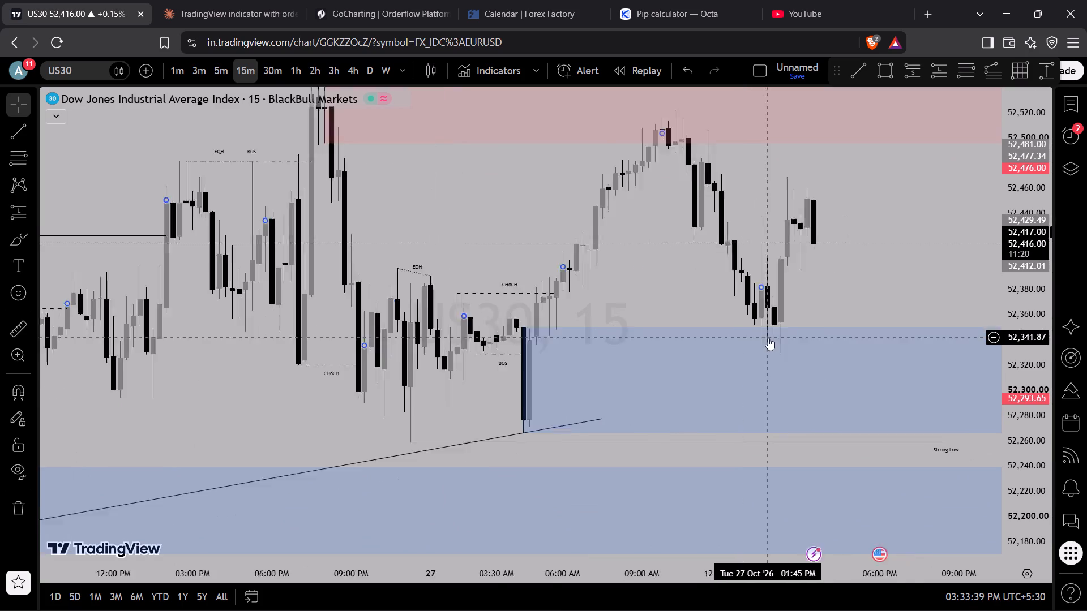
pyautogui.scroll(1, 768, 338)
pyautogui.moveTo(870, 252); pyautogui.dragTo(789, 310)
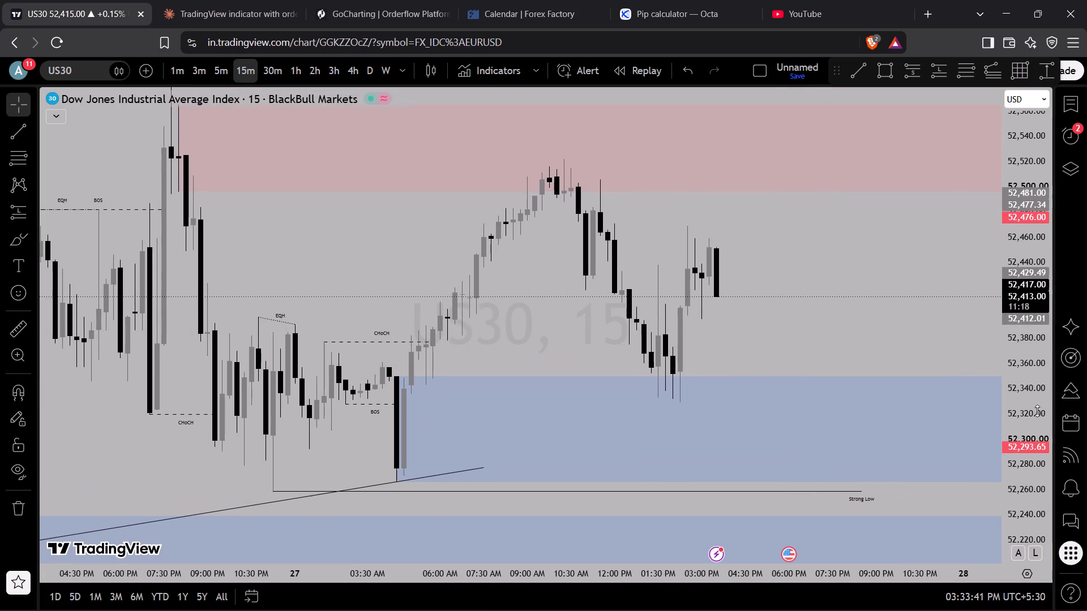
# Examine the latest 15-minute US30 candles above the blue demand zone and compare them on the 30-minute timeframe.
pyautogui.moveTo(1030, 398); pyautogui.dragTo(1008, 217)
pyautogui.scroll(4, 726, 201)
pyautogui.moveTo(572, 241); pyautogui.dragTo(623, 281)
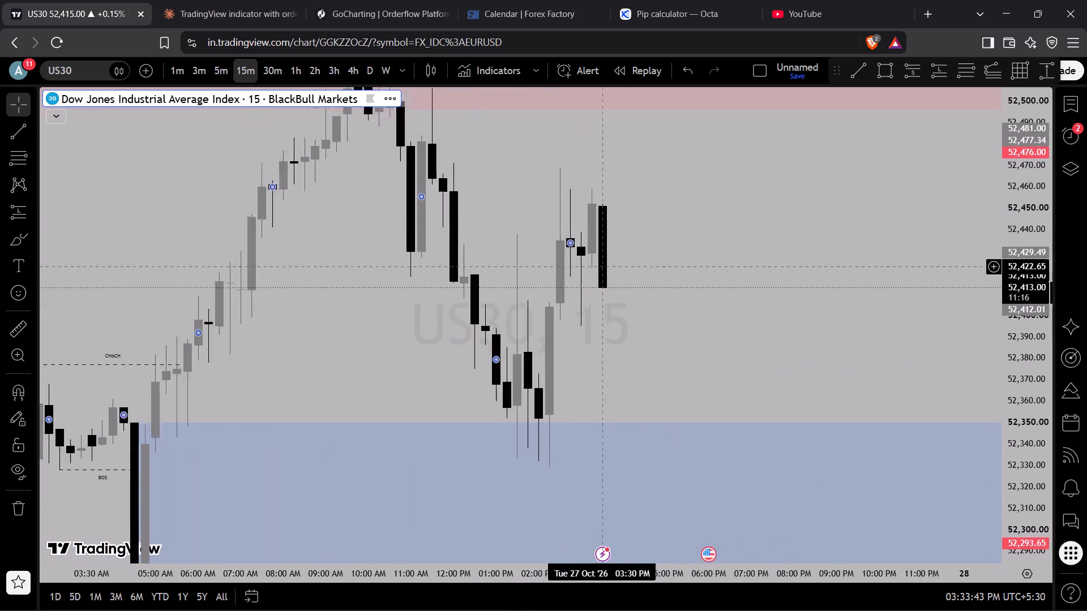
pyautogui.moveTo(623, 281); pyautogui.dragTo(692, 334)
pyautogui.scroll(2, 534, 377)
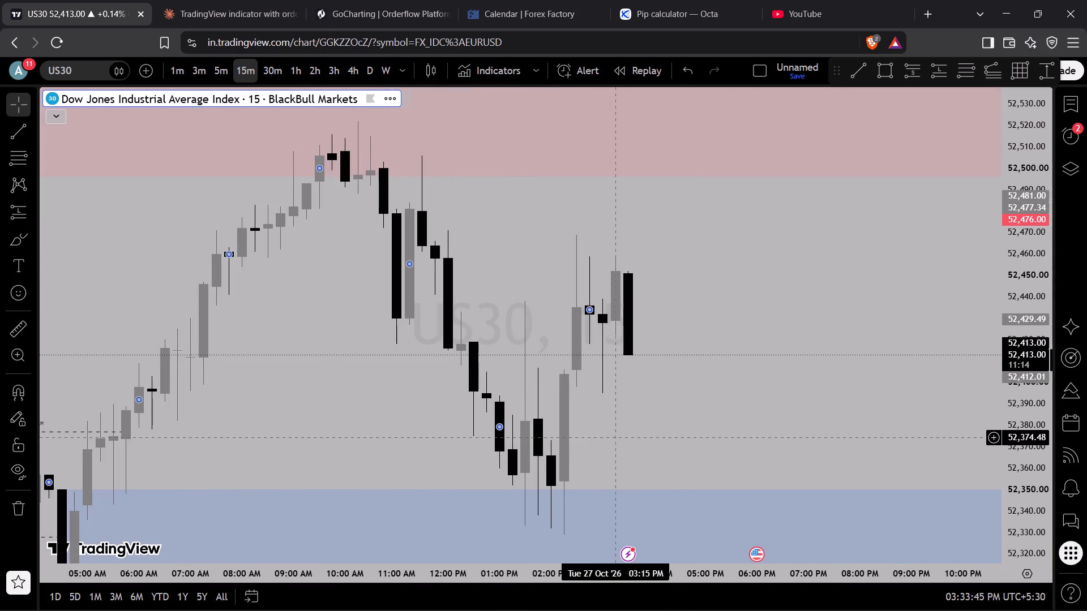
pyautogui.moveTo(634, 470); pyautogui.dragTo(688, 380)
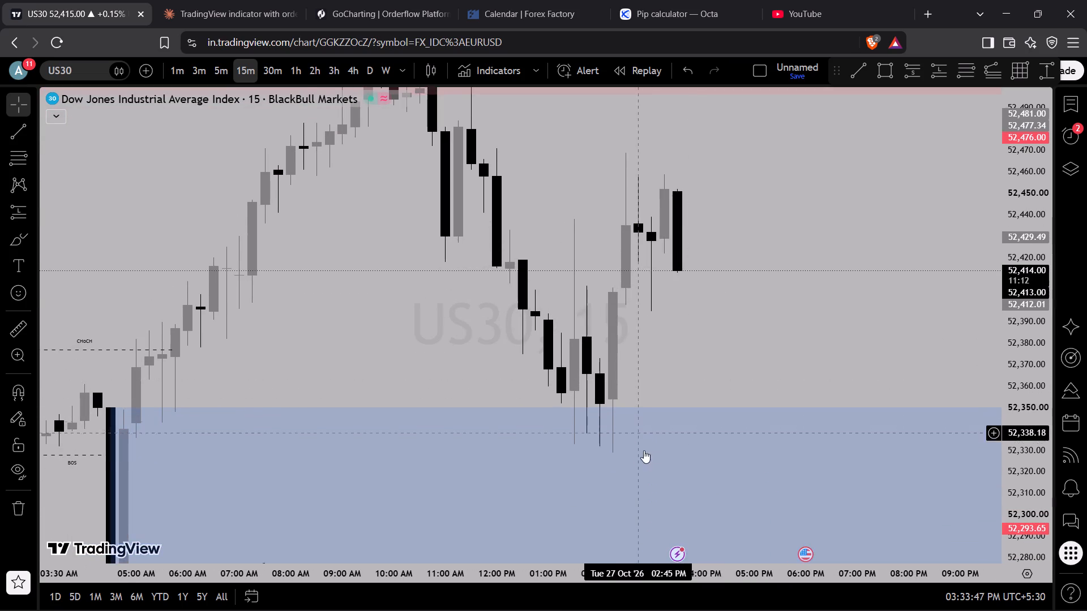
pyautogui.scroll(2, 638, 462)
pyautogui.click(272, 68)
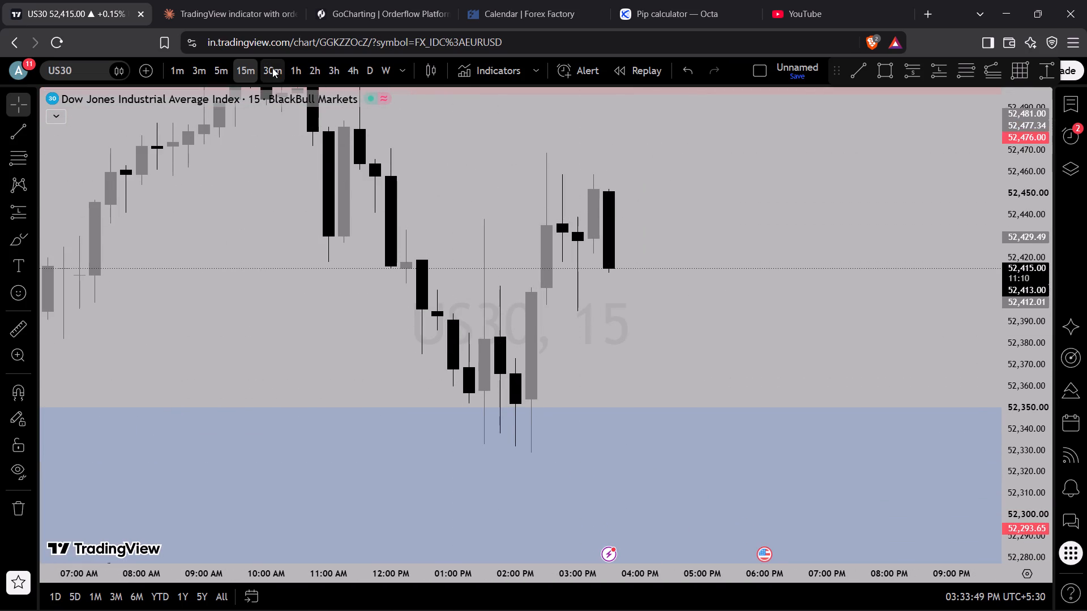
pyautogui.scroll(2, 491, 244)
pyautogui.scroll(-3, 491, 244)
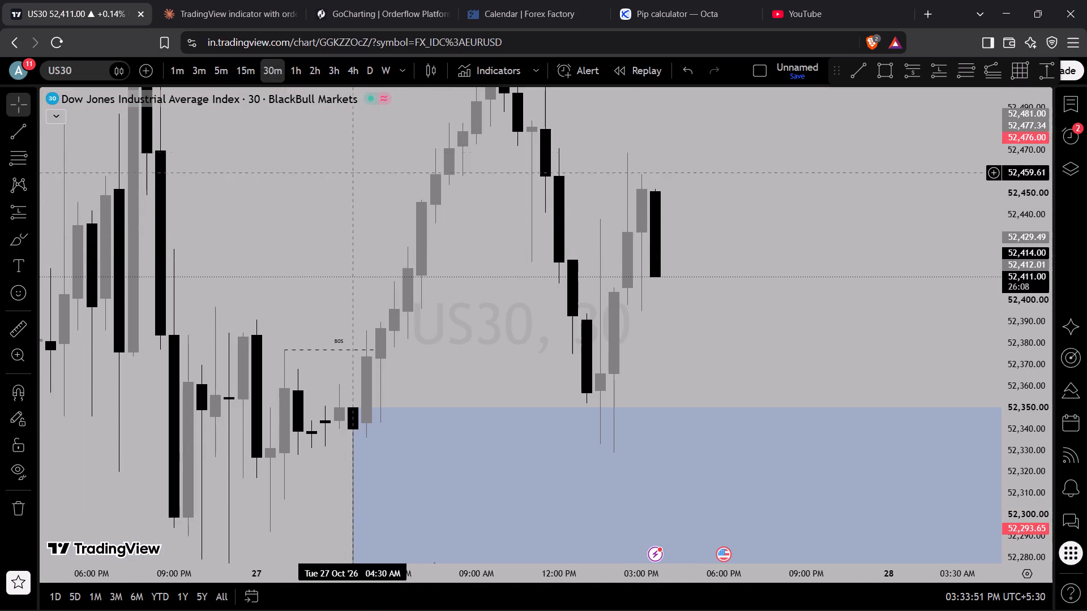
# Switch US30 to the 5-minute timeframe and examine the supply and demand zones around the latest candles.
pyautogui.click(221, 63)
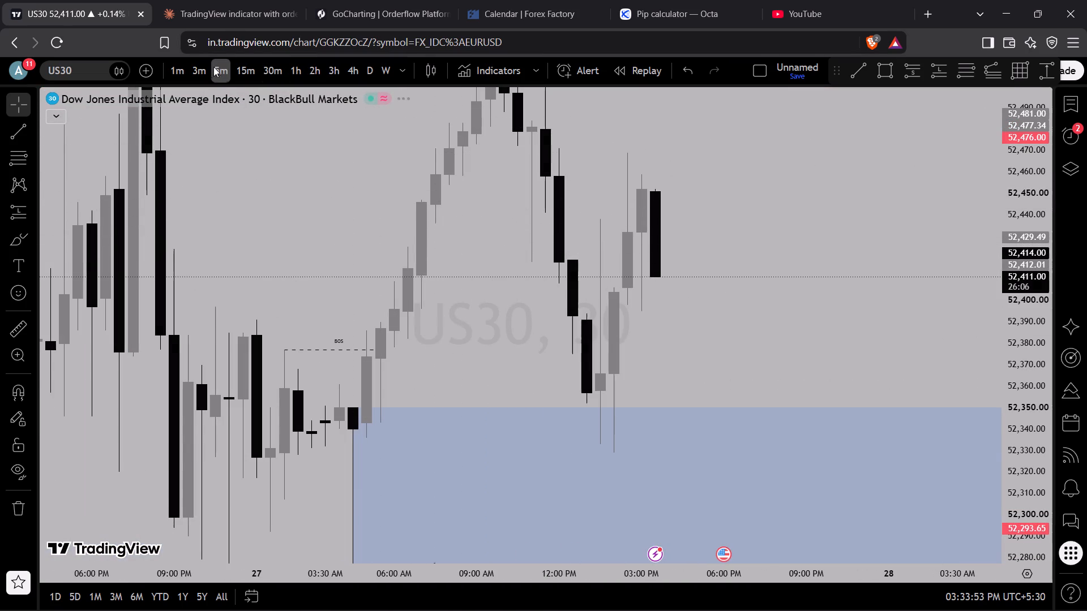
pyautogui.scroll(-6, 285, 247)
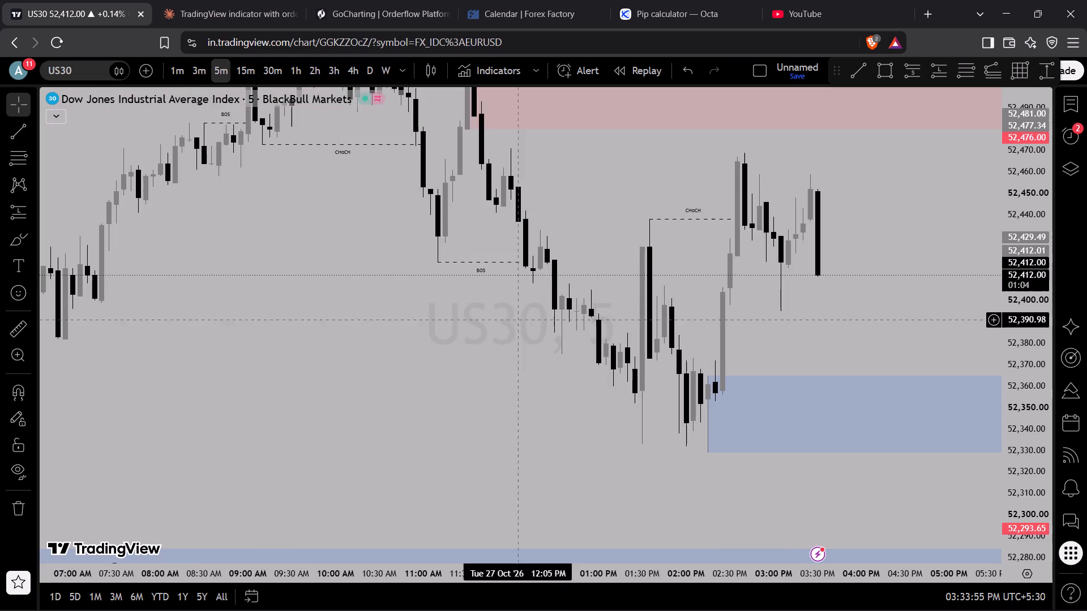
pyautogui.scroll(-3, 883, 364)
pyautogui.scroll(-4, 700, 122)
pyautogui.scroll(-1, 731, 291)
pyautogui.moveTo(718, 268); pyautogui.dragTo(537, 320)
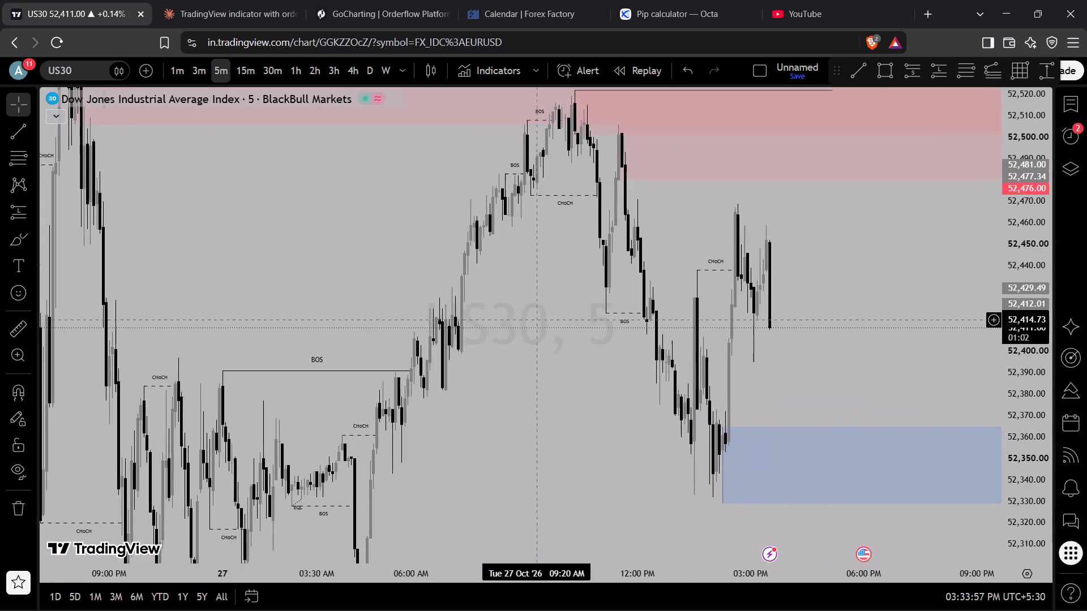
pyautogui.moveTo(537, 320); pyautogui.dragTo(583, 332)
pyautogui.moveTo(1021, 177); pyautogui.dragTo(1016, 439)
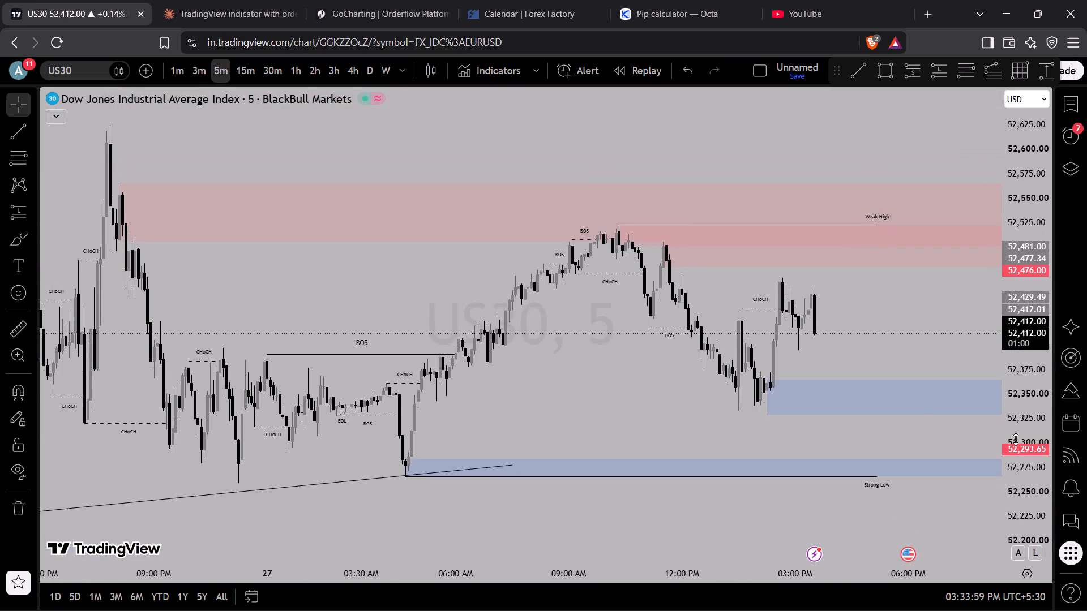
# Examine the wider 5-minute US30 structure, including the rising trendline, the strong low and the red supply zones.
pyautogui.moveTo(1016, 439); pyautogui.dragTo(981, 435)
pyautogui.scroll(-6, 781, 422)
pyautogui.moveTo(532, 377); pyautogui.dragTo(577, 259)
pyautogui.scroll(2, 530, 290)
pyautogui.scroll(-1, 530, 290)
pyautogui.scroll(2, 530, 290)
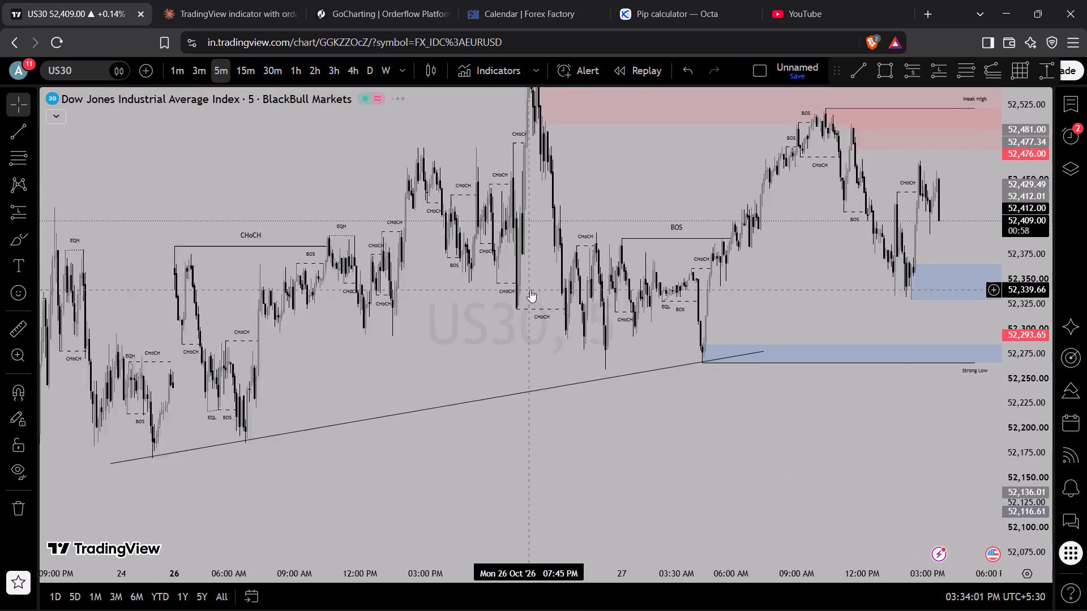
pyautogui.scroll(3, 519, 290)
pyautogui.moveTo(578, 208); pyautogui.dragTo(583, 406)
pyautogui.scroll(-3, 529, 388)
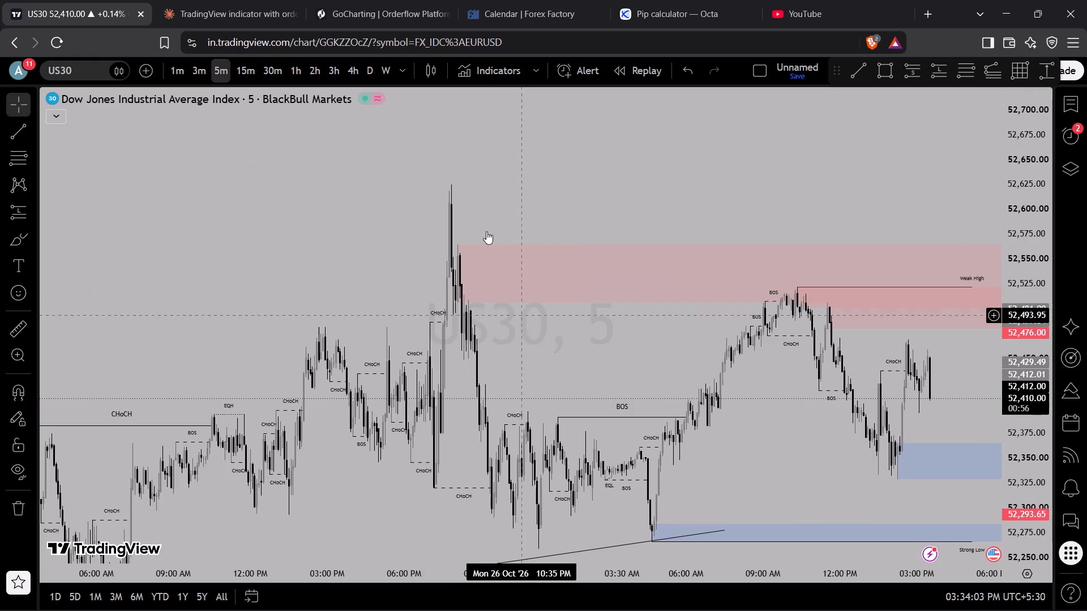
# Switch US30 to the 30-minute timeframe and examine the structure between the 3h supply zone and the strong low.
pyautogui.click(279, 66)
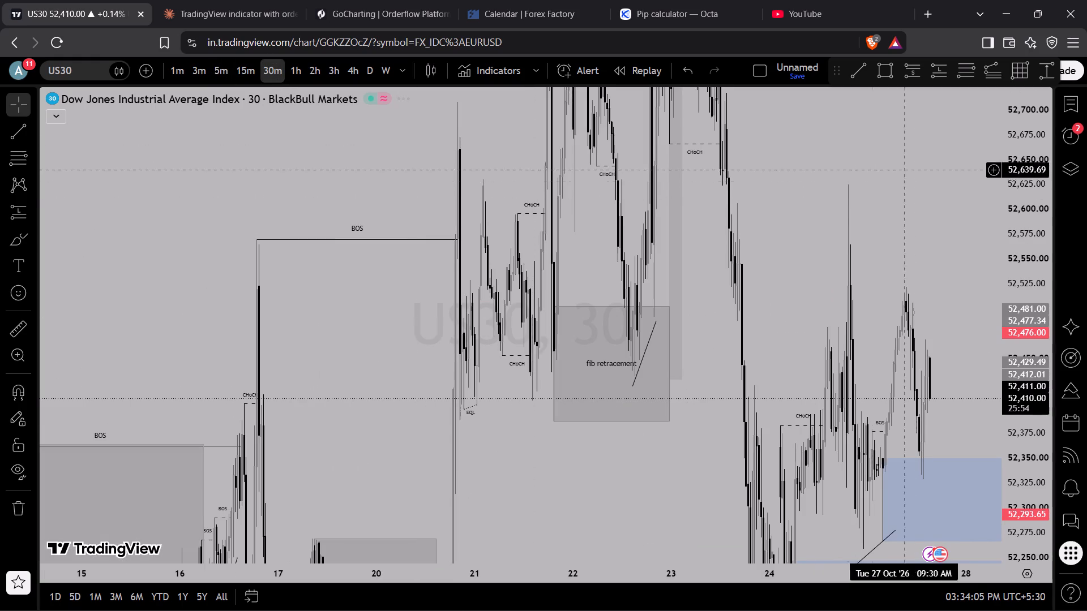
pyautogui.moveTo(1031, 195); pyautogui.dragTo(980, 479)
pyautogui.scroll(3, 777, 339)
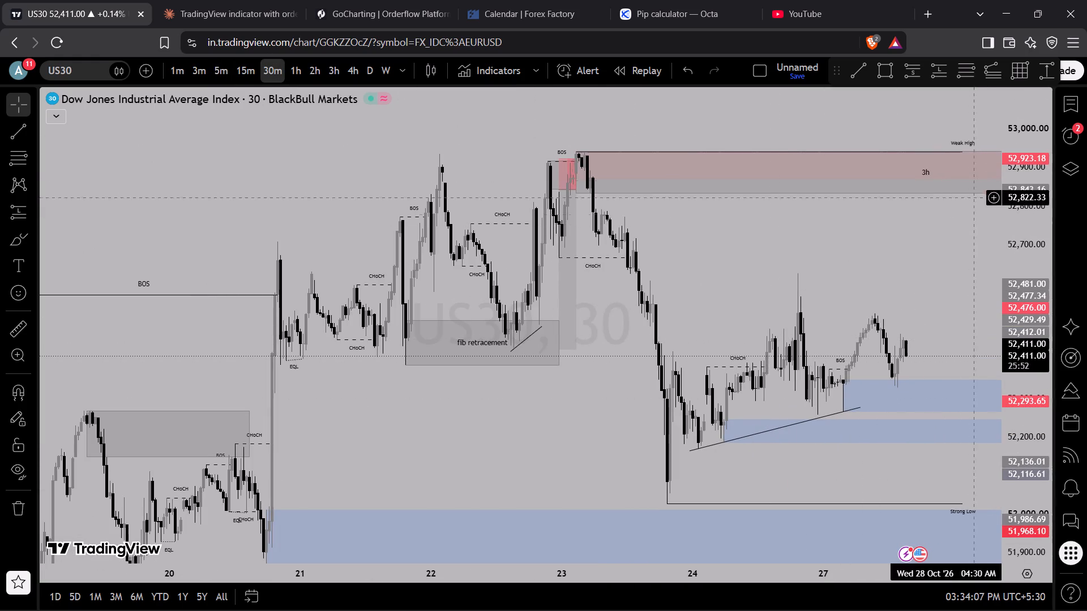
# Open the watchlist and load the NASDAQ chart.
pyautogui.click(1077, 107)
pyautogui.click(925, 339)
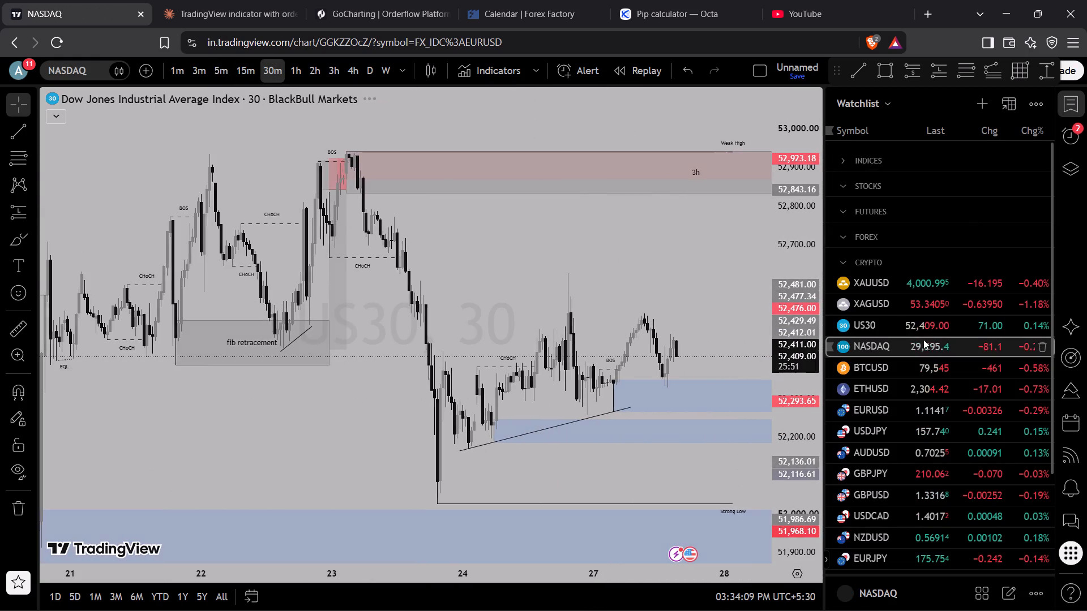
# Shift the floating drawing toolbar aside and close the watchlist to give the NASDAQ chart more room.
pyautogui.moveTo(841, 72); pyautogui.dragTo(938, 75)
pyautogui.moveTo(871, 72); pyautogui.dragTo(887, 56)
pyautogui.click(1074, 103)
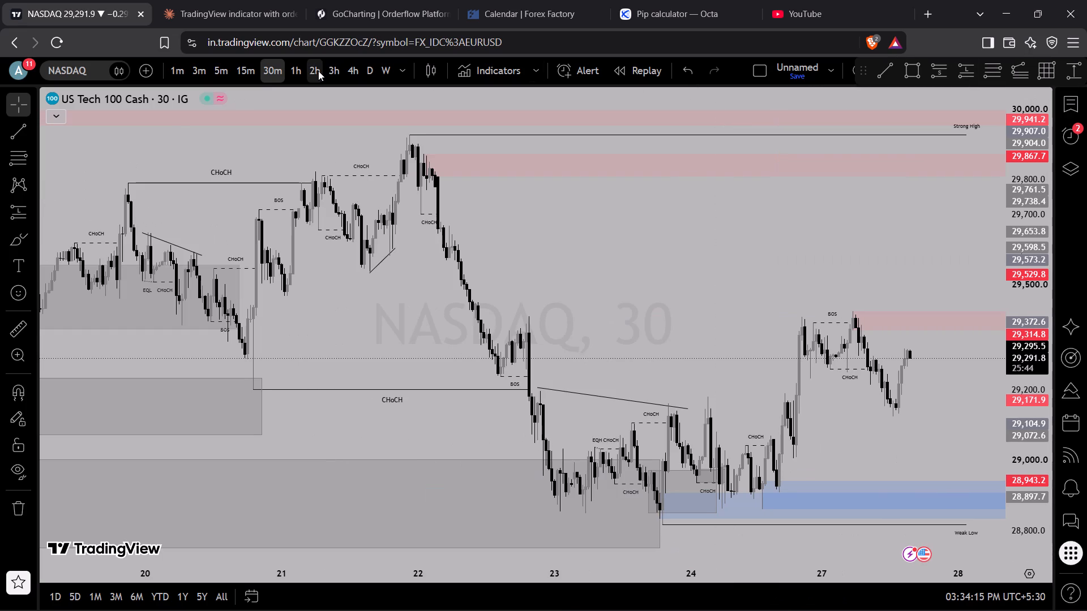
# Switch NASDAQ to the 2-hour timeframe and examine the wider structure with its supply and demand zones.
pyautogui.click(318, 71)
pyautogui.scroll(9, 747, 341)
pyautogui.moveTo(860, 304); pyautogui.dragTo(743, 296)
pyautogui.scroll(-11, 1086, 253)
pyautogui.moveTo(893, 239); pyautogui.dragTo(793, 312)
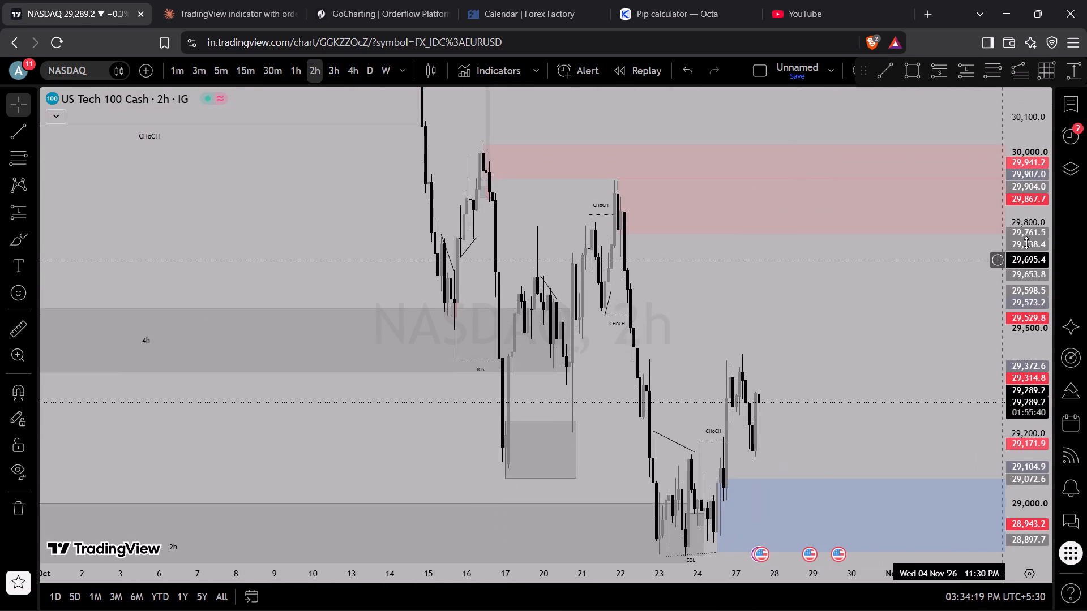
pyautogui.moveTo(1029, 233); pyautogui.dragTo(984, 420)
pyautogui.scroll(-4, 778, 397)
pyautogui.scroll(1, 775, 397)
pyautogui.scroll(-5, 749, 369)
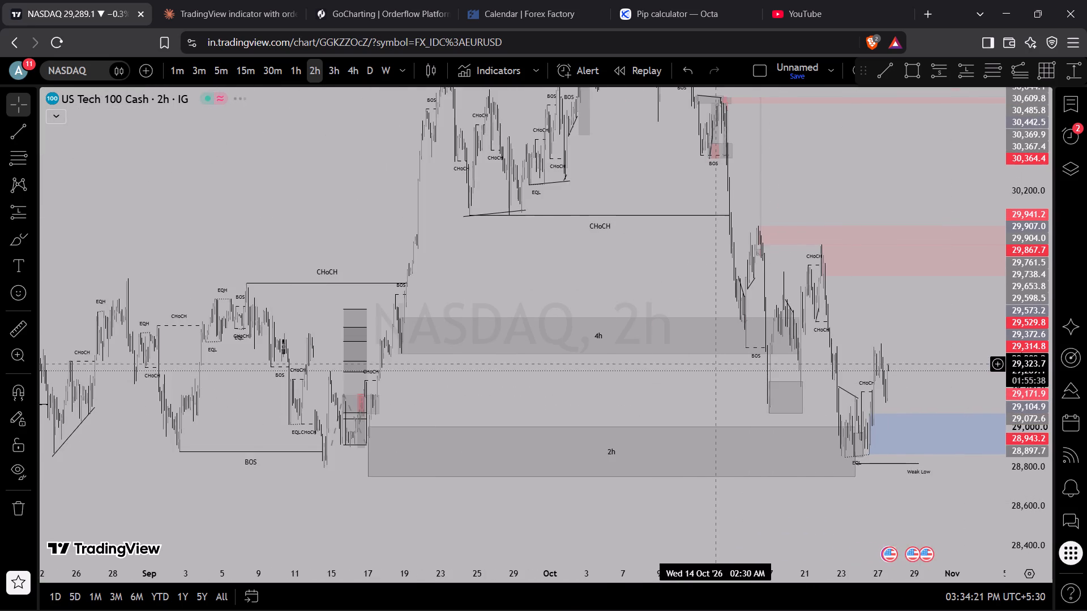
pyautogui.scroll(-1, 716, 364)
pyautogui.scroll(16, 711, 359)
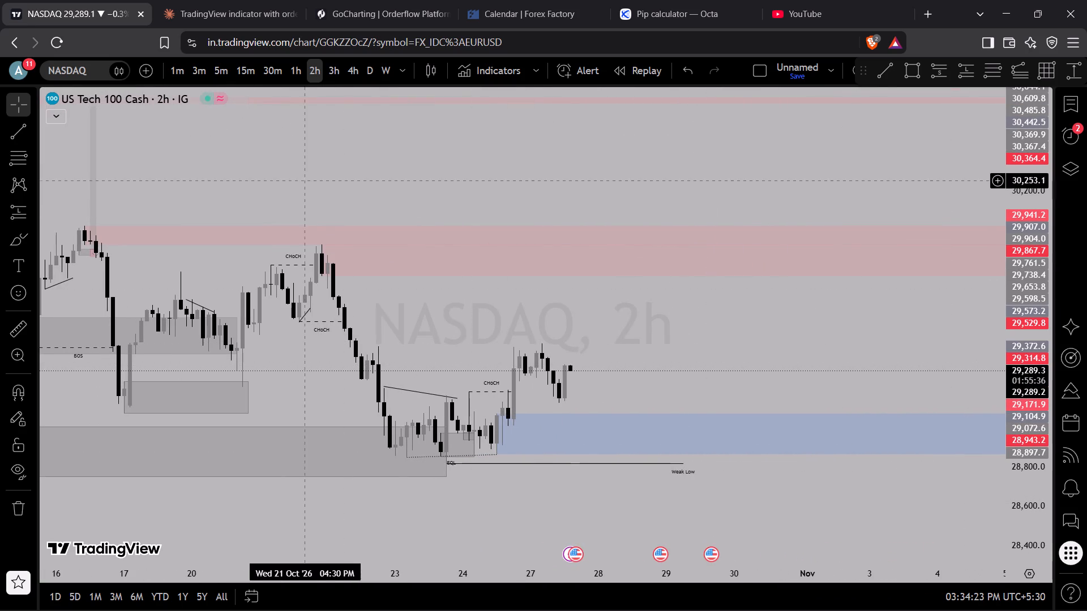
# Switch NASDAQ to the 15-minute timeframe and examine the structure between the weak high and the strong low.
pyautogui.click(254, 72)
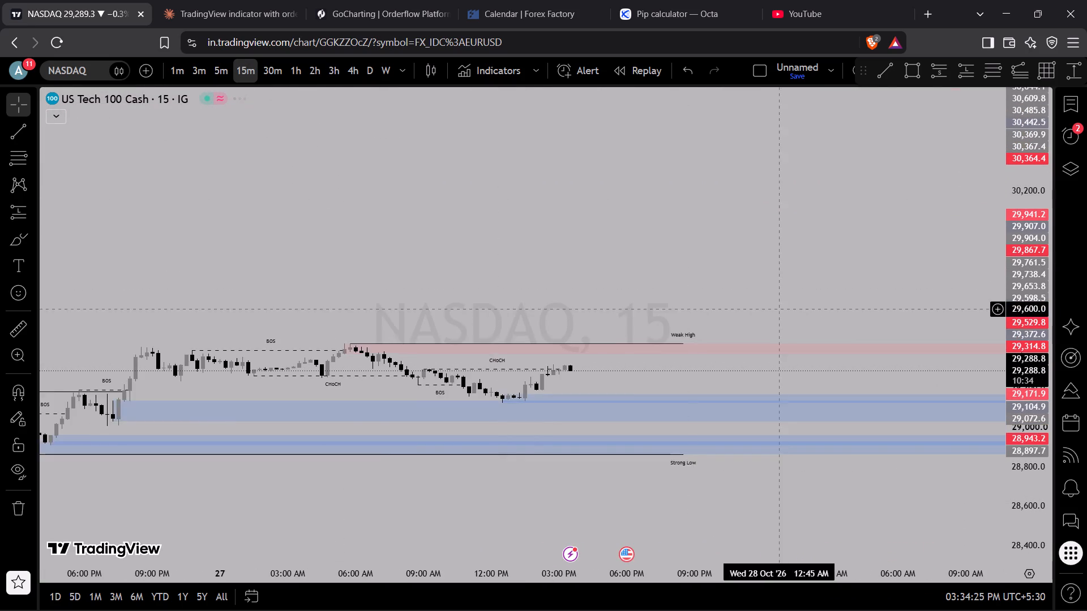
pyautogui.scroll(-14, 785, 323)
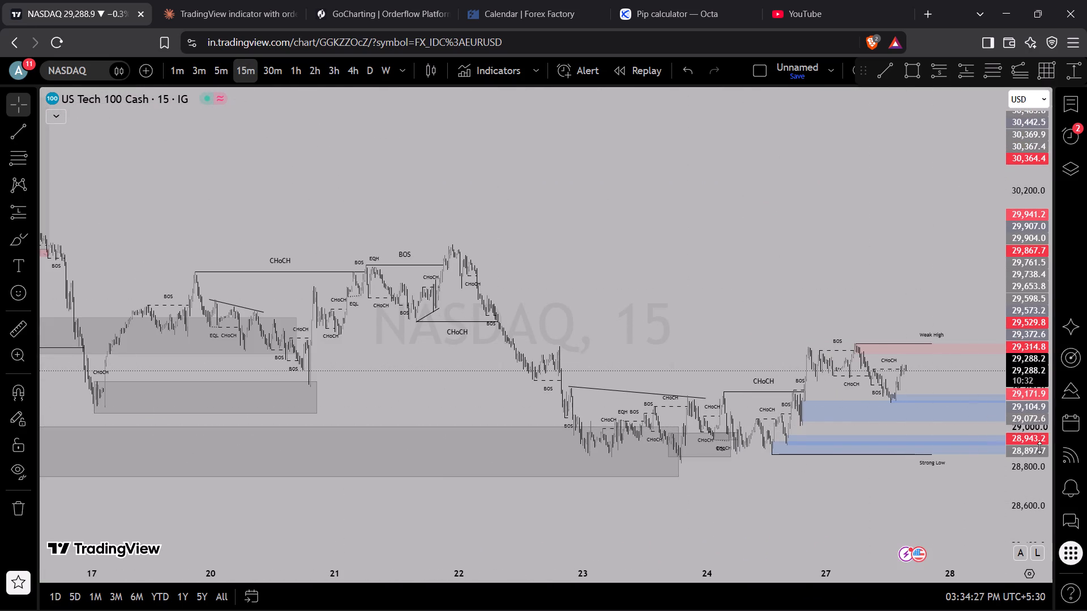
pyautogui.moveTo(1039, 451); pyautogui.dragTo(967, 178)
pyautogui.moveTo(724, 385); pyautogui.dragTo(681, 81)
pyautogui.scroll(9, 620, 260)
pyautogui.moveTo(299, 381); pyautogui.dragTo(345, 406)
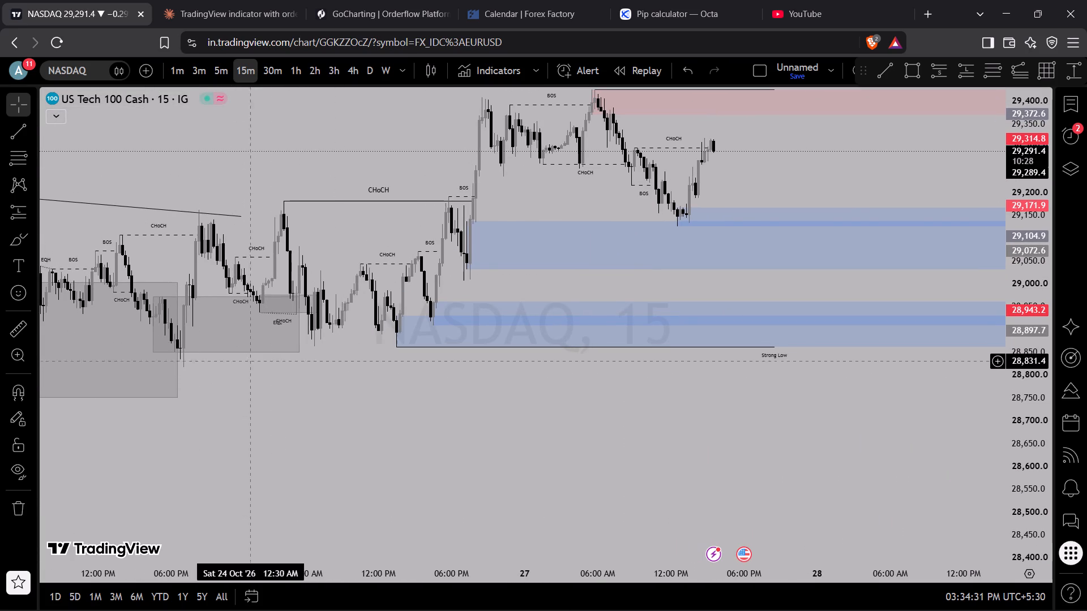
pyautogui.moveTo(641, 226); pyautogui.dragTo(617, 335)
pyautogui.scroll(-4, 335, 360)
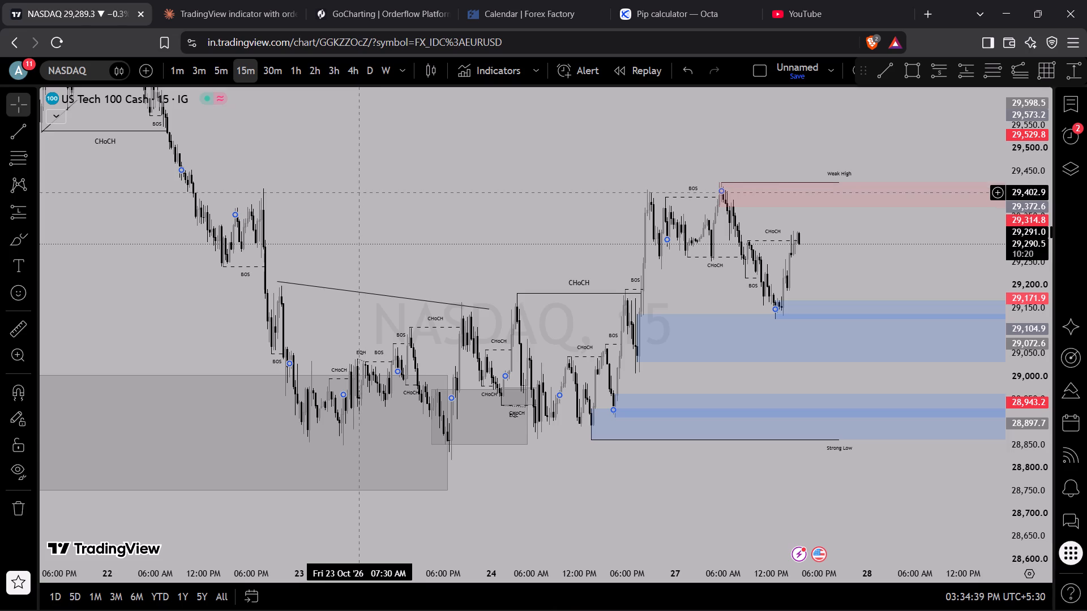
pyautogui.scroll(3, 359, 210)
pyautogui.scroll(-2, 503, 255)
pyautogui.scroll(5, 528, 265)
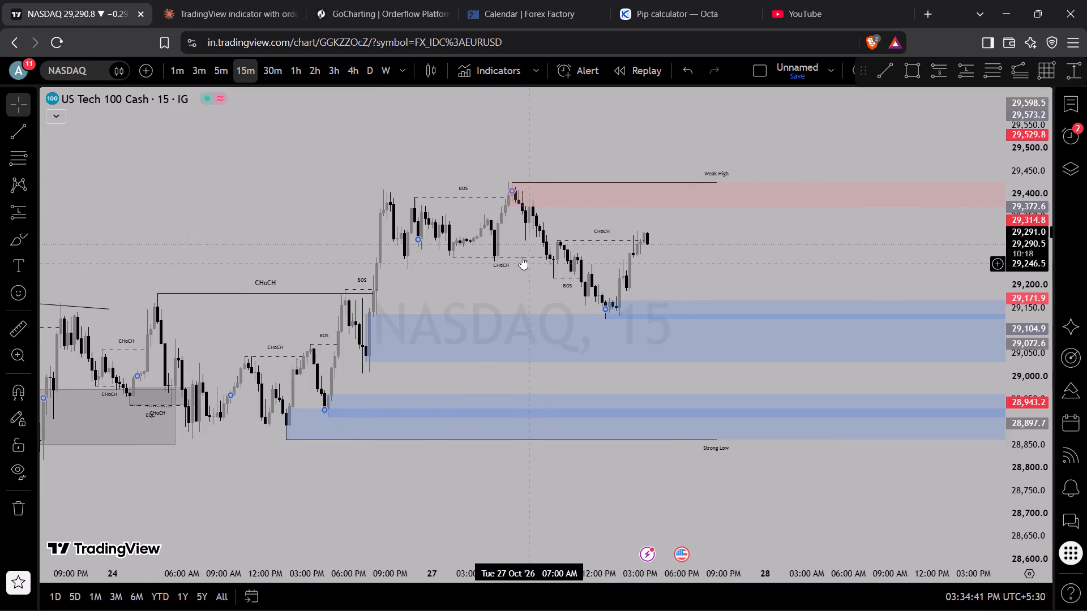
pyautogui.scroll(-2, 490, 261)
# Check NASDAQ on the 30-minute and 1-hour timeframes, examining the blue demand zones and the red supply zone.
pyautogui.click(285, 59)
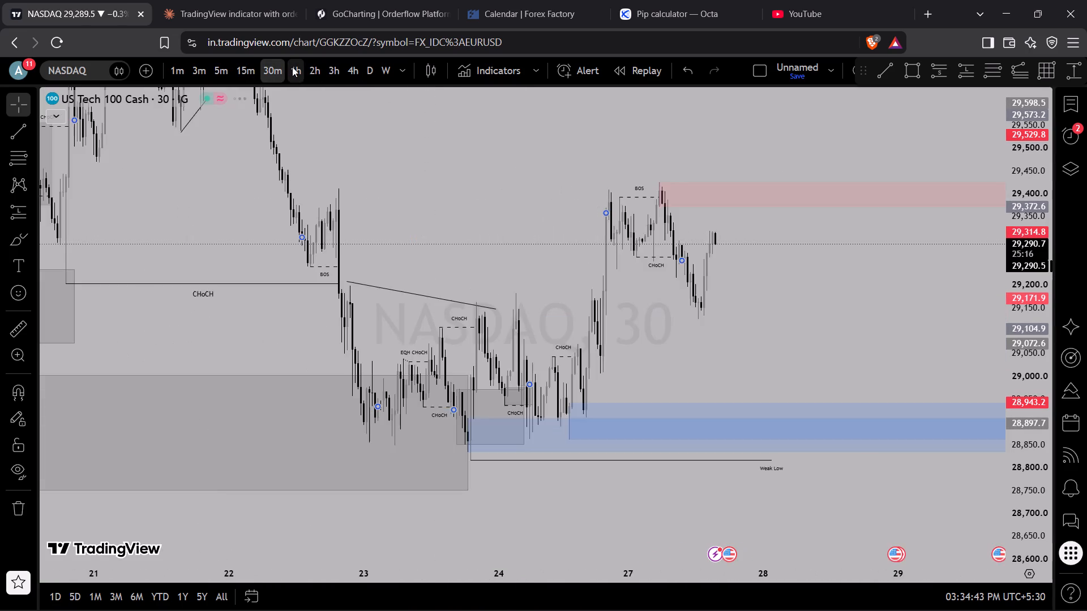
pyautogui.click(292, 67)
pyautogui.moveTo(622, 188); pyautogui.dragTo(627, 244)
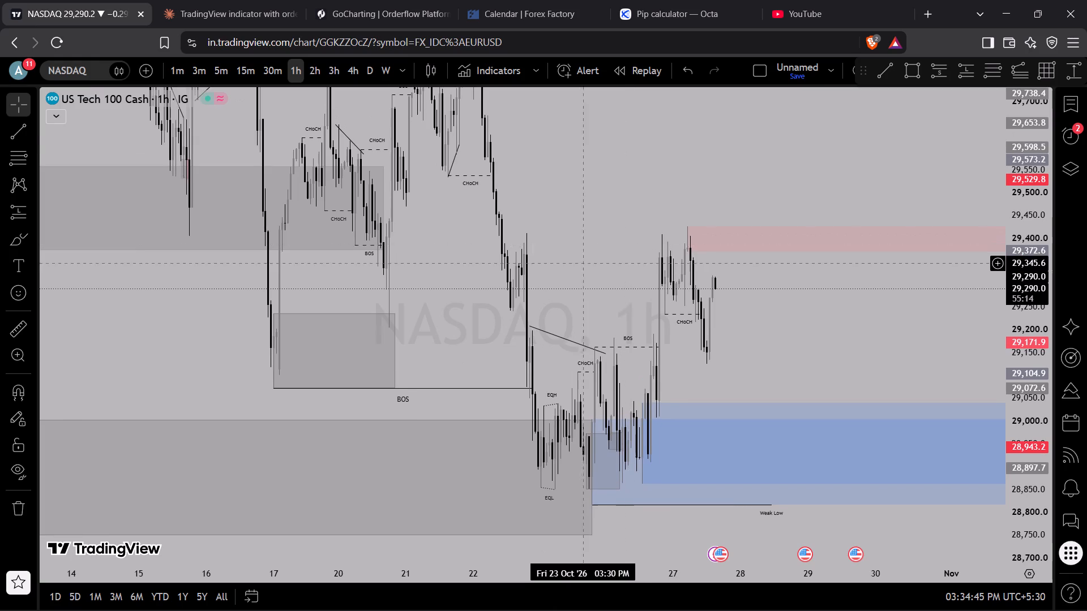
pyautogui.scroll(4, 574, 267)
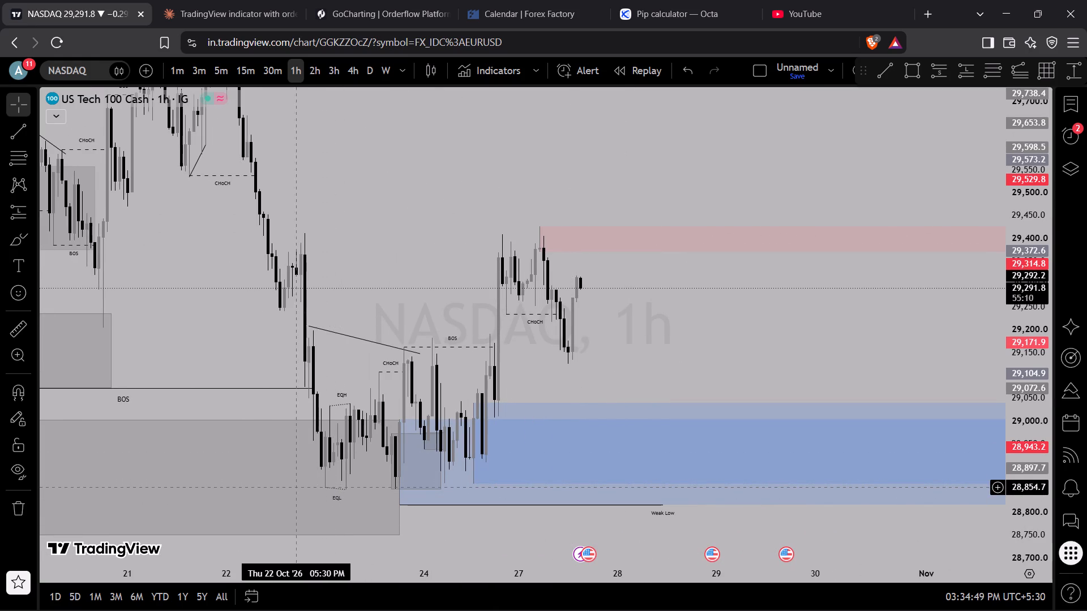
pyautogui.moveTo(487, 254); pyautogui.dragTo(496, 335)
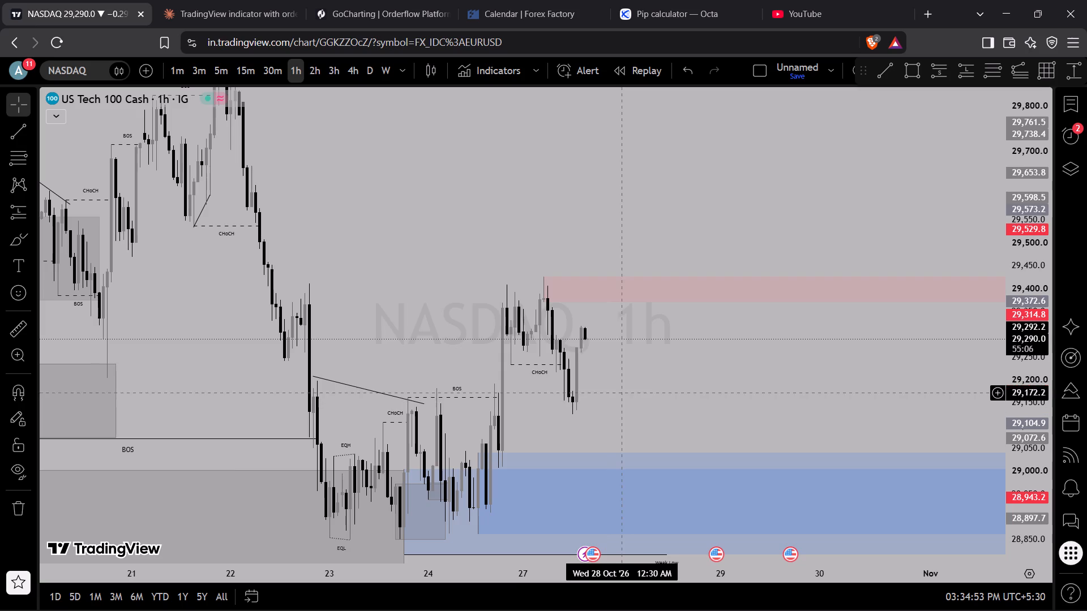
# Compare NASDAQ on the 15-minute and 30-minute timeframes, examining the latest 15-minute rally from the blue demand zone up close.
pyautogui.click(243, 69)
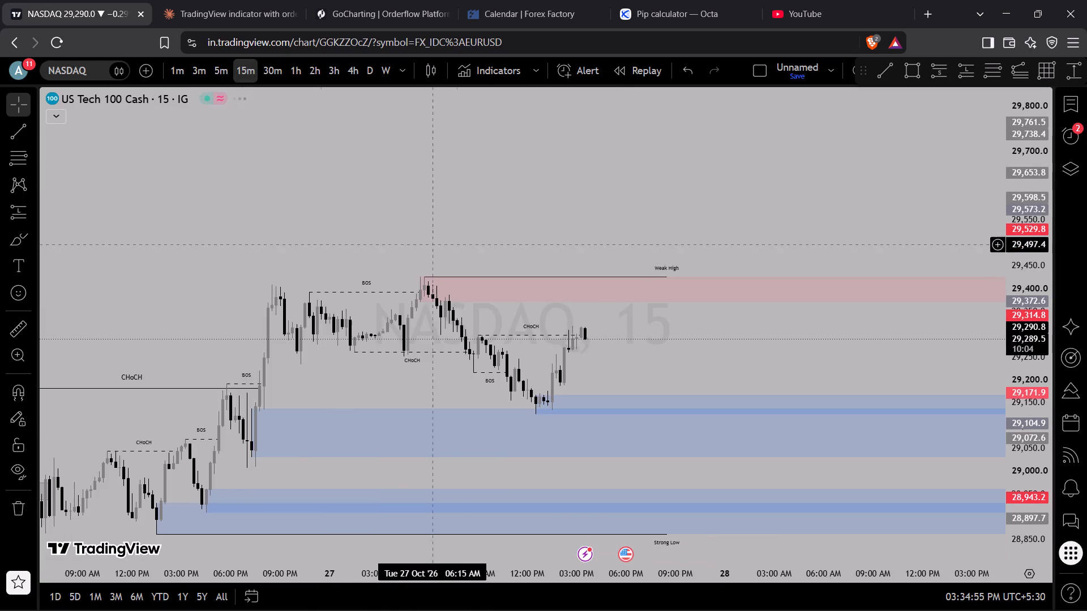
pyautogui.scroll(-1, 506, 281)
pyautogui.moveTo(992, 410); pyautogui.dragTo(988, 426)
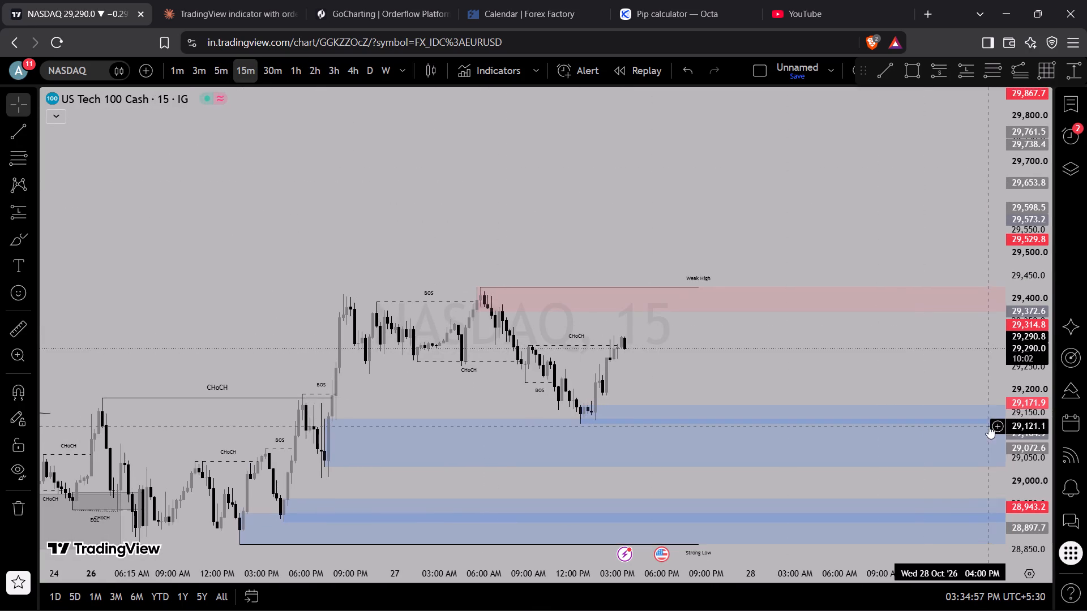
pyautogui.moveTo(1017, 480); pyautogui.dragTo(1018, 346)
pyautogui.moveTo(854, 391); pyautogui.dragTo(858, 288)
pyautogui.scroll(1, 845, 285)
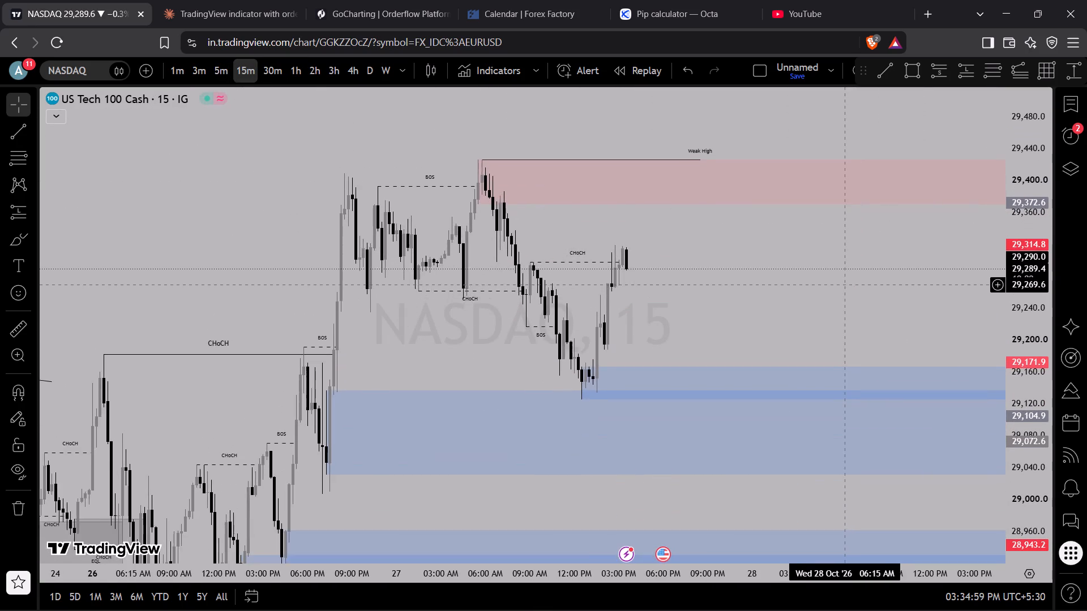
pyautogui.click(275, 76)
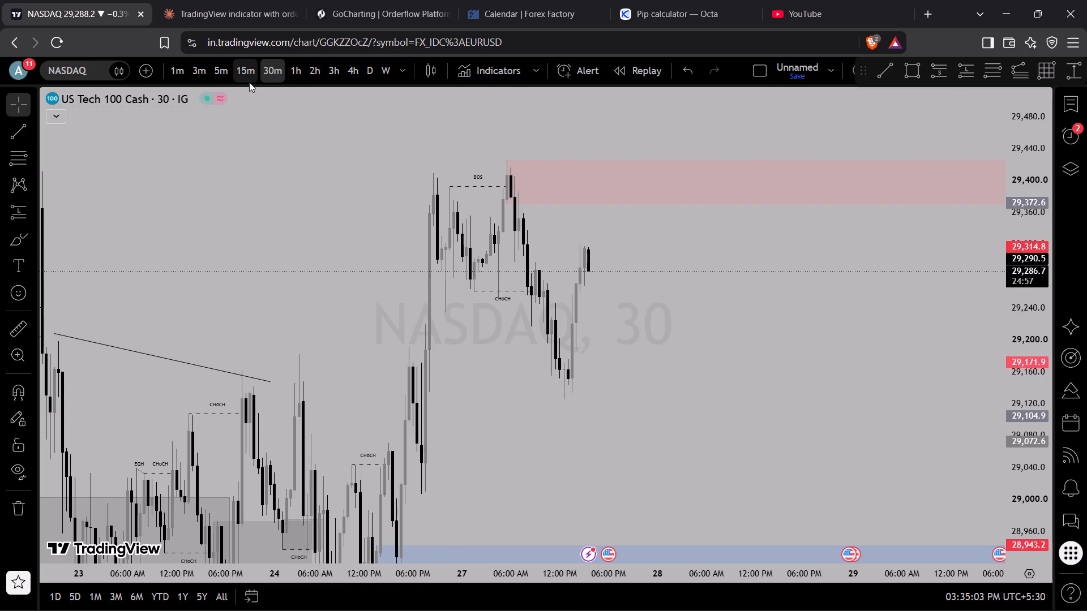
pyautogui.click(249, 82)
pyautogui.scroll(-1, 505, 267)
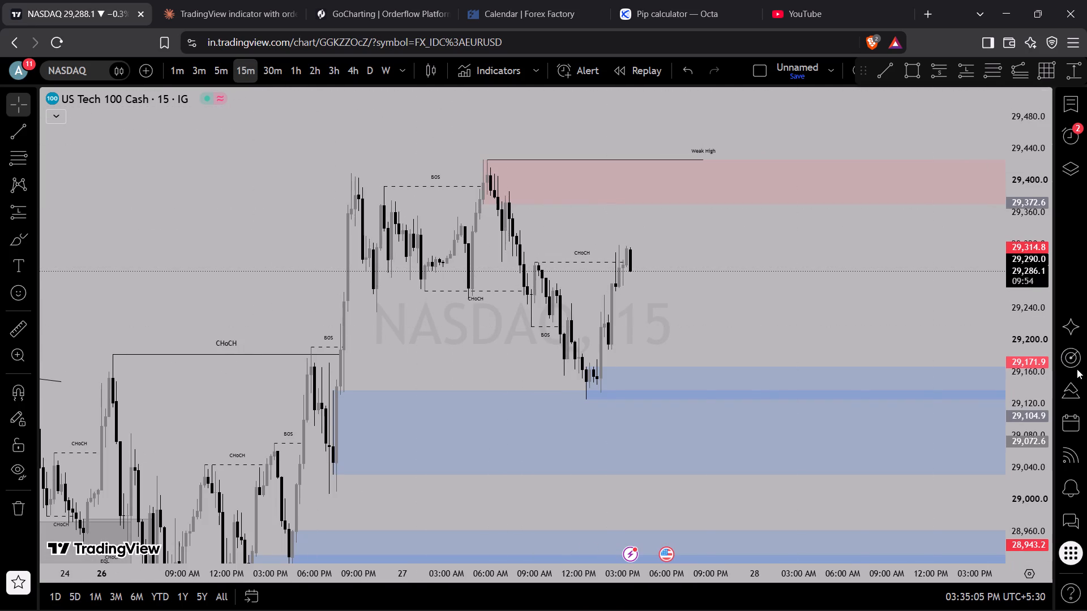
pyautogui.moveTo(1047, 381); pyautogui.dragTo(982, 144)
pyautogui.scroll(2, 673, 300)
pyautogui.moveTo(580, 287); pyautogui.dragTo(619, 304)
pyautogui.scroll(3, 575, 312)
pyautogui.moveTo(570, 311); pyautogui.dragTo(637, 359)
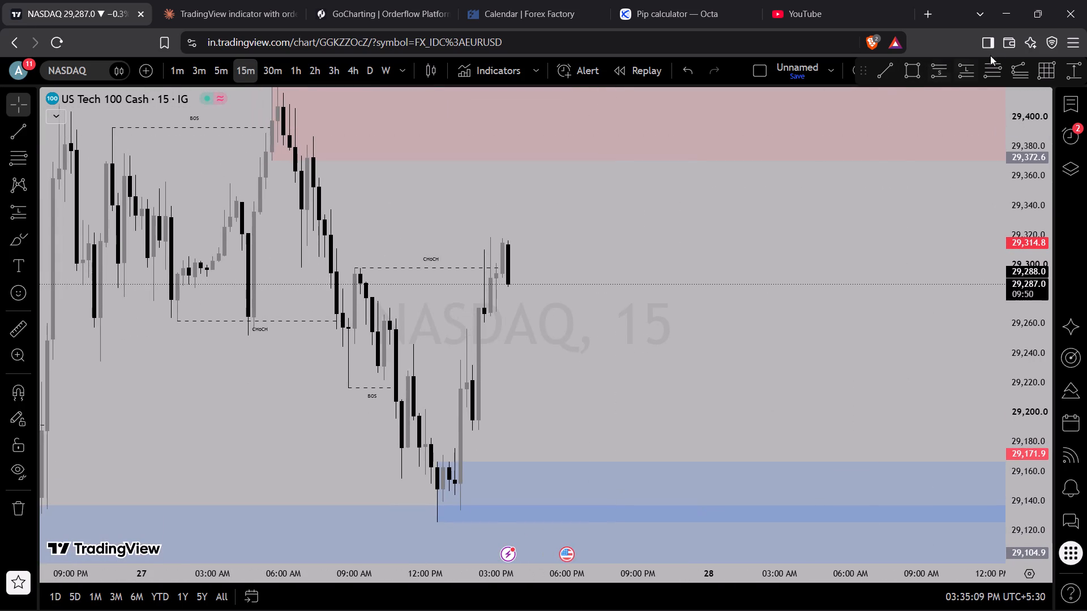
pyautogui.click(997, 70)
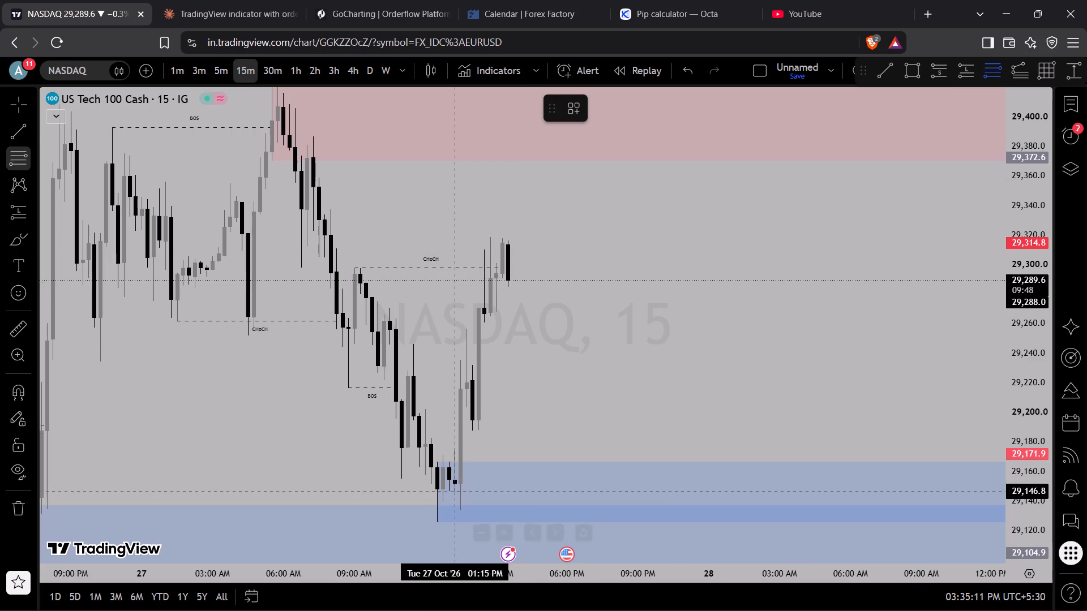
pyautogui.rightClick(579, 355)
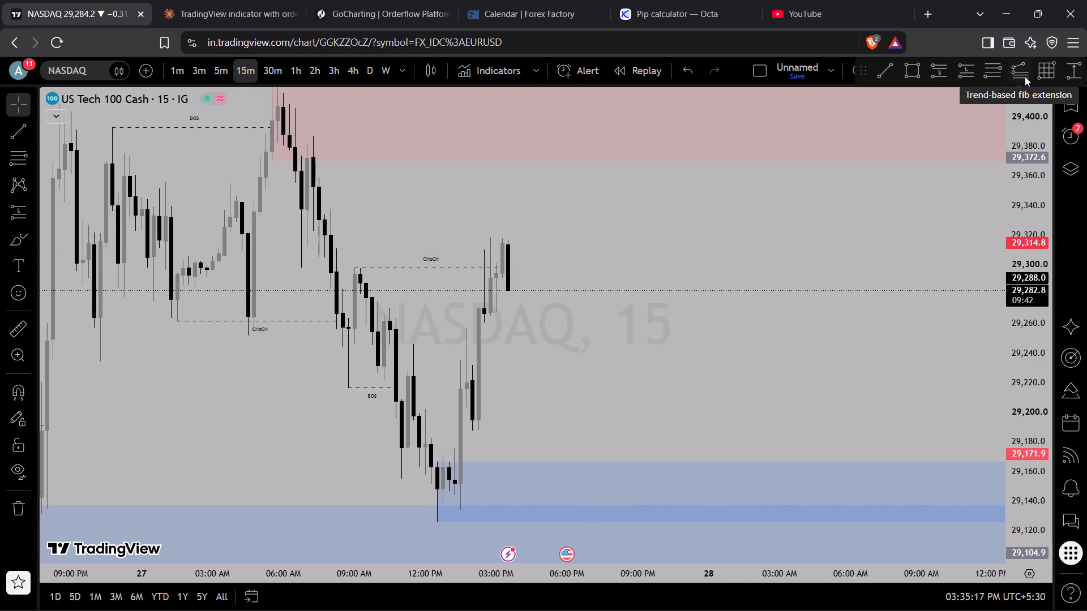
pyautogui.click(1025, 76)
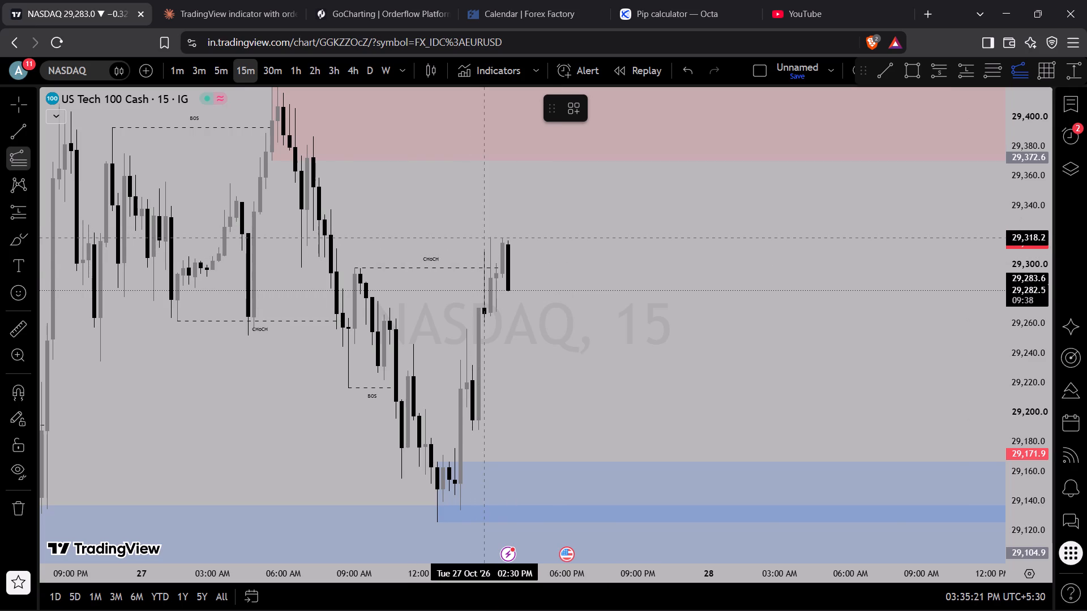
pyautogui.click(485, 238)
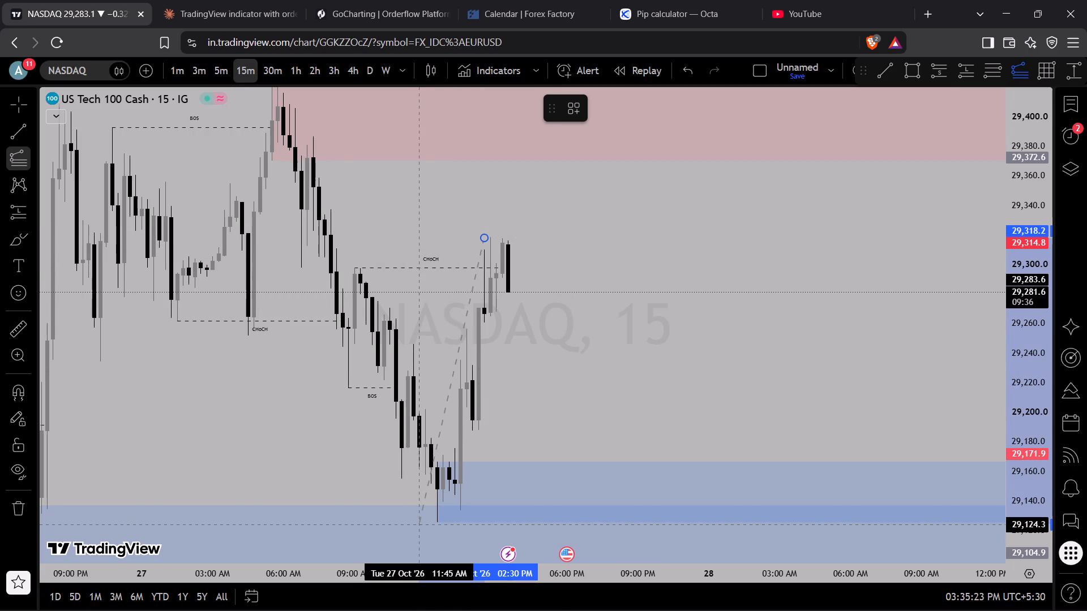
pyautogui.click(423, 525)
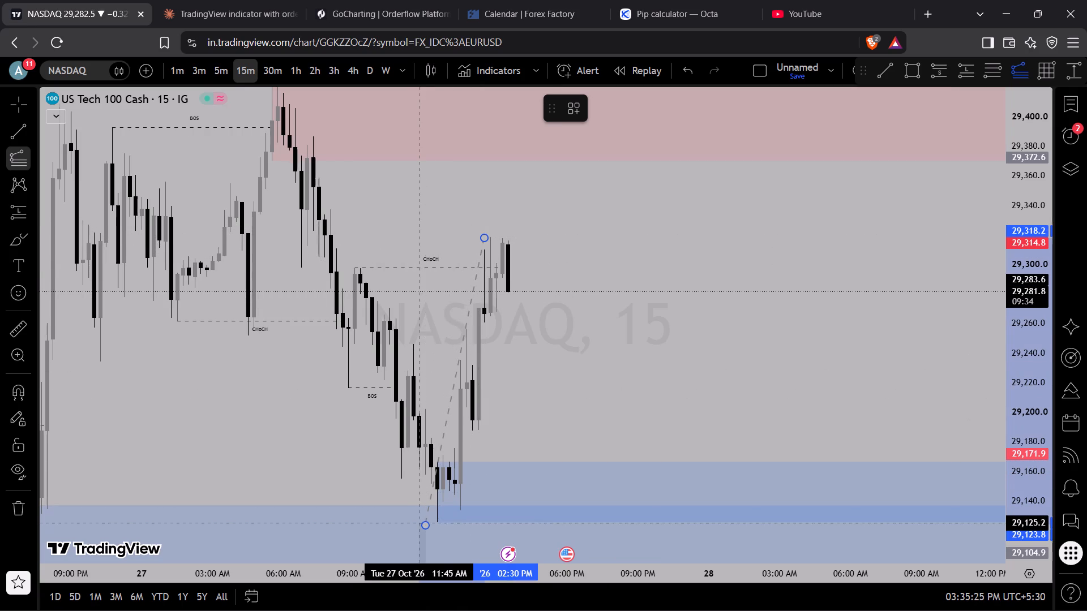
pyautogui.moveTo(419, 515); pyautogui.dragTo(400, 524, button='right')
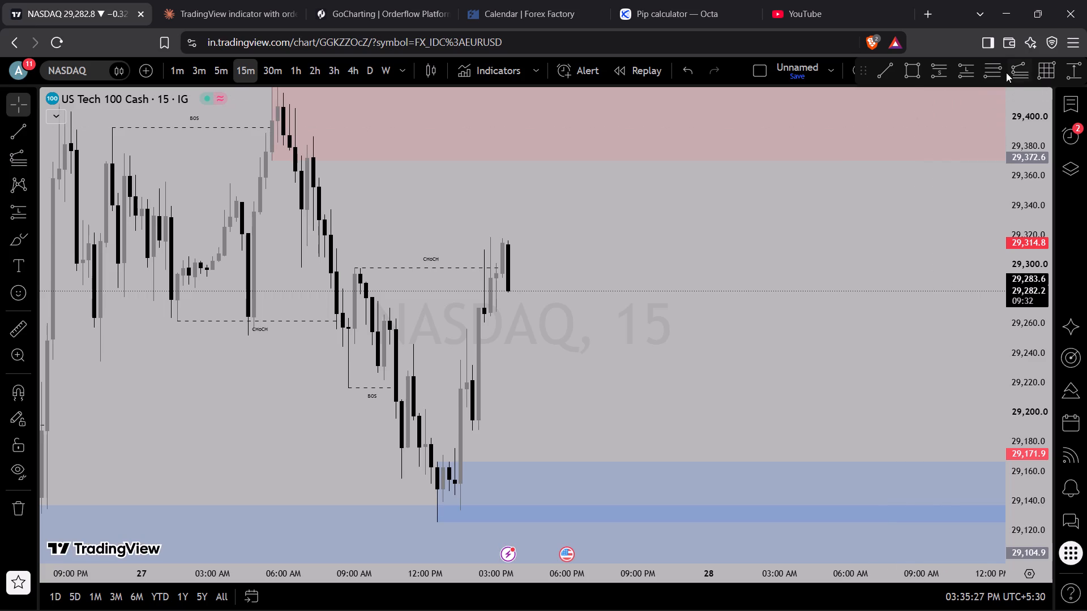
# Draw a trend-based Fib extension from the rally's high near 29,318 to its low near 29,126 and back to about 29,319.
pyautogui.click(1015, 83)
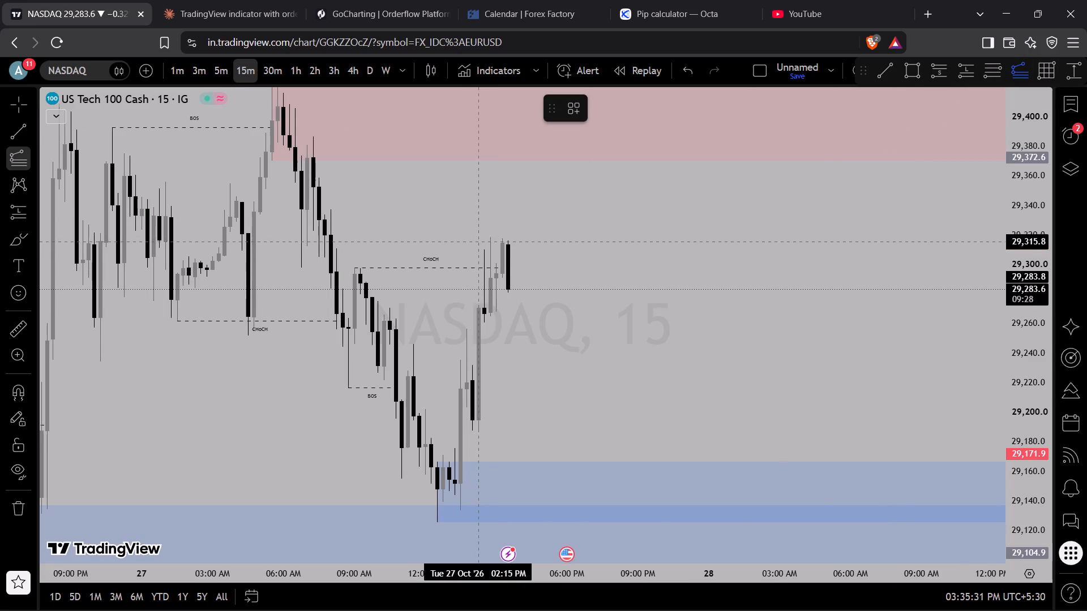
pyautogui.click(486, 239)
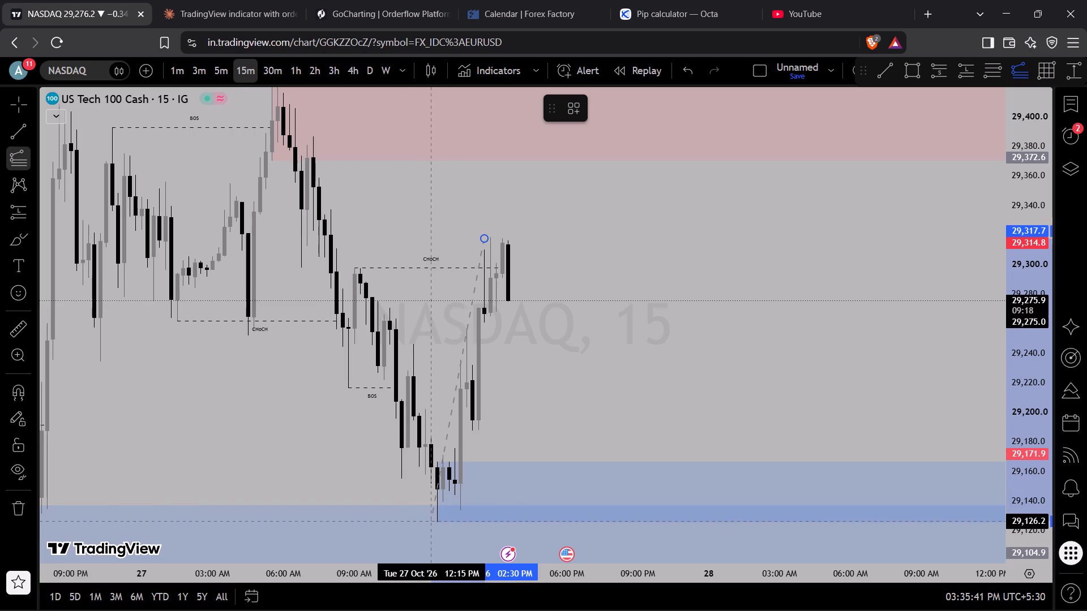
pyautogui.click(433, 522)
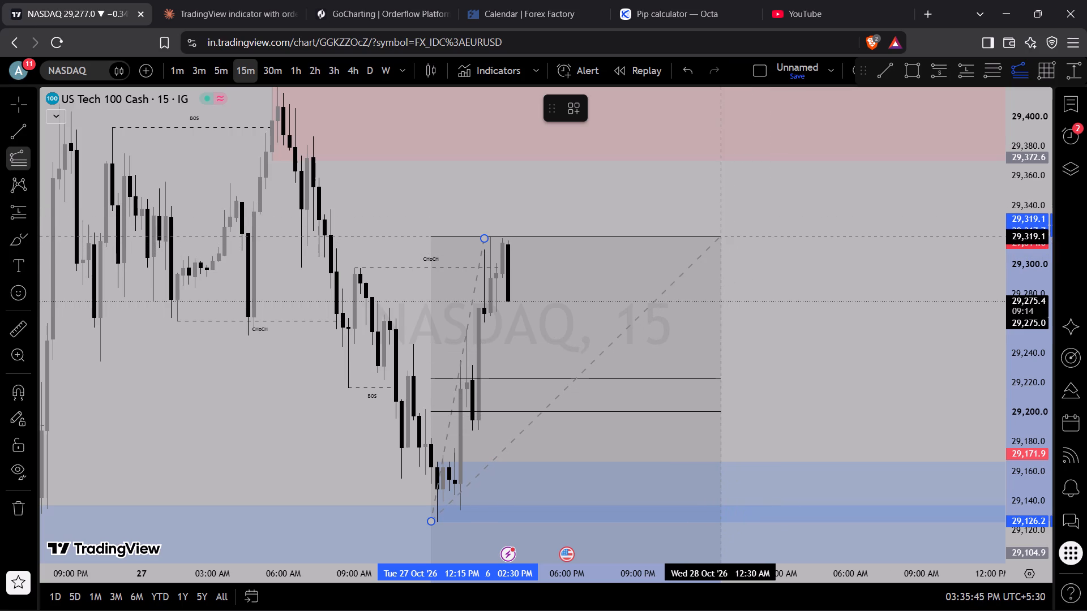
pyautogui.click(721, 236)
pyautogui.click(755, 255)
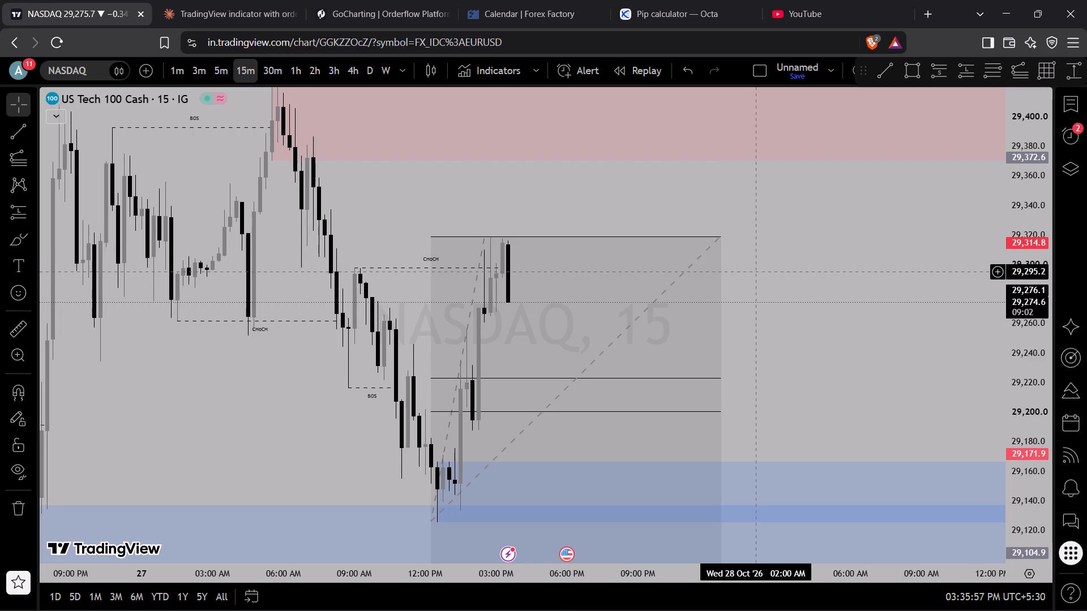
# Draw a Fib retracement over the latest NASDAQ rally, from its low near 29,126 up to about 29,321.
pyautogui.scroll(1, 820, 425)
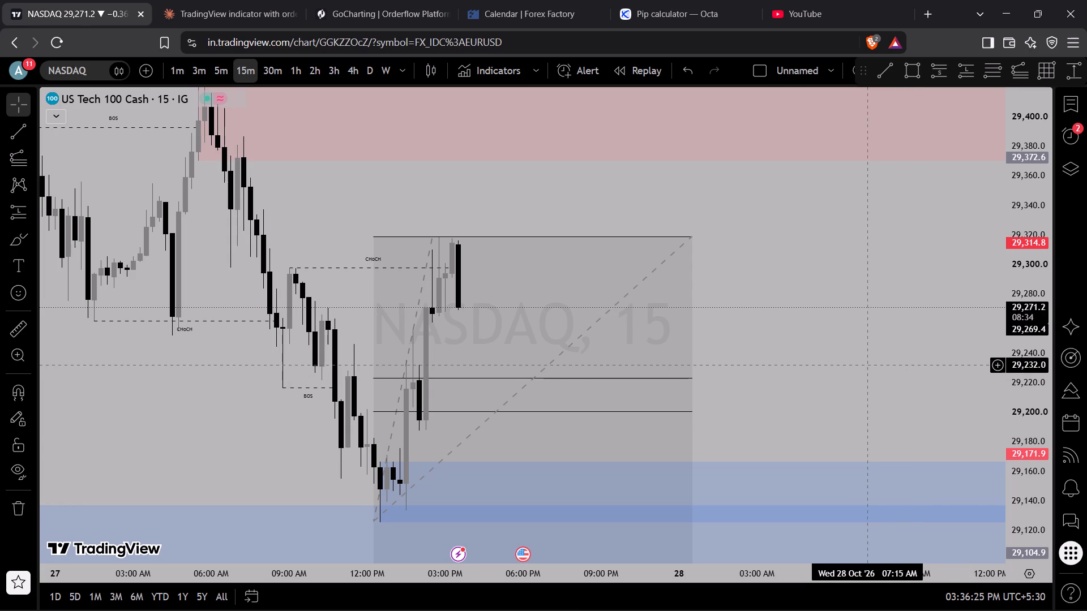
pyautogui.scroll(-2, 836, 317)
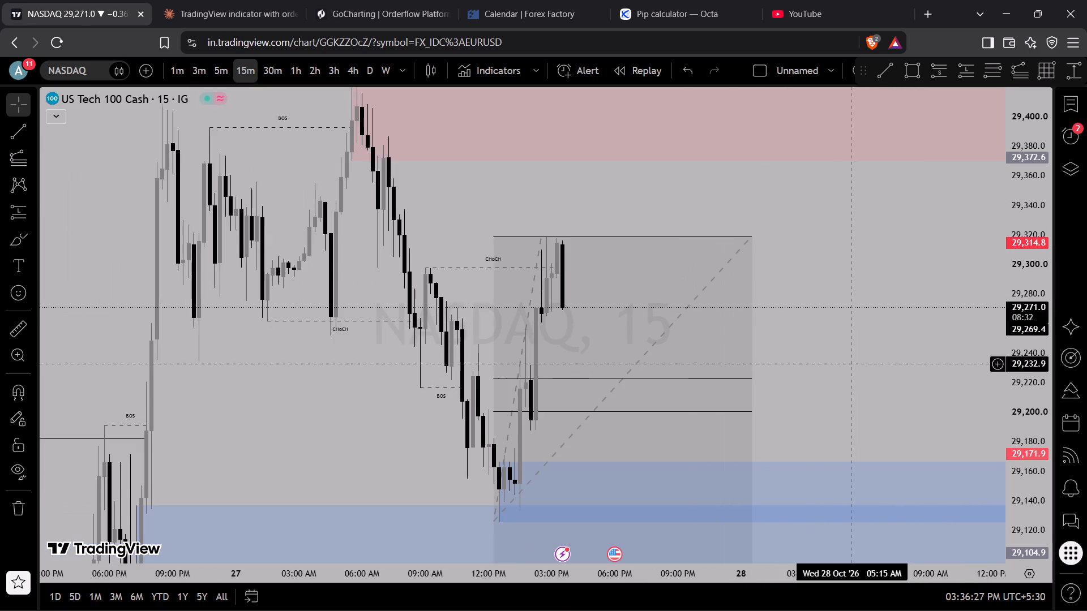
pyautogui.moveTo(896, 384); pyautogui.dragTo(954, 222)
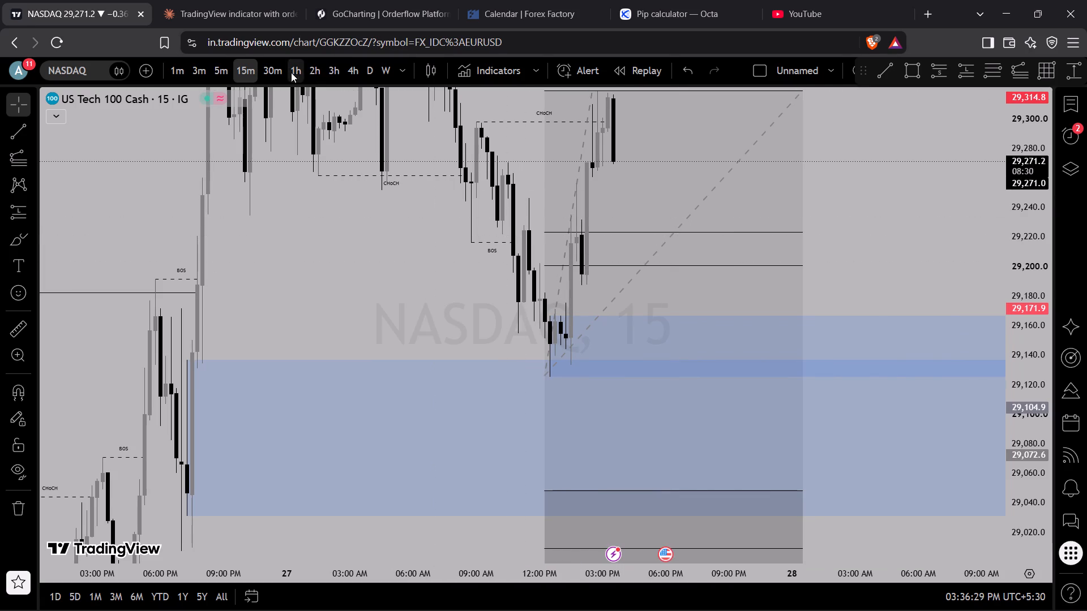
pyautogui.moveTo(342, 196); pyautogui.dragTo(308, 358)
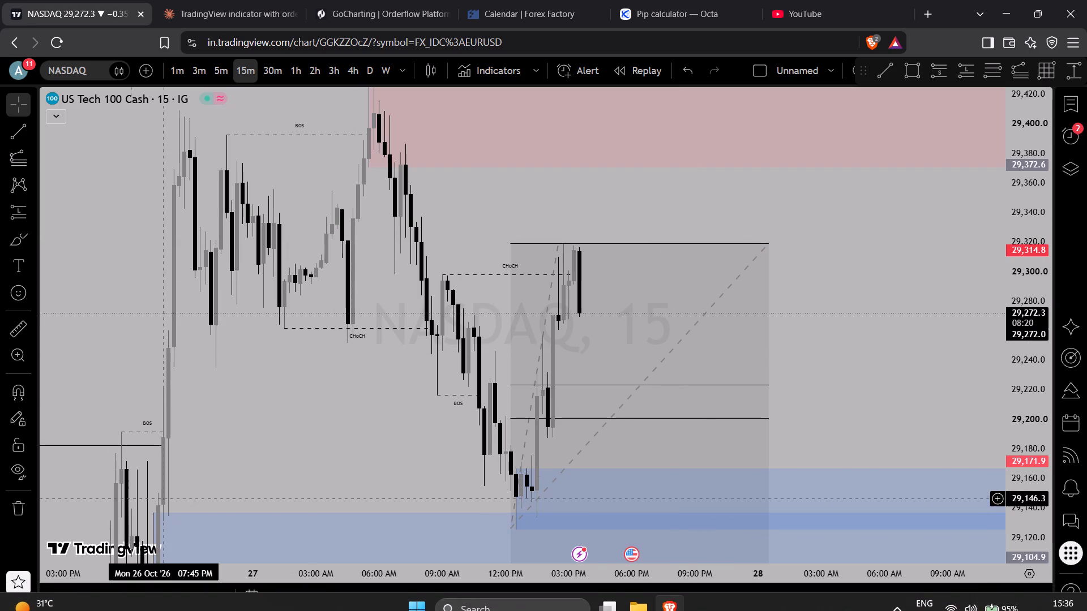
pyautogui.scroll(2, 476, 364)
pyautogui.click(996, 65)
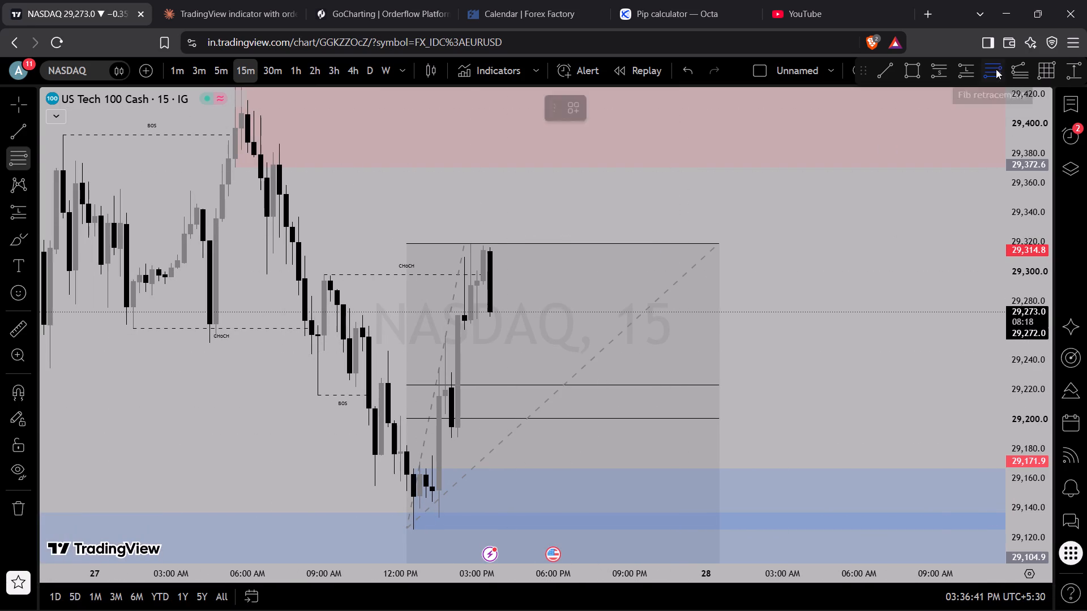
pyautogui.click(405, 528)
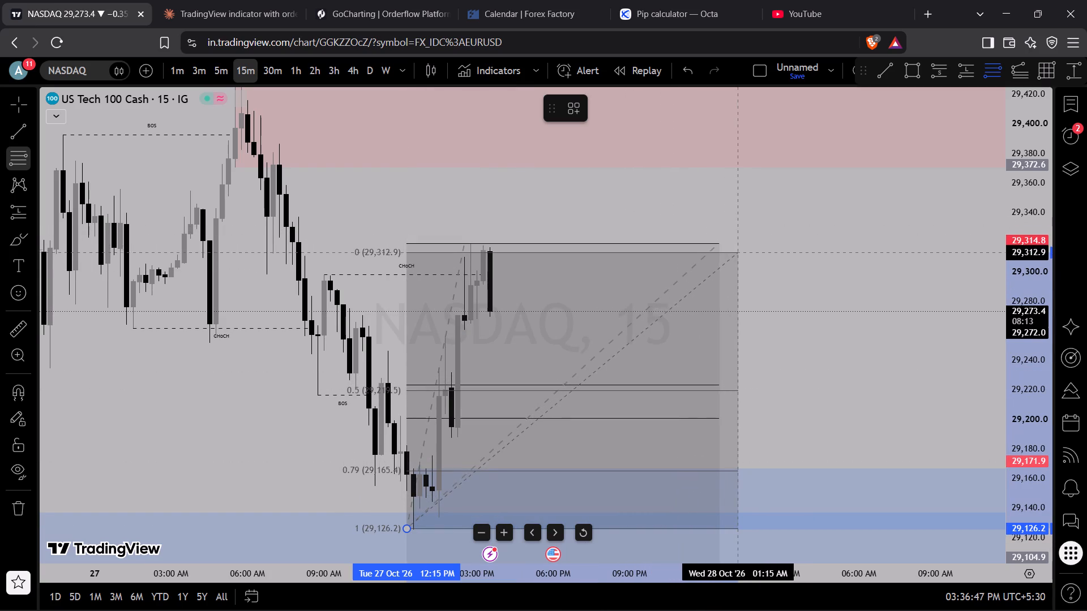
pyautogui.click(745, 241)
pyautogui.click(871, 258)
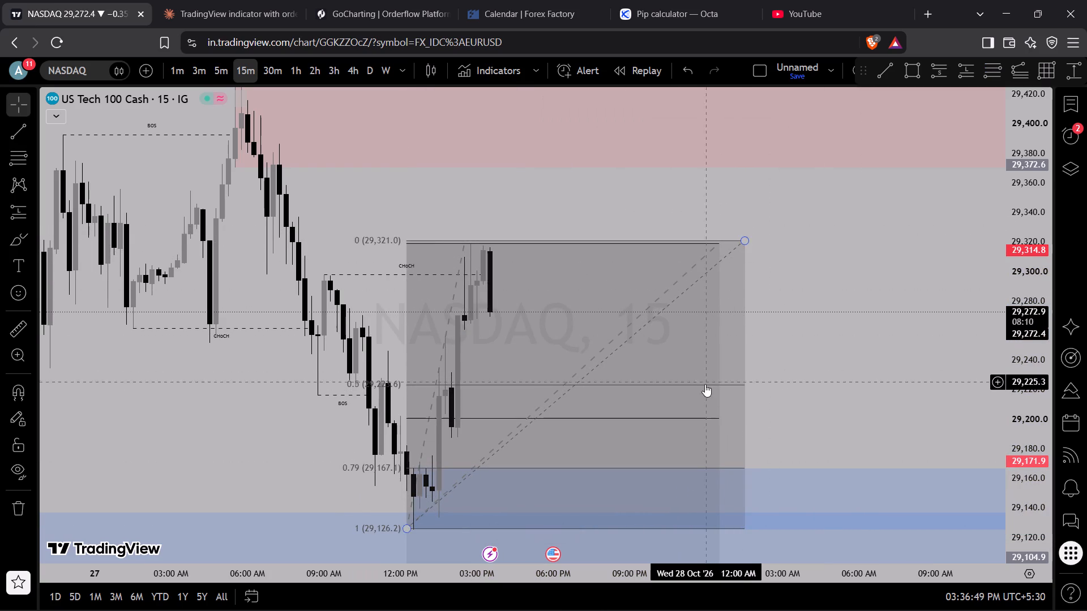
# Examine the new retracement's 0.5 and 0.79 levels against the blue demand zones, the red supply zone and the recent 15-minute structure.
pyautogui.moveTo(823, 375); pyautogui.dragTo(836, 293)
pyautogui.moveTo(1047, 441); pyautogui.dragTo(1034, 252)
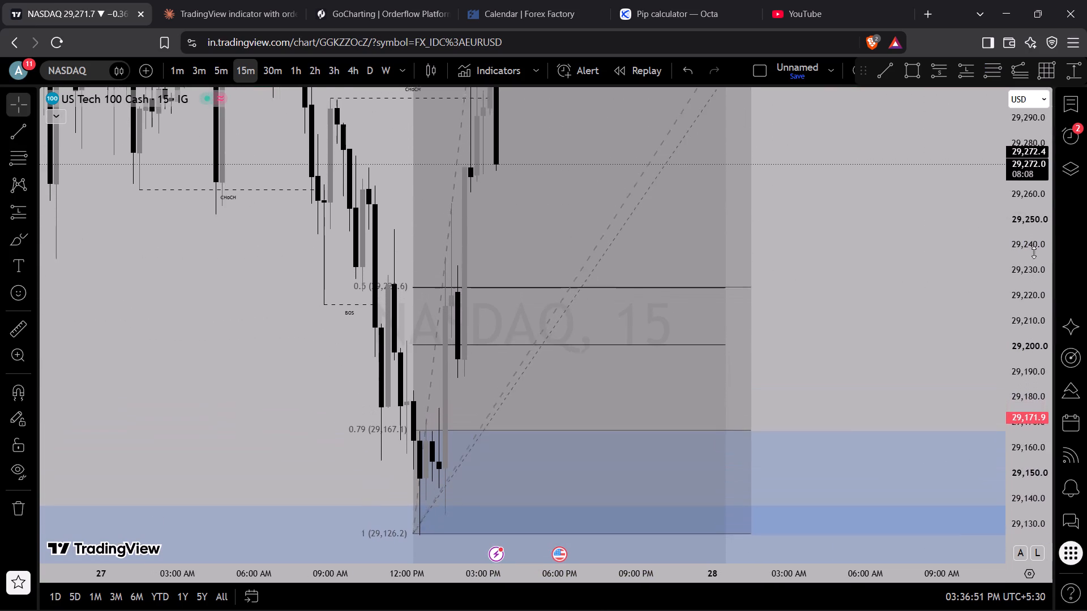
pyautogui.moveTo(1034, 252); pyautogui.dragTo(1028, 200)
pyautogui.moveTo(864, 298); pyautogui.dragTo(876, 225)
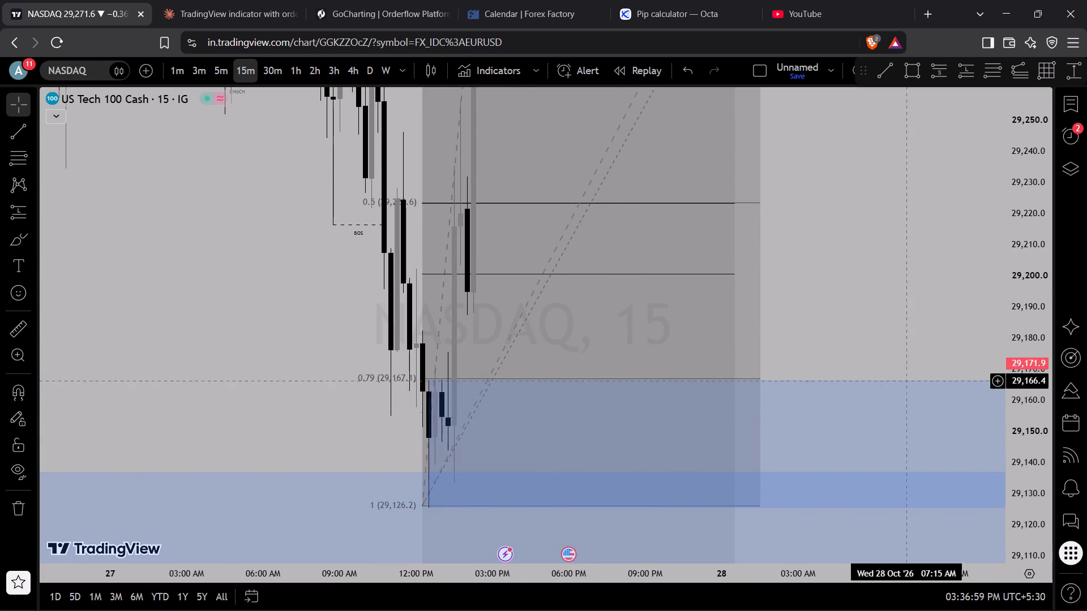
pyautogui.scroll(-3, 690, 316)
pyautogui.moveTo(938, 268); pyautogui.dragTo(949, 393)
pyautogui.moveTo(1046, 210); pyautogui.dragTo(968, 572)
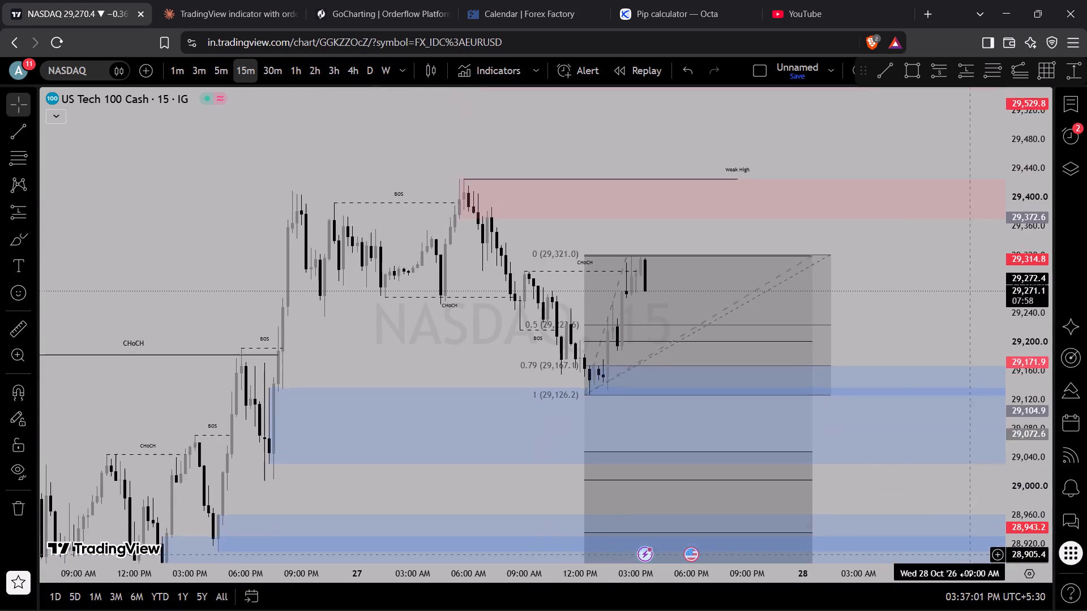
pyautogui.scroll(3, 739, 389)
pyautogui.moveTo(1014, 446); pyautogui.dragTo(1002, 136)
pyautogui.moveTo(940, 210); pyautogui.dragTo(993, 369)
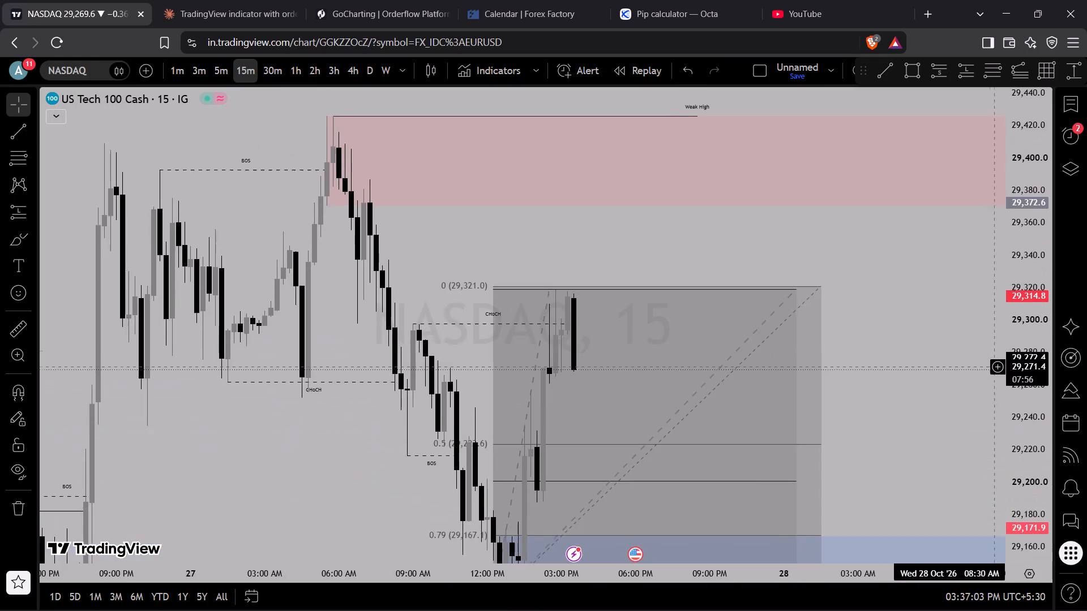
pyautogui.scroll(2, 726, 359)
pyautogui.scroll(-3, 594, 372)
pyautogui.moveTo(259, 397); pyautogui.dragTo(275, 285)
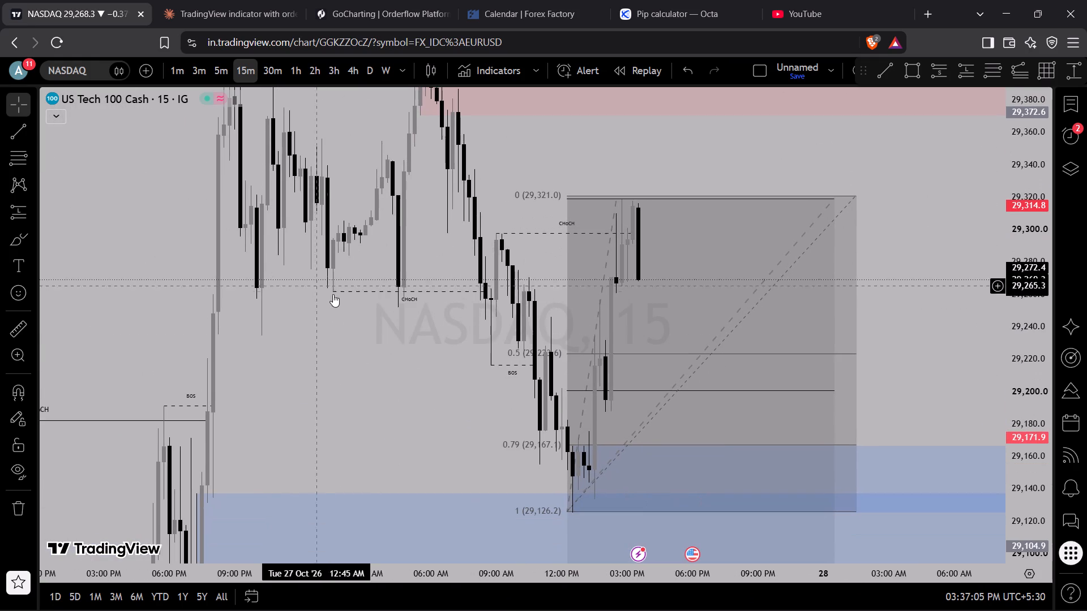
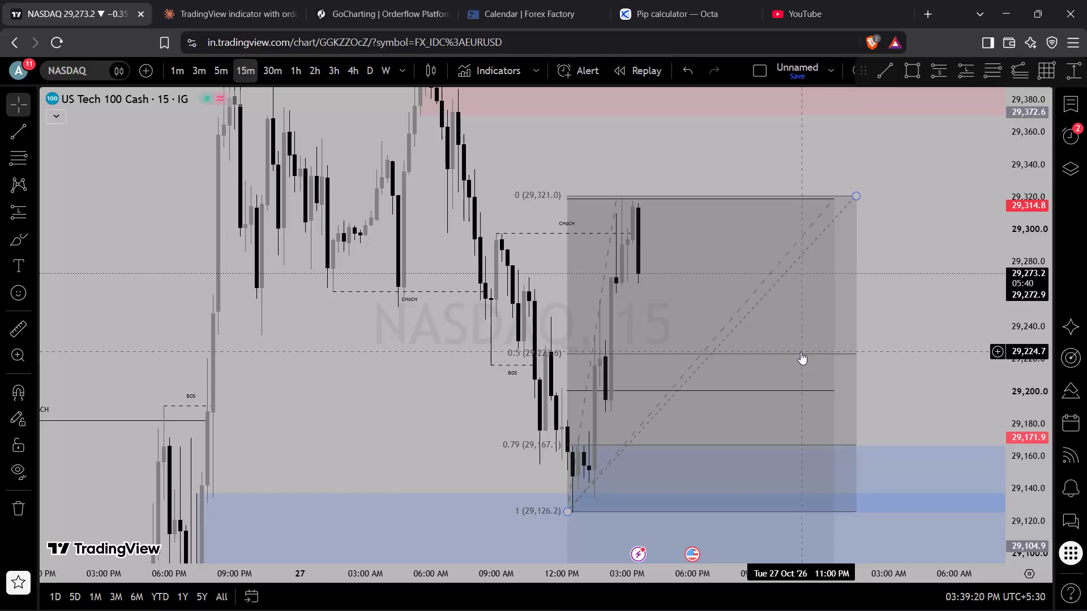
# Examine the NASDAQ 15-minute rally and its retracement levels against the red supply zone, the weak high and the blue demand zones.
pyautogui.scroll(1, 744, 339)
pyautogui.scroll(2, 718, 382)
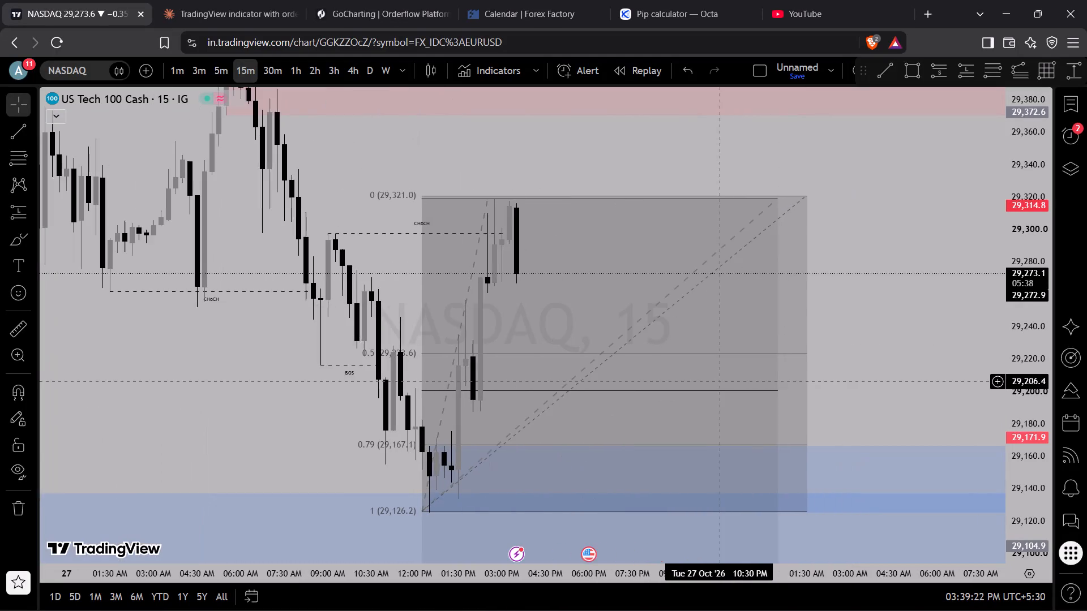
pyautogui.scroll(-3, 820, 363)
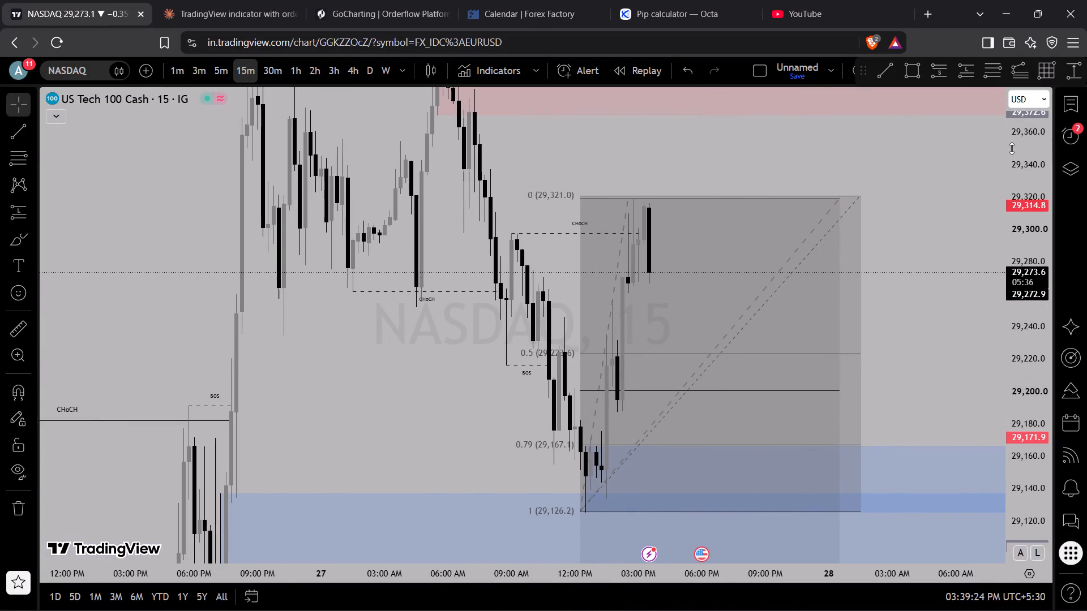
pyautogui.moveTo(1004, 162); pyautogui.dragTo(1036, 268)
pyautogui.moveTo(1041, 225); pyautogui.dragTo(1012, 352)
pyautogui.scroll(-1, 960, 380)
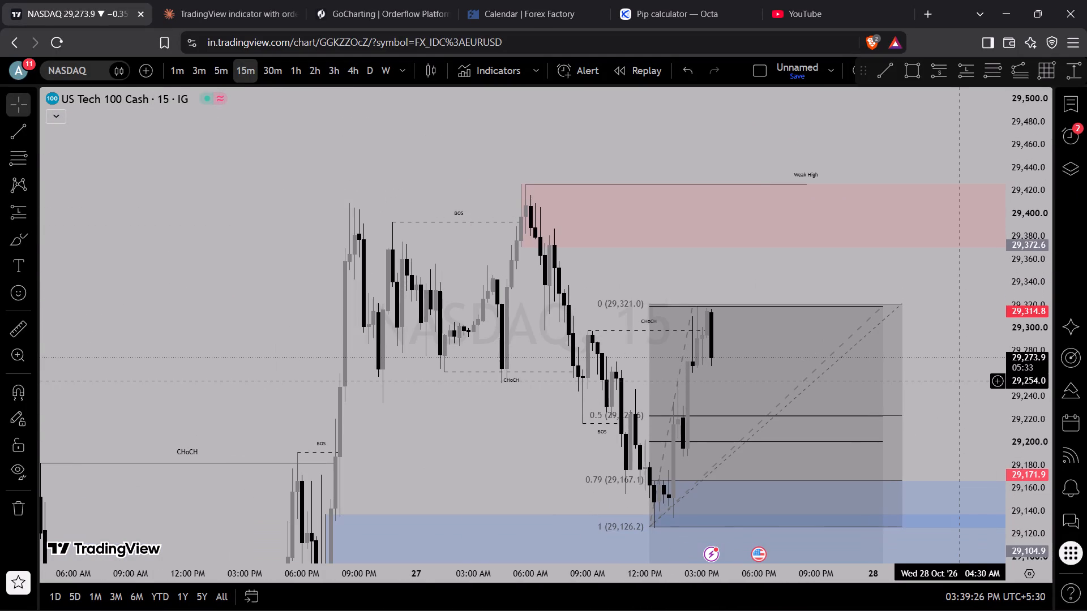
pyautogui.scroll(-4, 771, 448)
pyautogui.moveTo(583, 423); pyautogui.dragTo(483, 359)
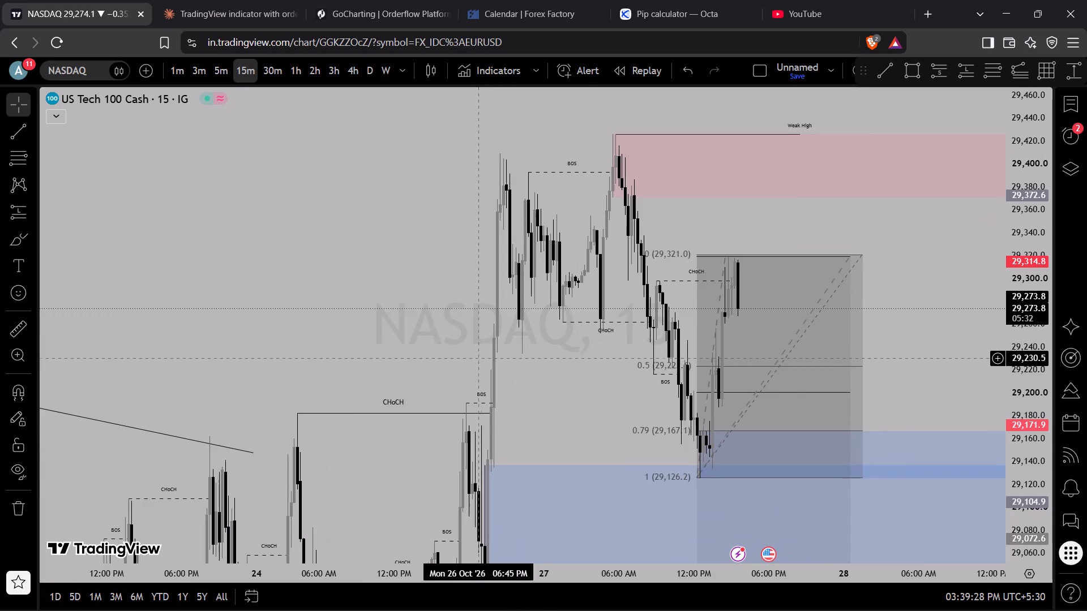
pyautogui.scroll(9, 482, 391)
pyautogui.moveTo(785, 356); pyautogui.dragTo(908, 304)
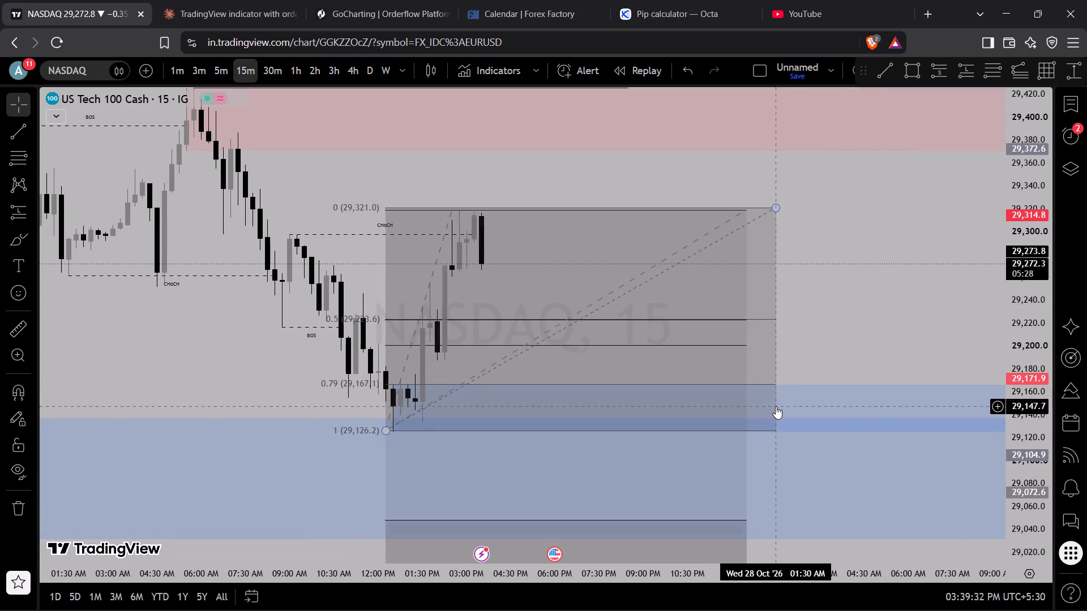
pyautogui.click(777, 424)
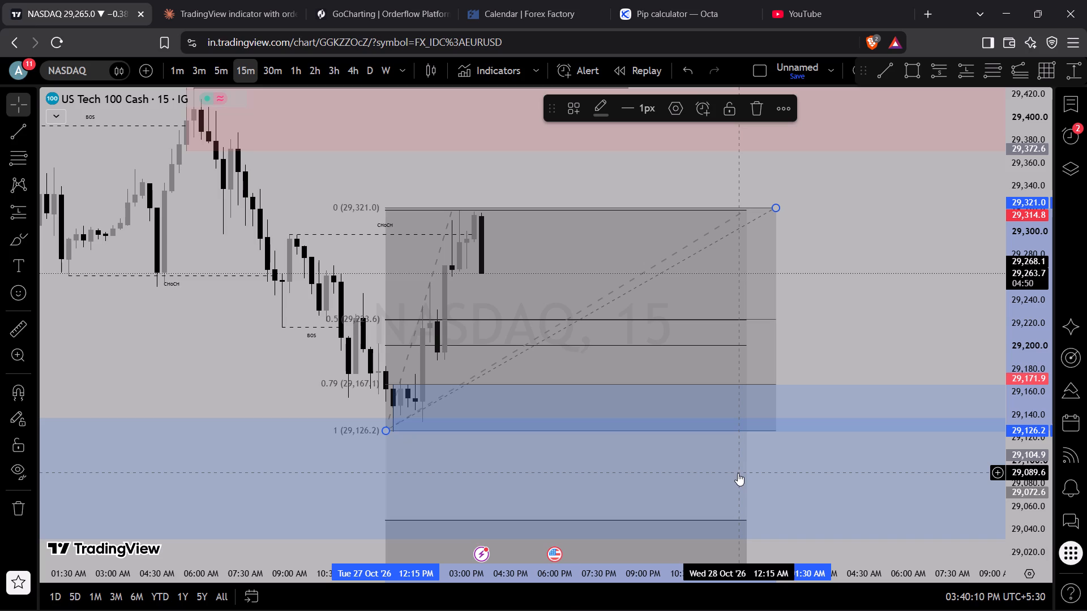
# Examine the lower NASDAQ 15-minute demand zones down to the strong low, and how the latest rally sits above them.
pyautogui.scroll(-4, 623, 244)
pyautogui.moveTo(967, 339); pyautogui.dragTo(896, 214)
pyautogui.scroll(-4, 1011, 231)
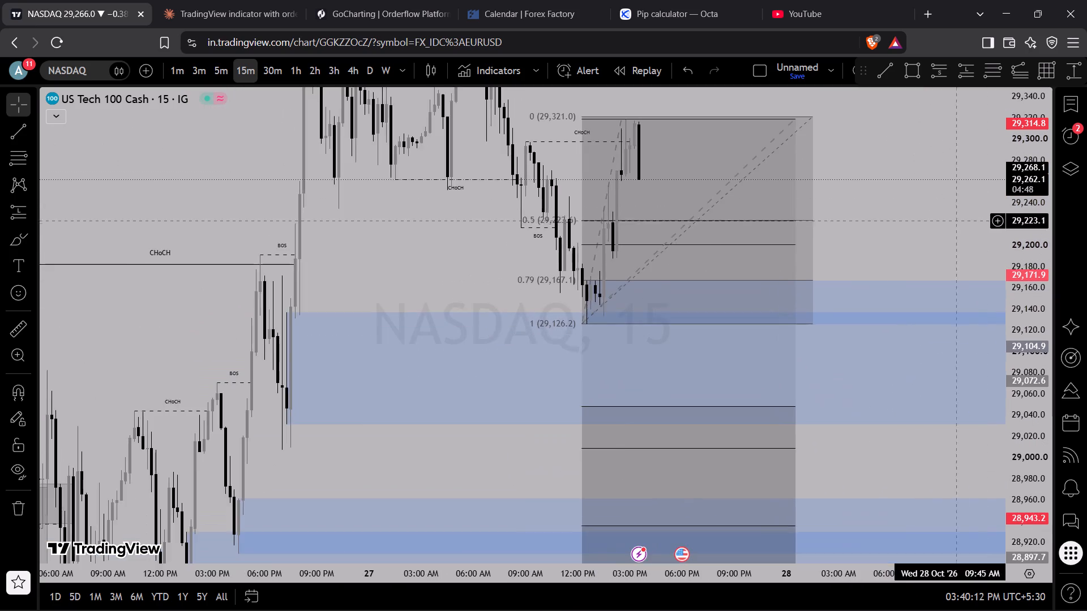
pyautogui.scroll(-8, 912, 226)
pyautogui.moveTo(949, 345); pyautogui.dragTo(958, 212)
pyautogui.scroll(3, 536, 308)
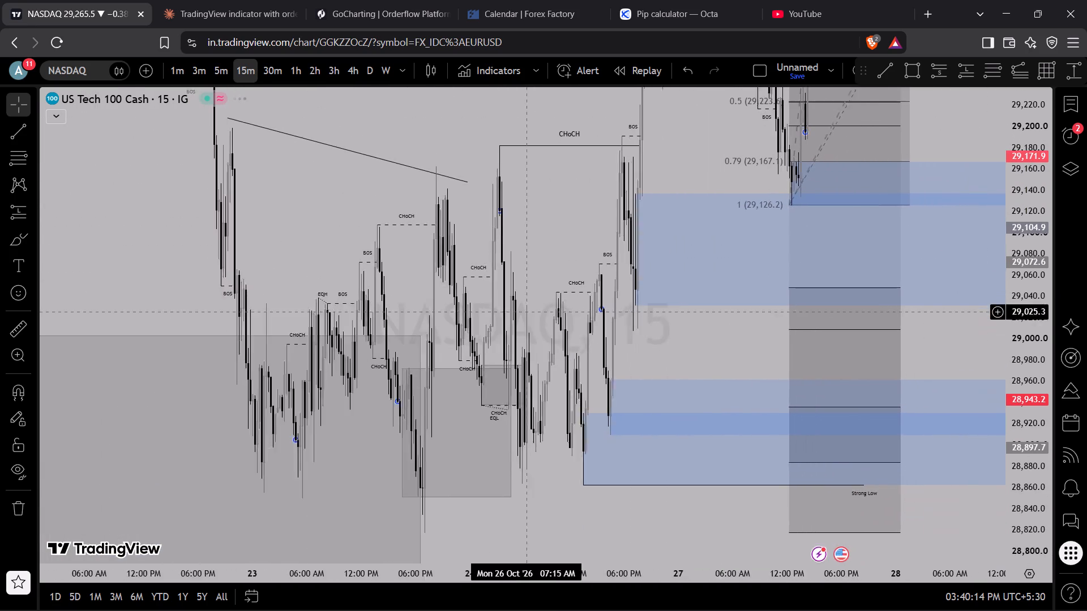
pyautogui.scroll(9, 525, 314)
pyautogui.moveTo(378, 326); pyautogui.dragTo(503, 466)
pyautogui.scroll(-2, 420, 349)
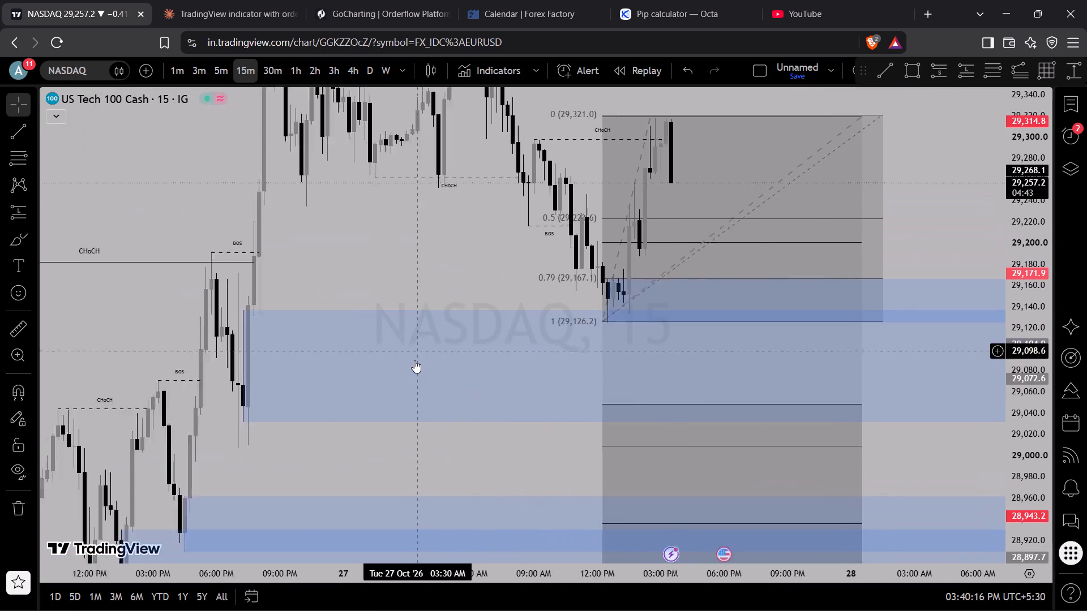
pyautogui.scroll(-1, 414, 360)
pyautogui.moveTo(463, 409); pyautogui.dragTo(431, 437)
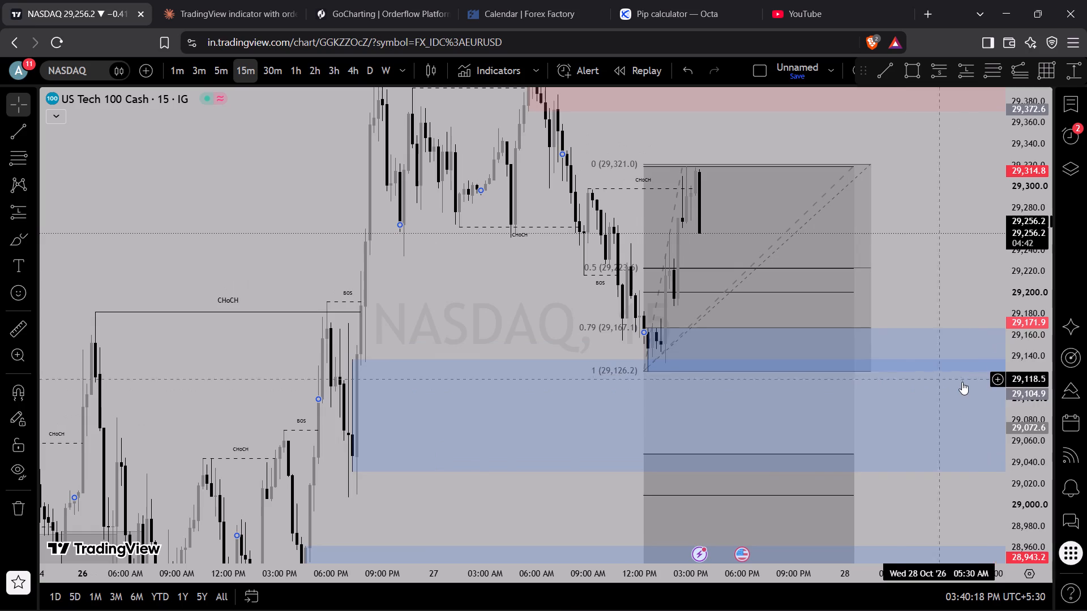
pyautogui.moveTo(1024, 385); pyautogui.dragTo(1008, 221)
pyautogui.scroll(4, 512, 321)
pyautogui.moveTo(449, 305); pyautogui.dragTo(453, 357)
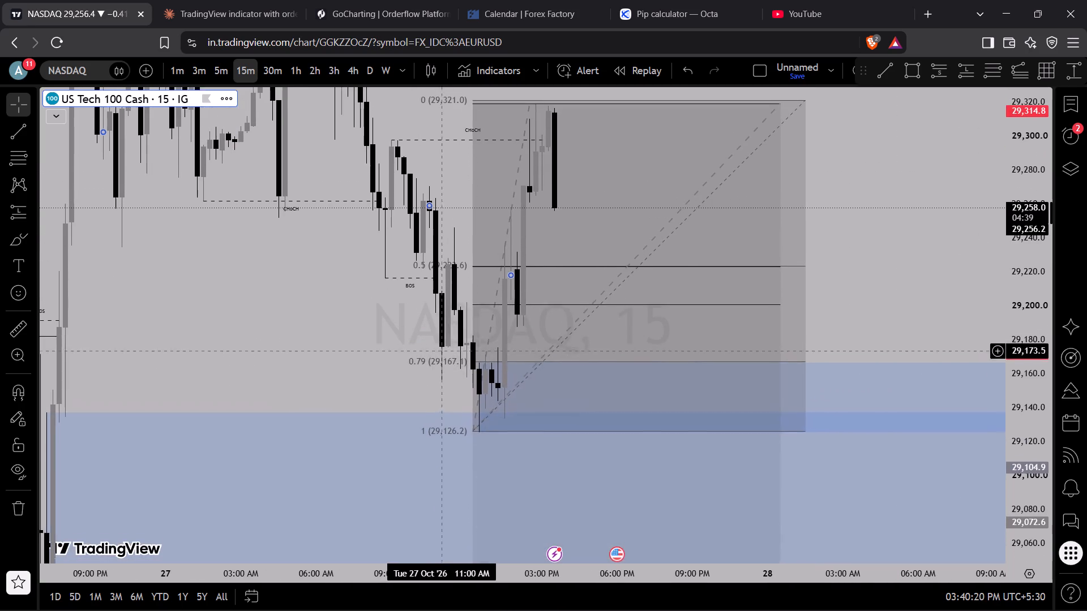
pyautogui.moveTo(453, 357); pyautogui.dragTo(459, 362)
pyautogui.click(743, 355)
pyautogui.click(739, 371)
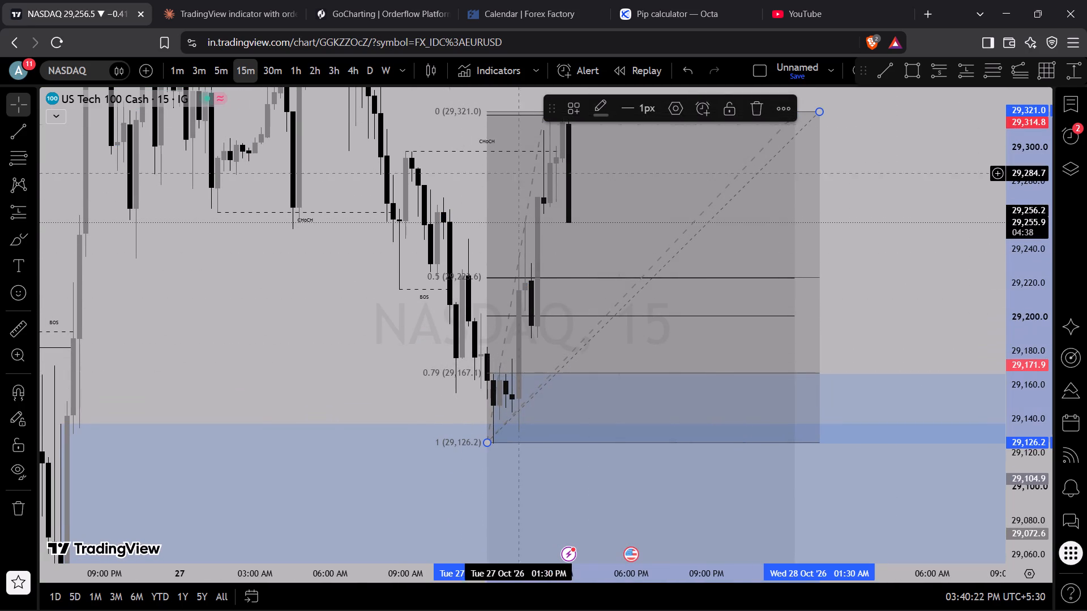
# Compare the rally and its Fibonacci drawings on the NASDAQ 30-minute and 1-hour timeframes.
pyautogui.click(268, 77)
pyautogui.scroll(4, 464, 229)
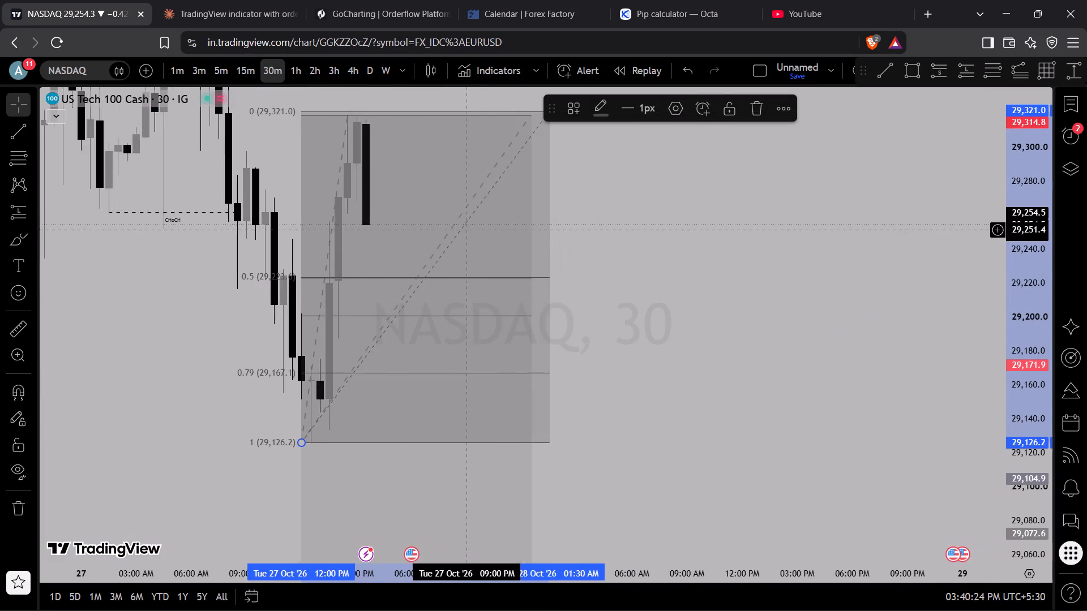
pyautogui.scroll(2, 563, 291)
pyautogui.moveTo(598, 297); pyautogui.dragTo(837, 293)
pyautogui.scroll(1, 624, 320)
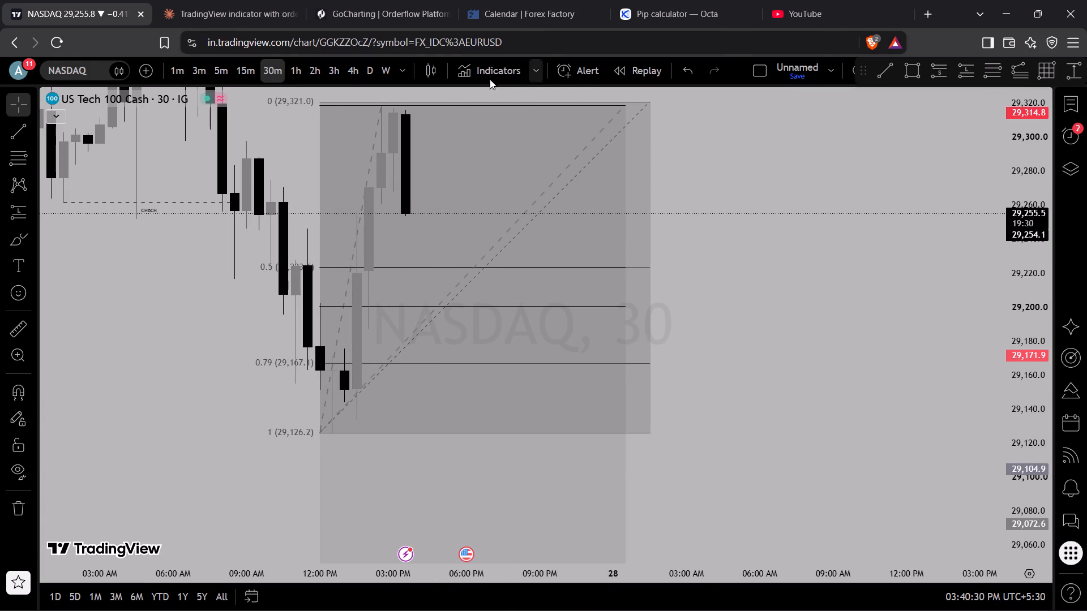
pyautogui.click(295, 66)
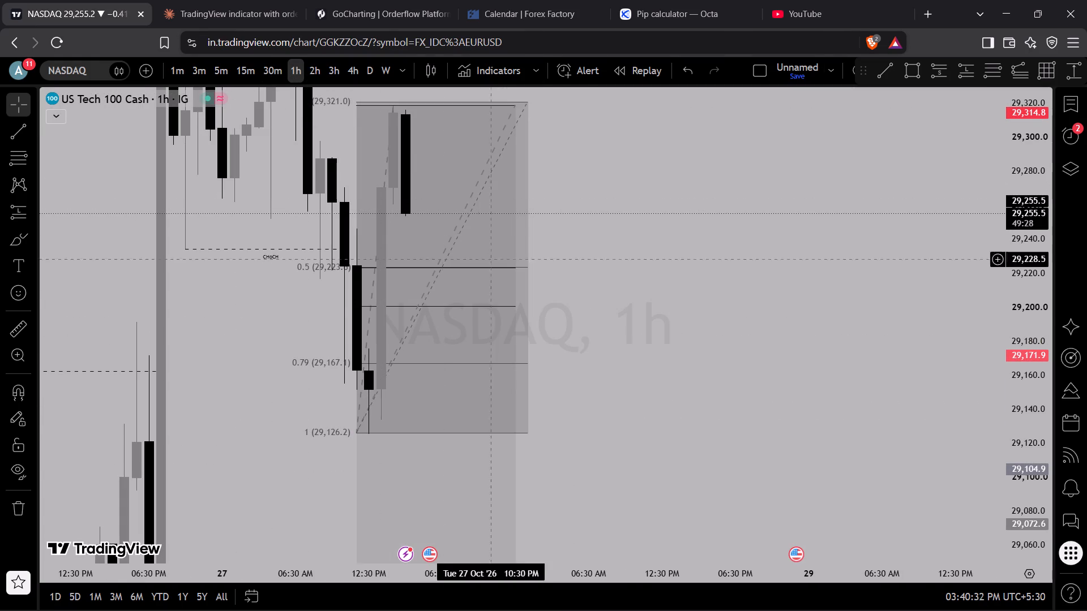
pyautogui.moveTo(1033, 183); pyautogui.dragTo(985, 427)
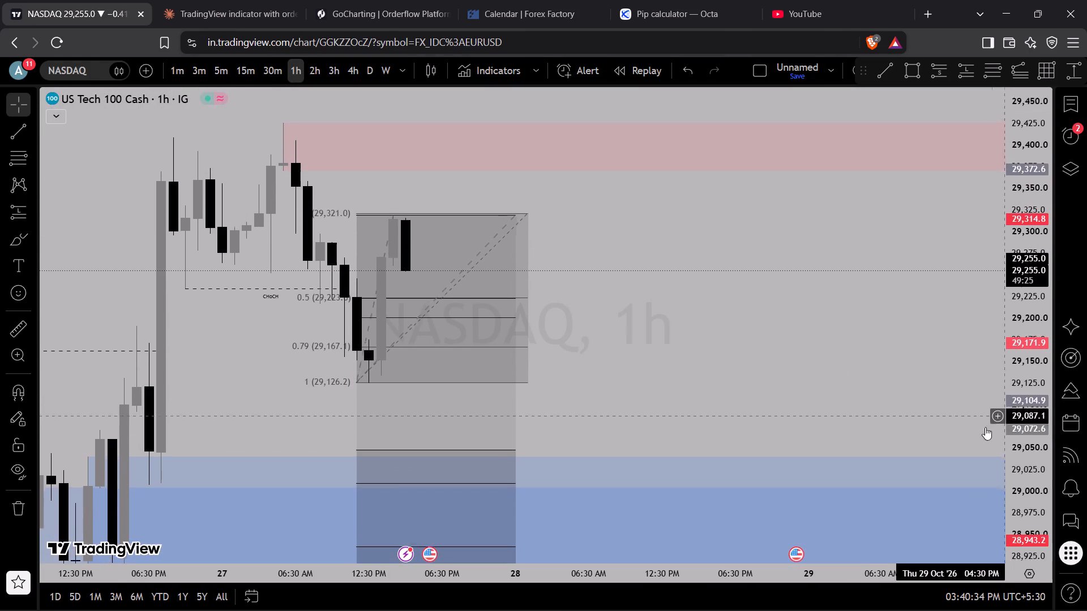
pyautogui.moveTo(985, 427); pyautogui.dragTo(984, 428)
pyautogui.moveTo(457, 371); pyautogui.dragTo(456, 380)
# Delete the trend-based Fib extension from the NASDAQ chart, keeping the Fib retracement.
pyautogui.click(456, 391)
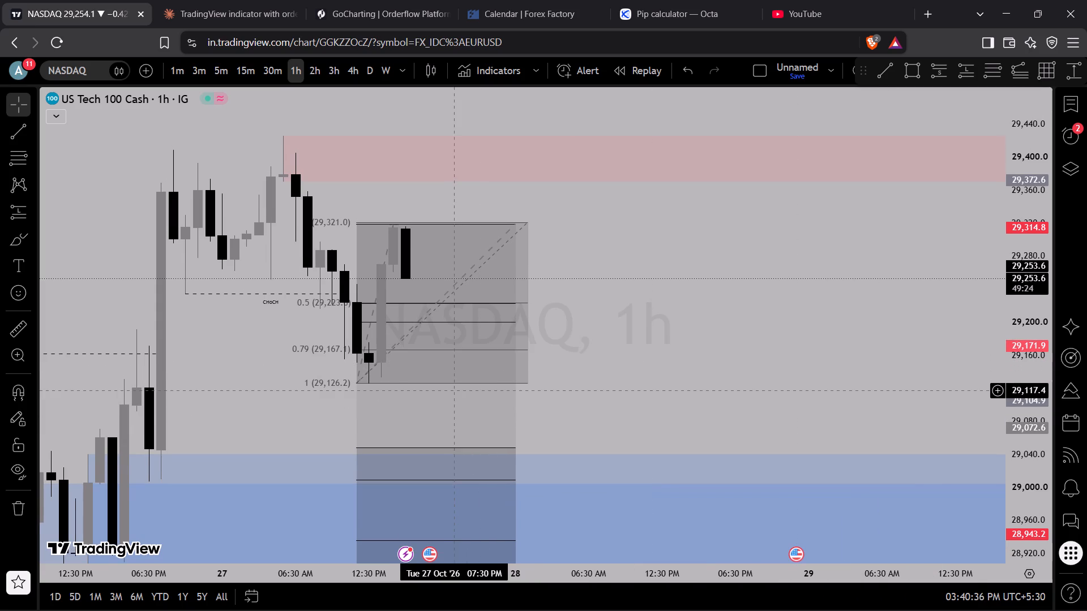
pyautogui.click(464, 388)
pyautogui.click(487, 382)
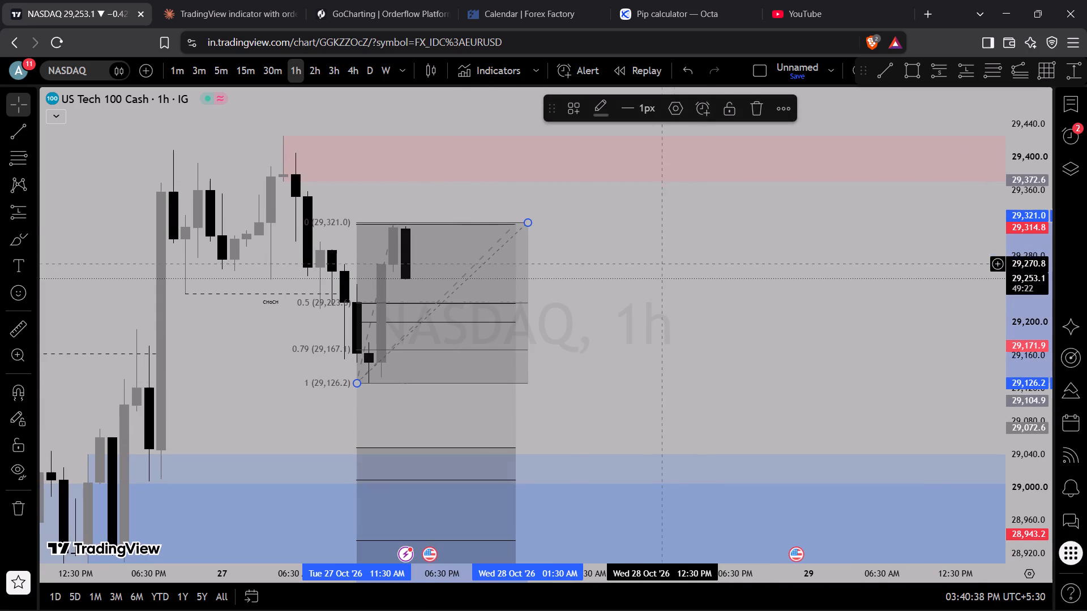
pyautogui.click(695, 302)
pyautogui.click(496, 448)
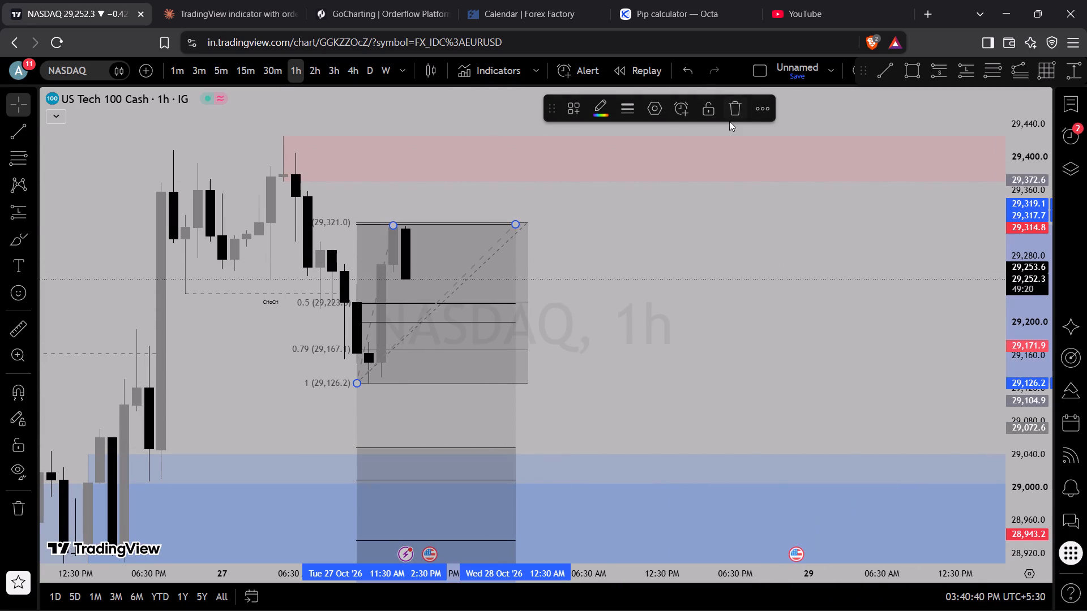
pyautogui.click(729, 121)
# On the 30-minute chart, draw a rectangle zone around the rally's base, from about 29,171 down to 29,126, starting at the 12:00 PM candle.
pyautogui.moveTo(578, 345); pyautogui.dragTo(697, 286)
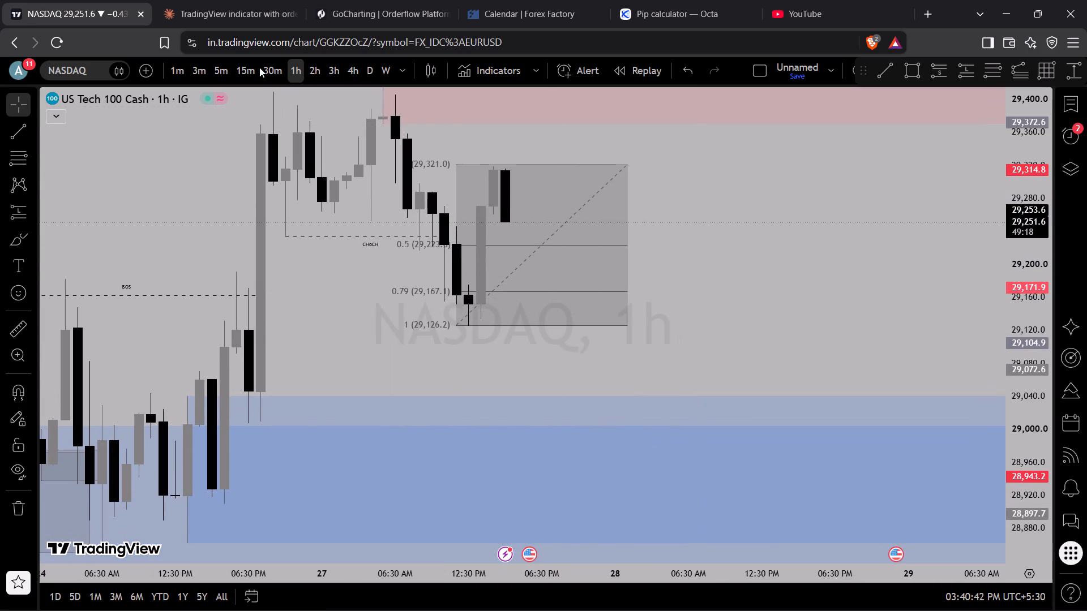
pyautogui.click(275, 66)
pyautogui.scroll(-4, 538, 272)
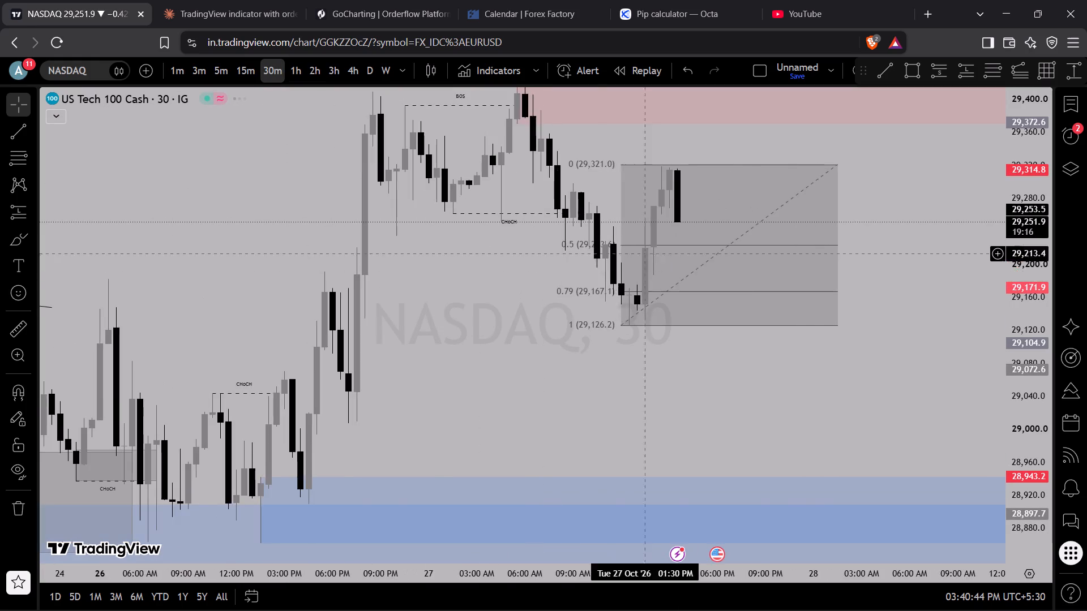
pyautogui.scroll(-2, 747, 283)
pyautogui.moveTo(1050, 399); pyautogui.dragTo(1035, 180)
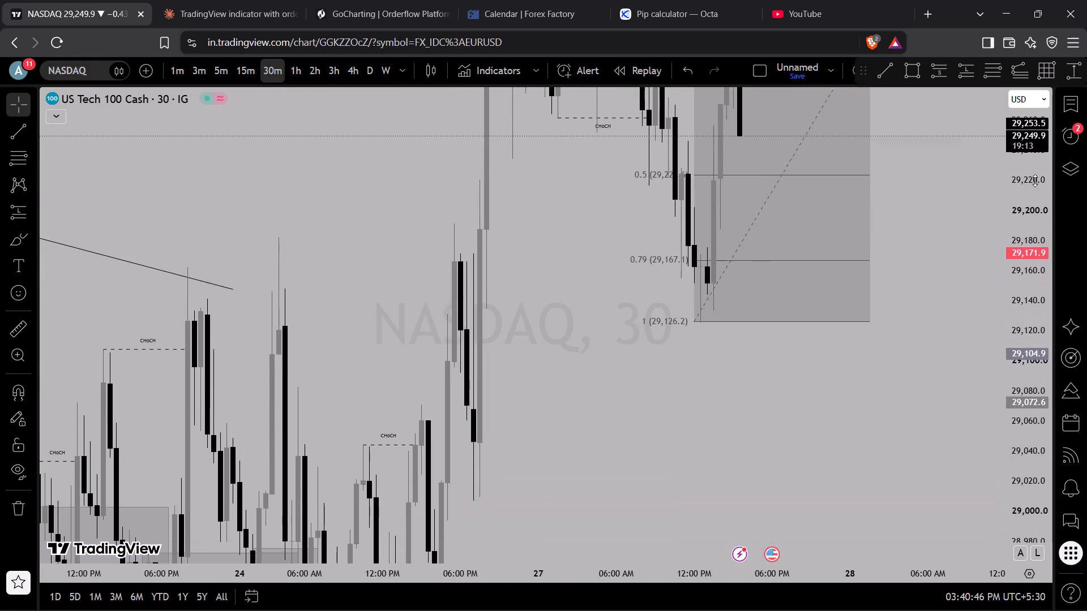
pyautogui.moveTo(1035, 180); pyautogui.dragTo(1035, 175)
pyautogui.scroll(4, 660, 298)
pyautogui.moveTo(311, 304); pyautogui.dragTo(313, 394)
pyautogui.scroll(3, 354, 384)
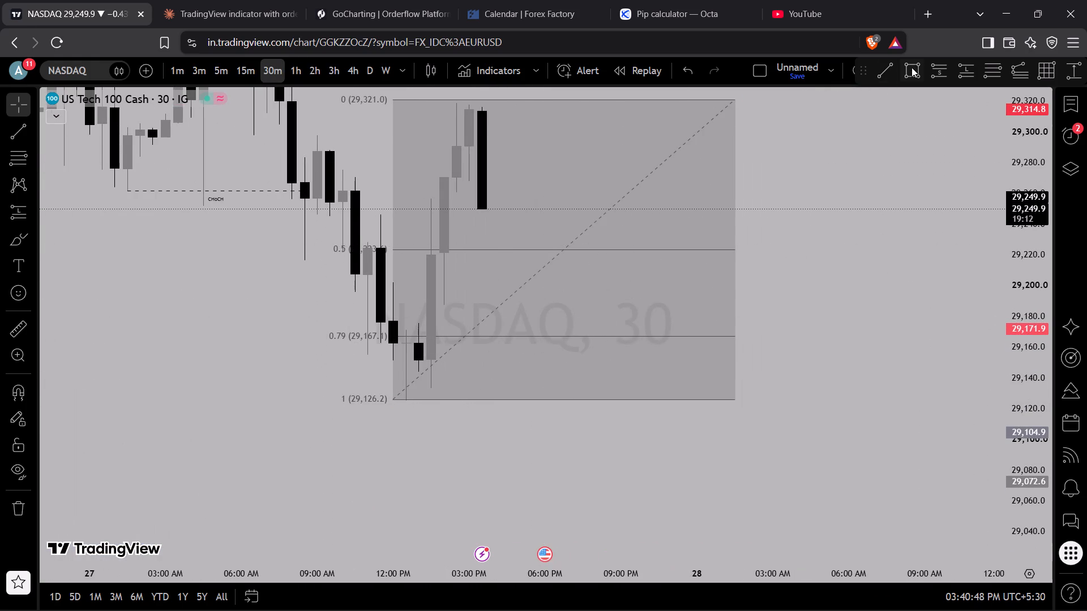
pyautogui.click(912, 65)
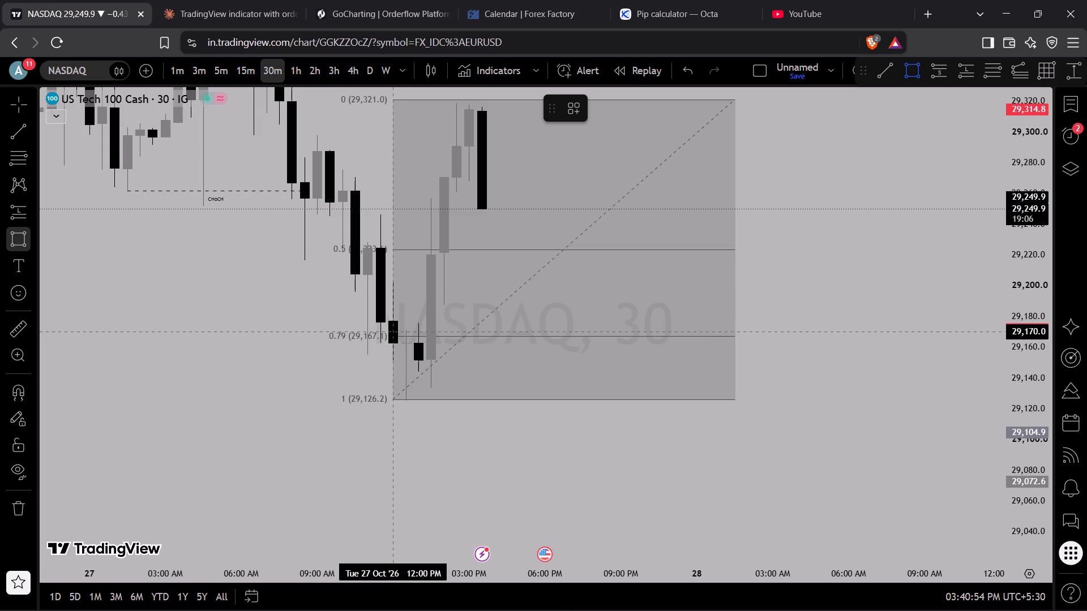
pyautogui.click(392, 330)
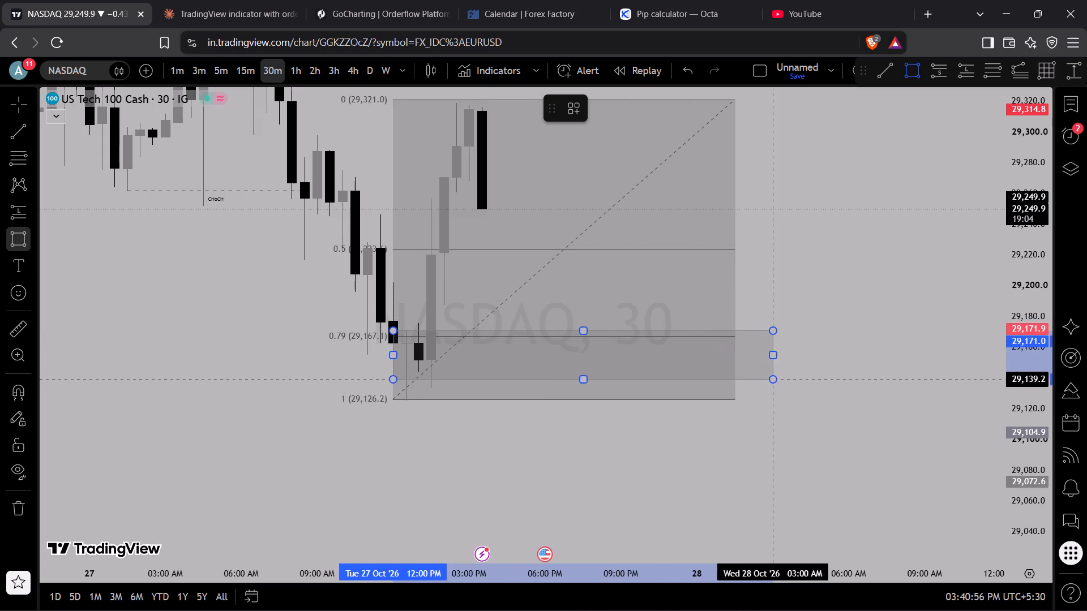
pyautogui.click(746, 399)
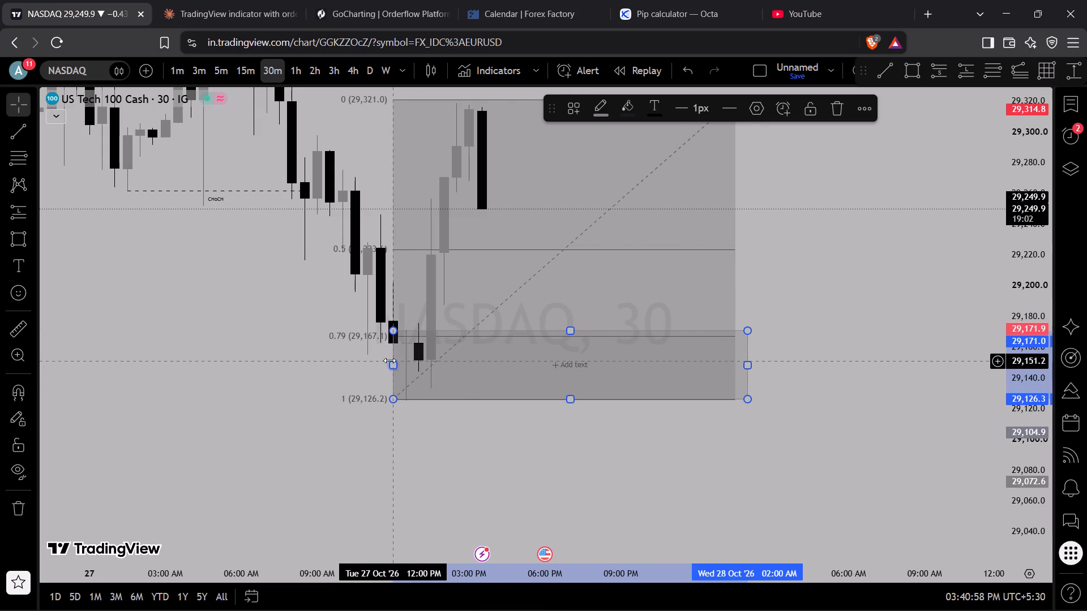
# Move the new rectangle's starting edge one candle later, to 12:30 PM.
pyautogui.moveTo(396, 367); pyautogui.dragTo(404, 369)
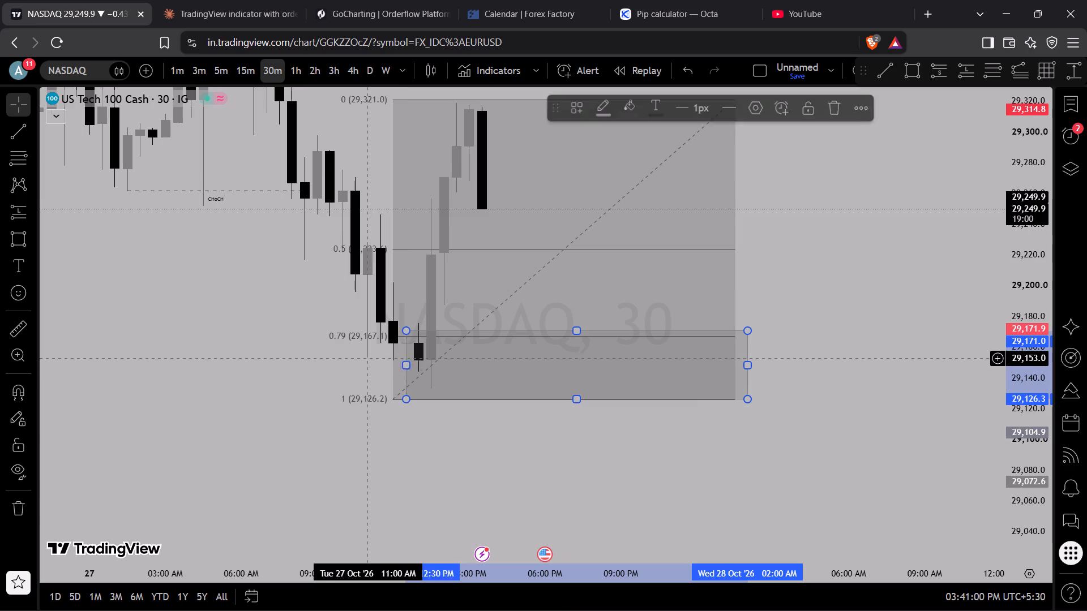
pyautogui.click(363, 358)
# Examine the new rectangle zone against the retracement's 0.79 level, the red supply zone and the surrounding 30-minute NASDAQ structure.
pyautogui.moveTo(1050, 183); pyautogui.dragTo(1008, 308)
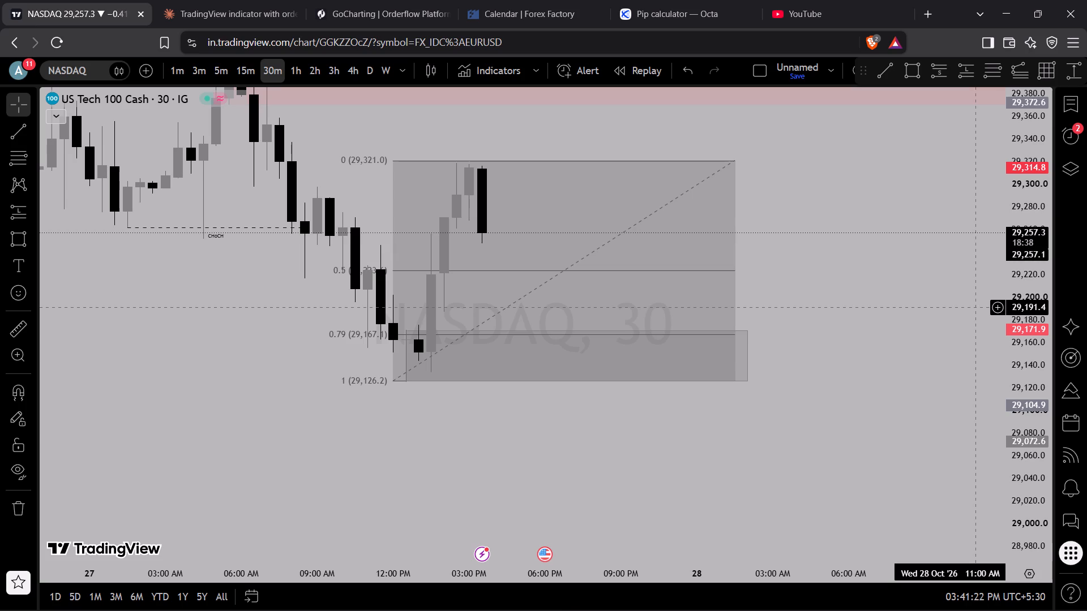
pyautogui.scroll(-2, 825, 311)
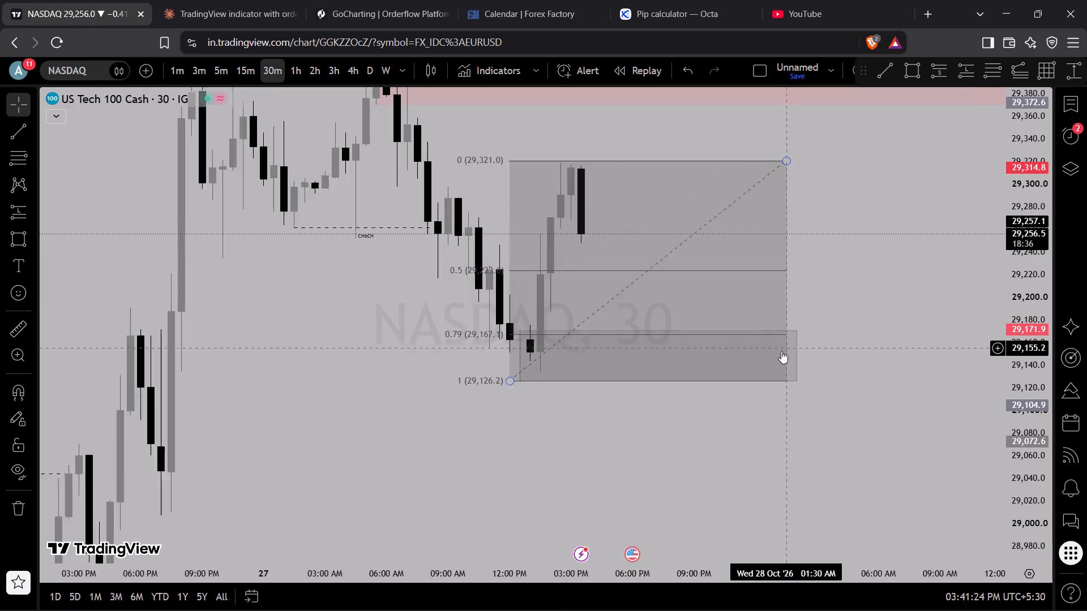
pyautogui.scroll(-1, 781, 351)
pyautogui.scroll(-3, 900, 365)
pyautogui.scroll(7, 932, 430)
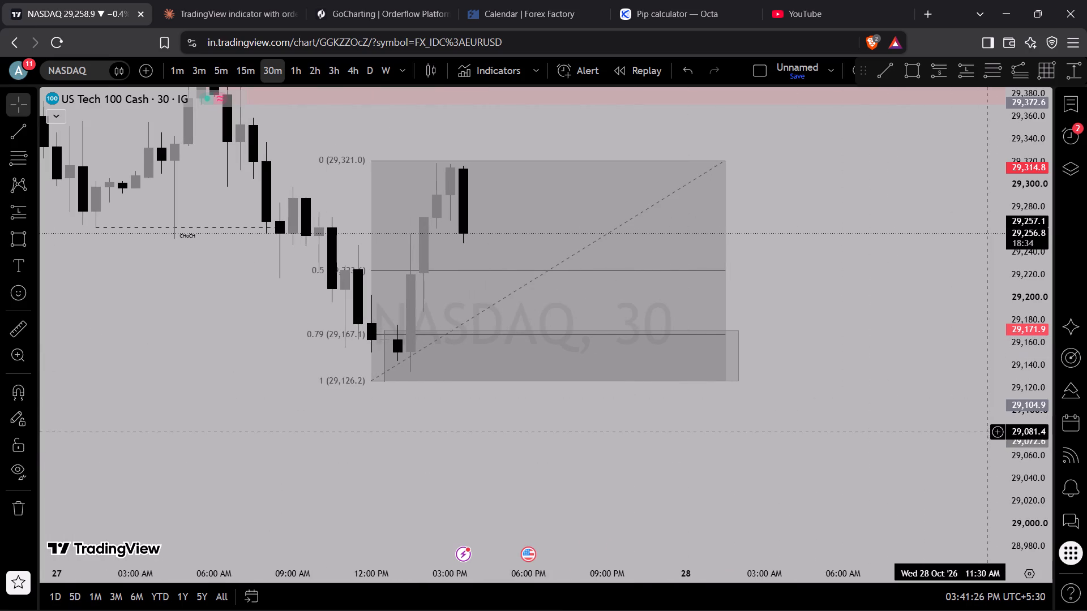
pyautogui.moveTo(1019, 488); pyautogui.dragTo(1013, 268)
pyautogui.moveTo(874, 303); pyautogui.dragTo(909, 511)
pyautogui.scroll(3, 759, 491)
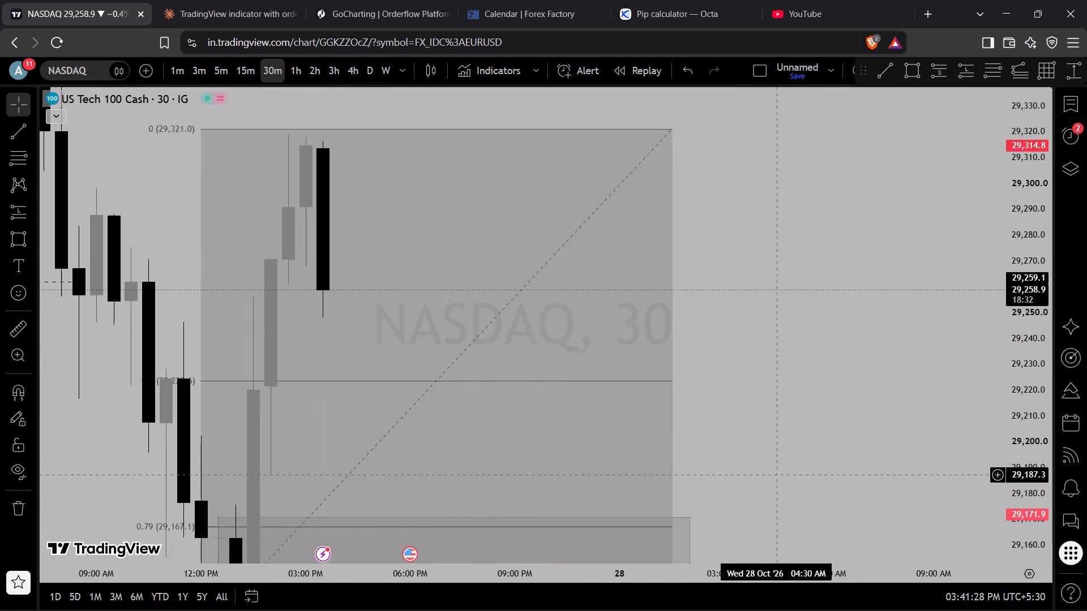
pyautogui.moveTo(792, 470); pyautogui.dragTo(902, 359)
pyautogui.scroll(-3, 1002, 294)
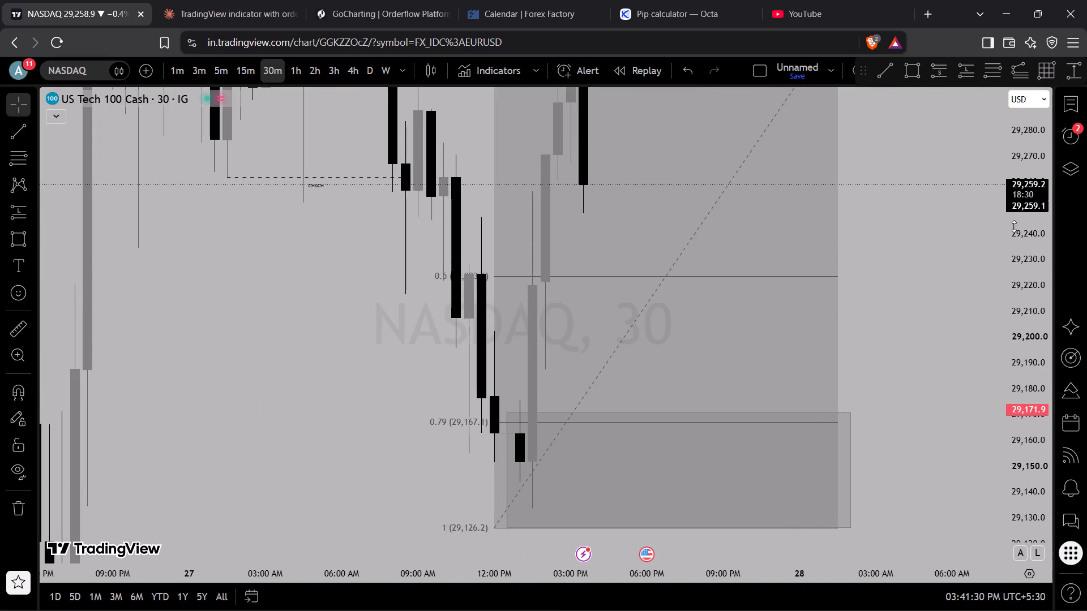
pyautogui.moveTo(1014, 226); pyautogui.dragTo(1025, 430)
pyautogui.moveTo(1027, 294); pyautogui.dragTo(1032, 369)
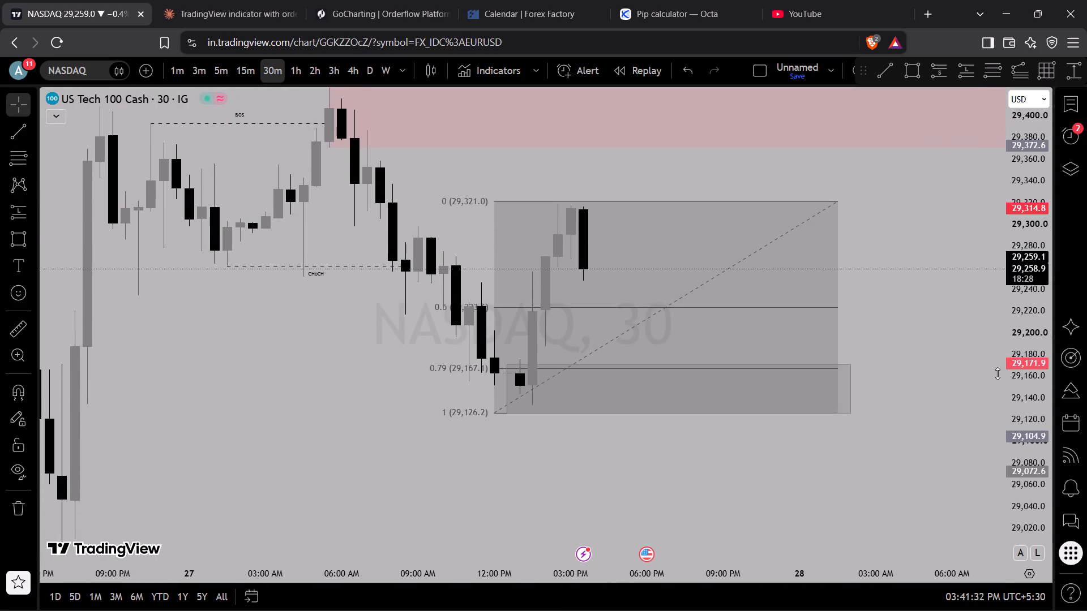
pyautogui.scroll(-3, 635, 369)
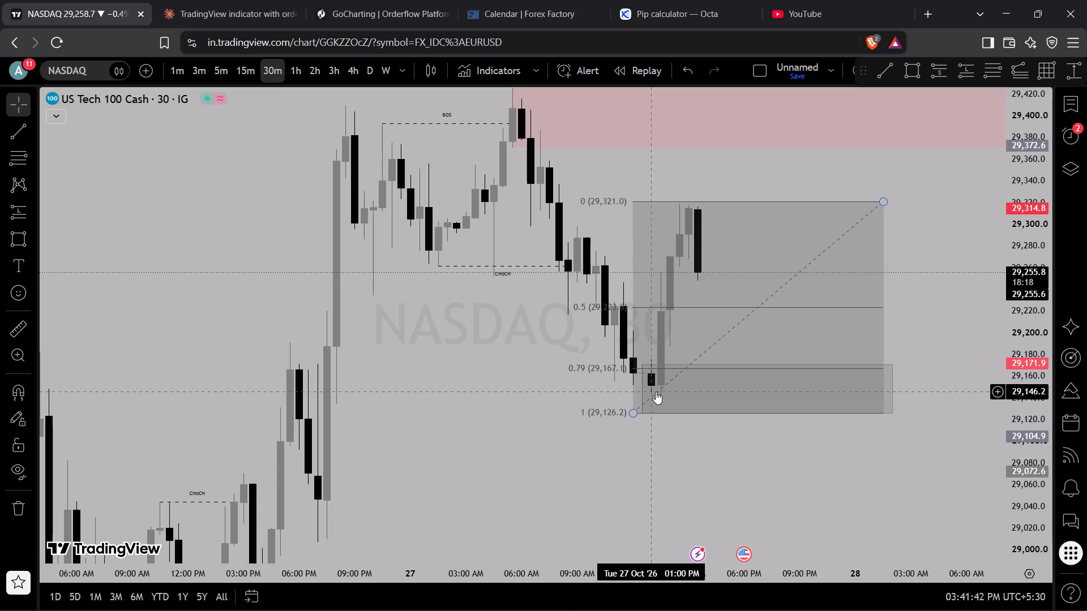
pyautogui.scroll(-2, 673, 403)
pyautogui.moveTo(734, 480); pyautogui.dragTo(541, 463)
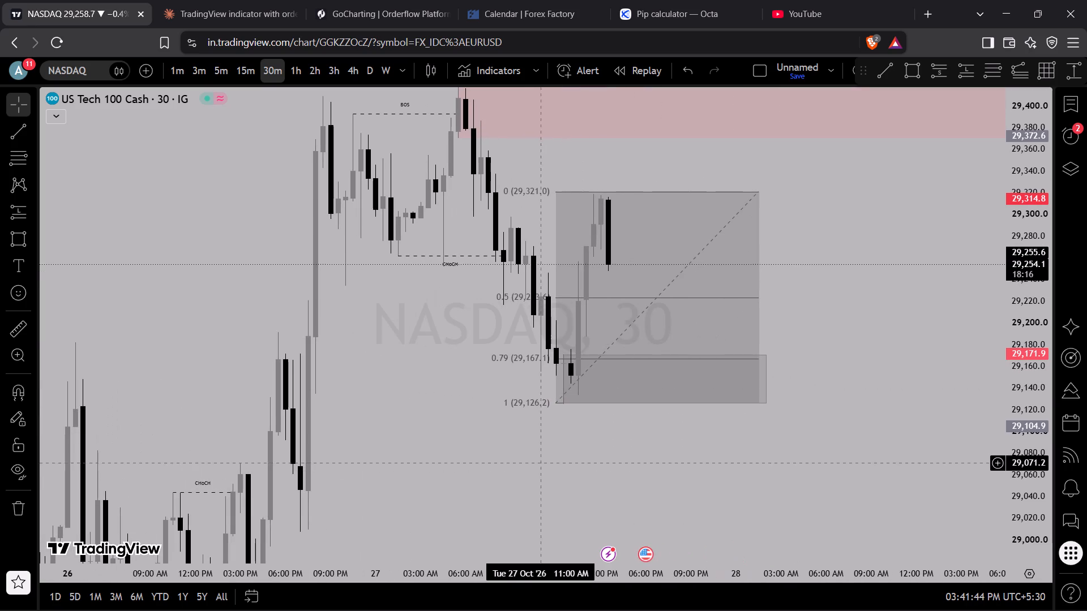
# Switch the NASDAQ chart to the 15-minute timeframe, keeping the recent rally and its Fib retracement in view.
pyautogui.scroll(2, 698, 514)
pyautogui.moveTo(1022, 448); pyautogui.dragTo(1029, 448)
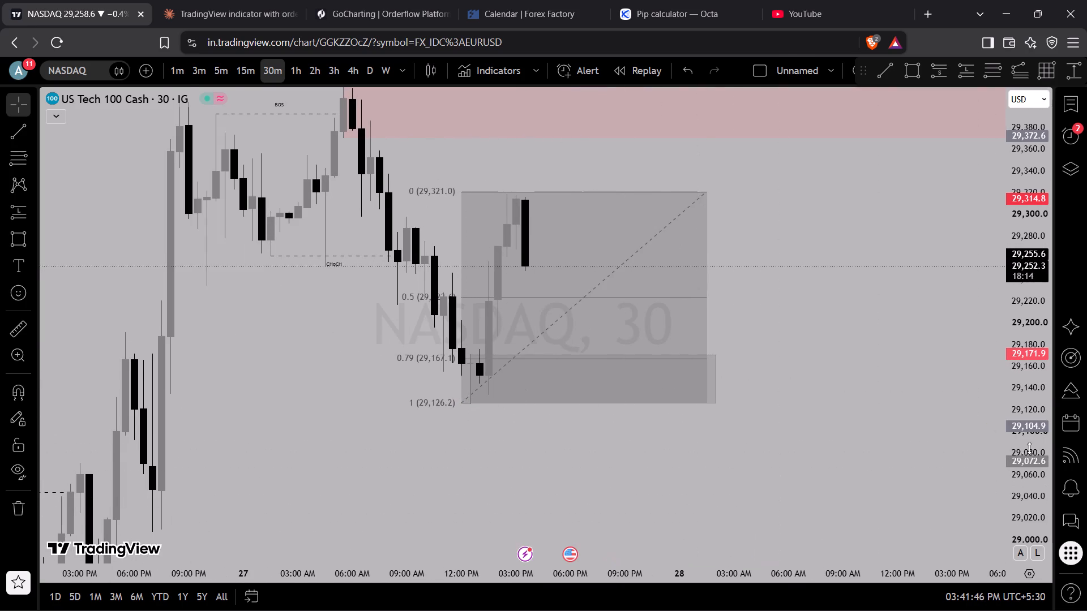
pyautogui.moveTo(1029, 448); pyautogui.dragTo(1053, 350)
pyautogui.moveTo(905, 389); pyautogui.dragTo(974, 437)
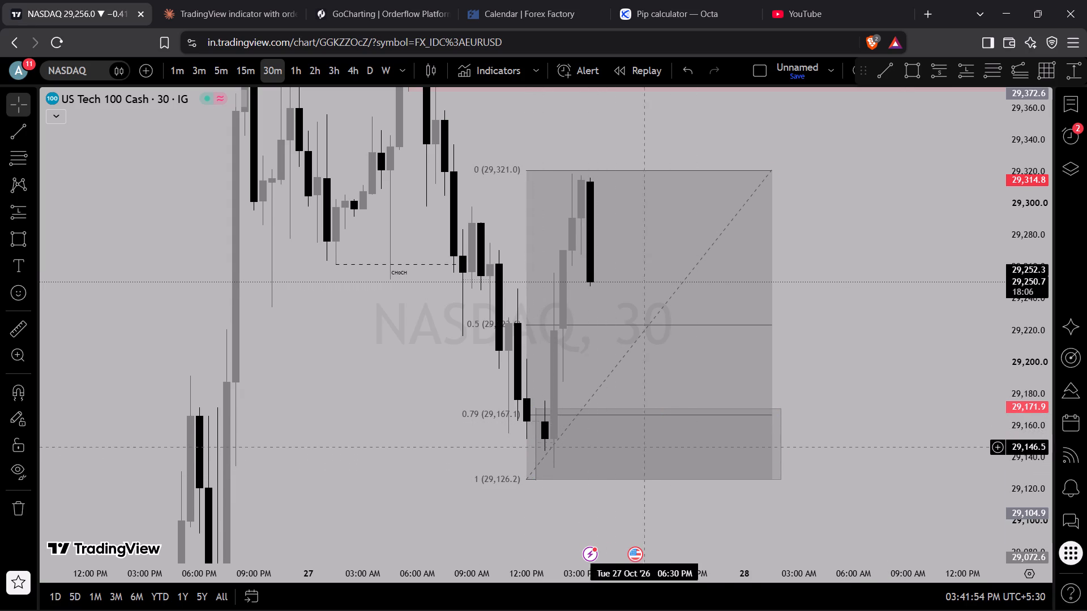
pyautogui.scroll(2, 472, 449)
pyautogui.moveTo(813, 338); pyautogui.dragTo(898, 371)
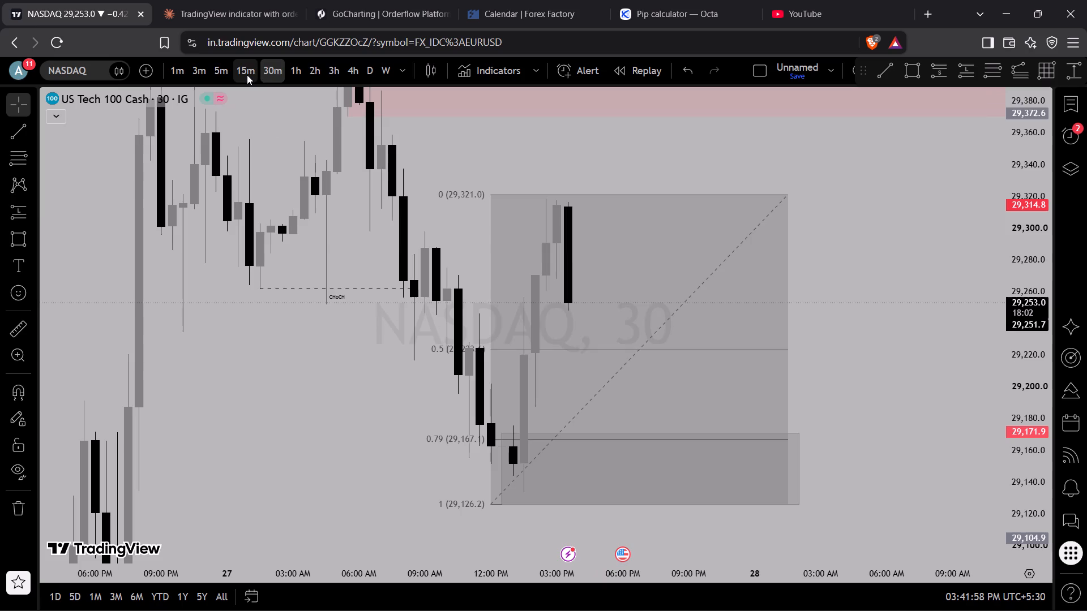
pyautogui.click(247, 75)
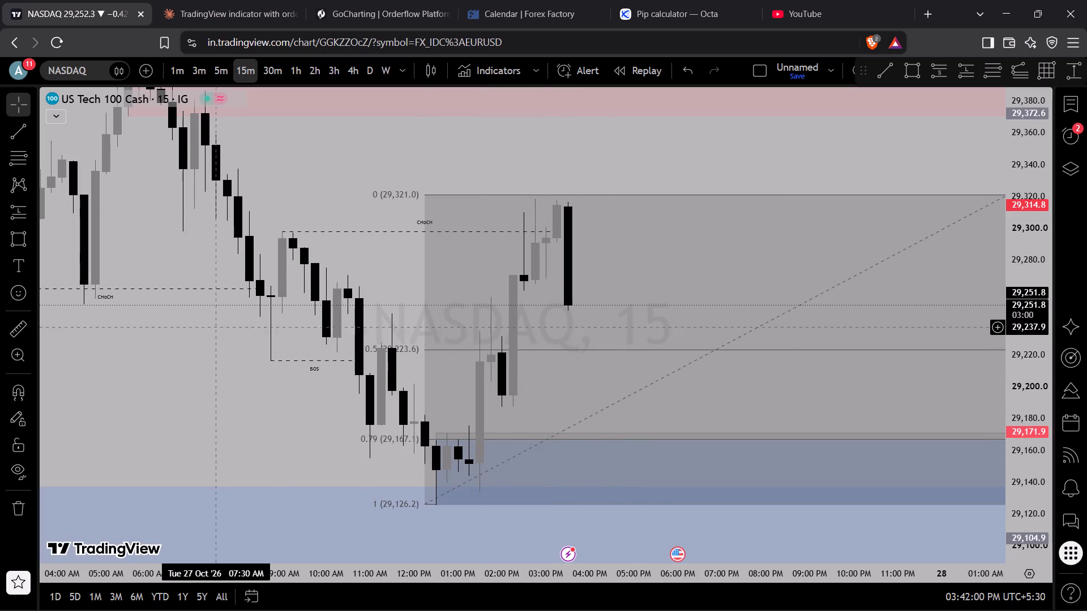
pyautogui.moveTo(192, 426); pyautogui.dragTo(74, 403)
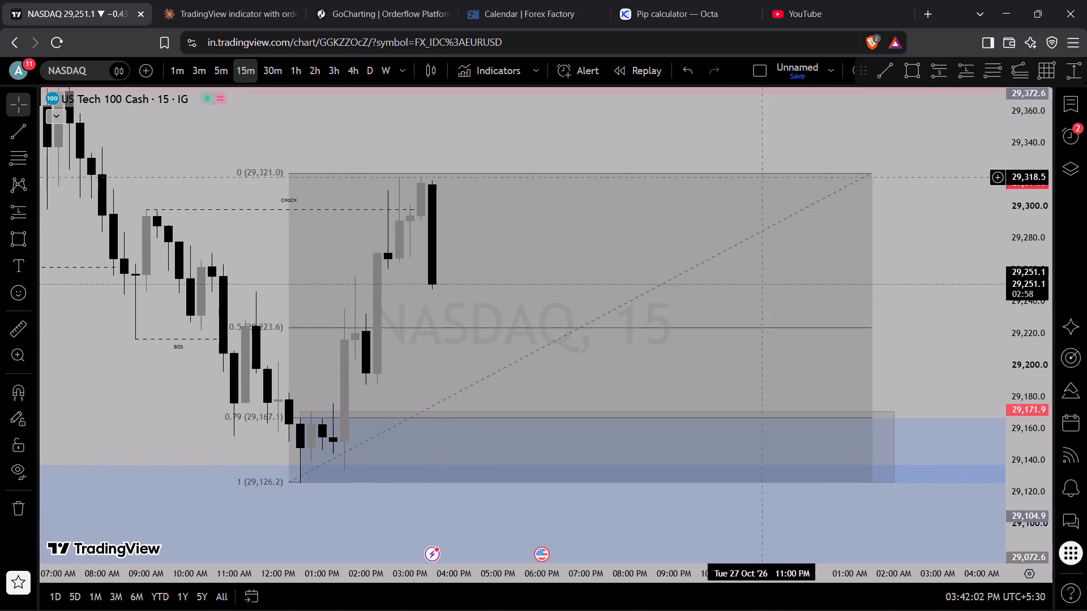
# Draw a rectangle zone over the rally's black pullback candle, from about 29,232 down to 29,188, starting at the 2:00 PM candle.
pyautogui.click(910, 69)
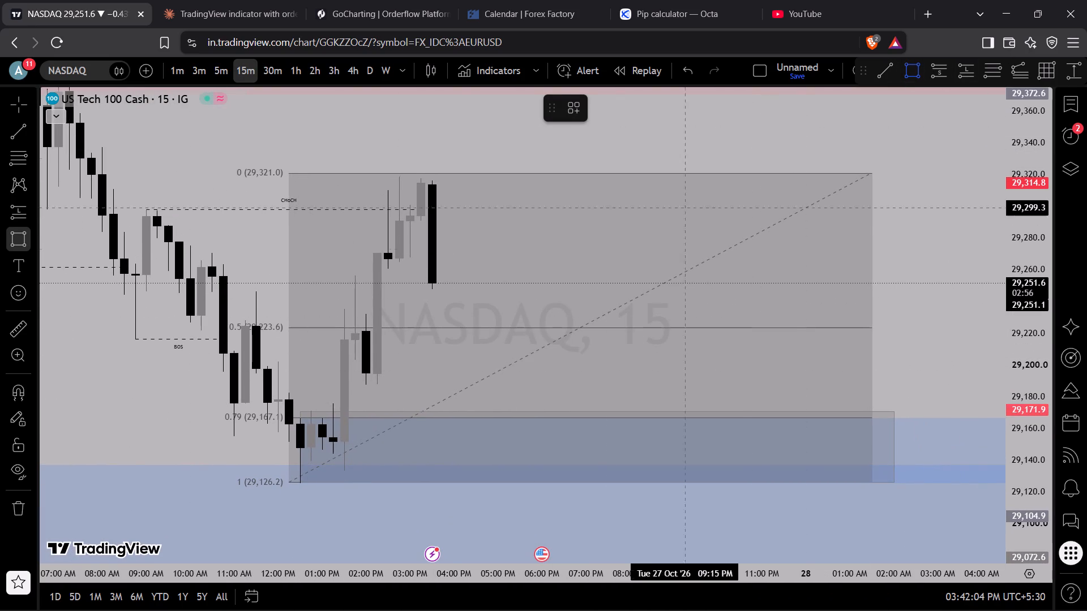
pyautogui.click(354, 314)
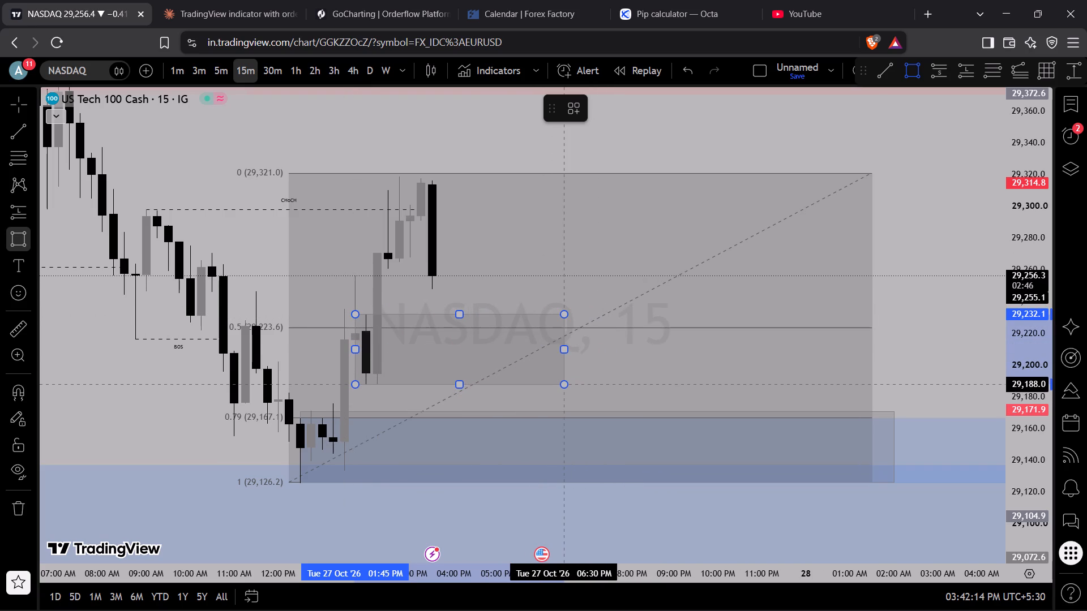
pyautogui.click(562, 384)
pyautogui.moveTo(355, 351); pyautogui.dragTo(362, 351)
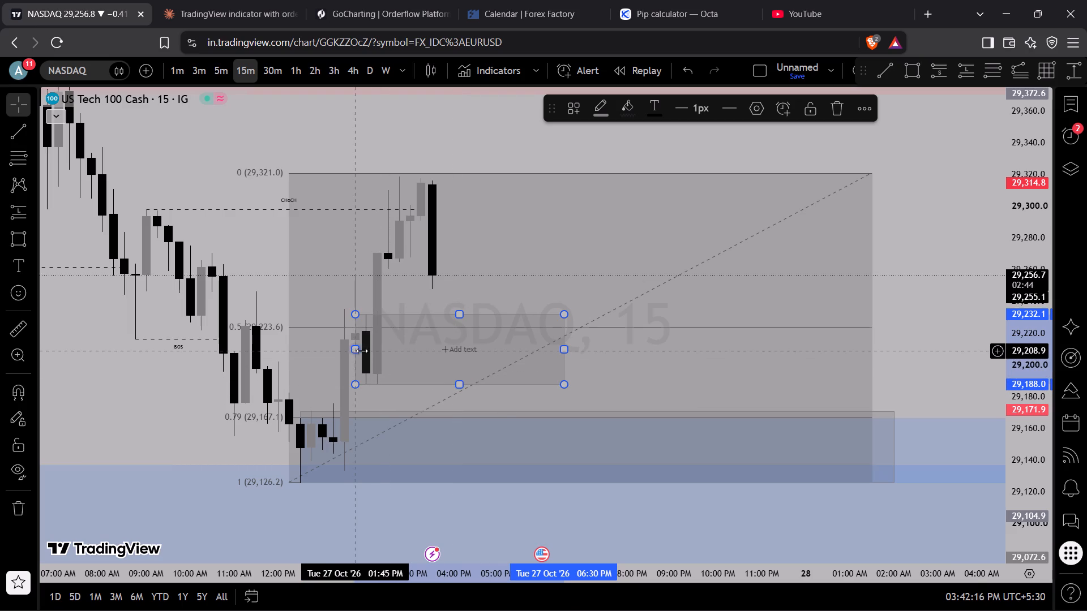
pyautogui.moveTo(362, 351); pyautogui.dragTo(371, 351)
pyautogui.click(168, 247)
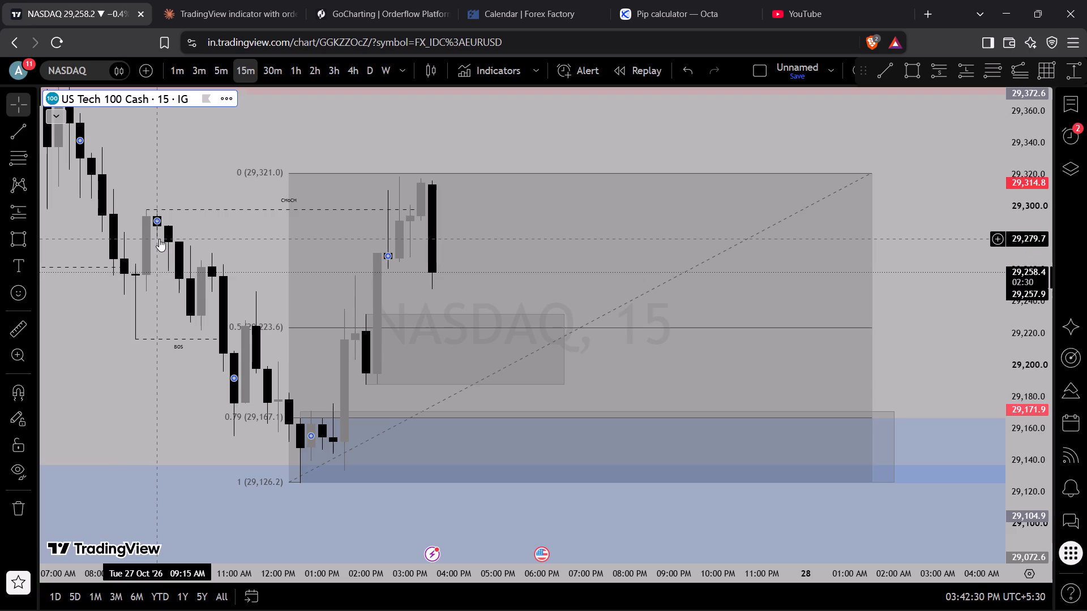
# Examine the new 15-minute rectangle zone against the retracement's 0.5 level and the CHoCH and BOS lines of the preceding decline.
pyautogui.scroll(-3, 202, 316)
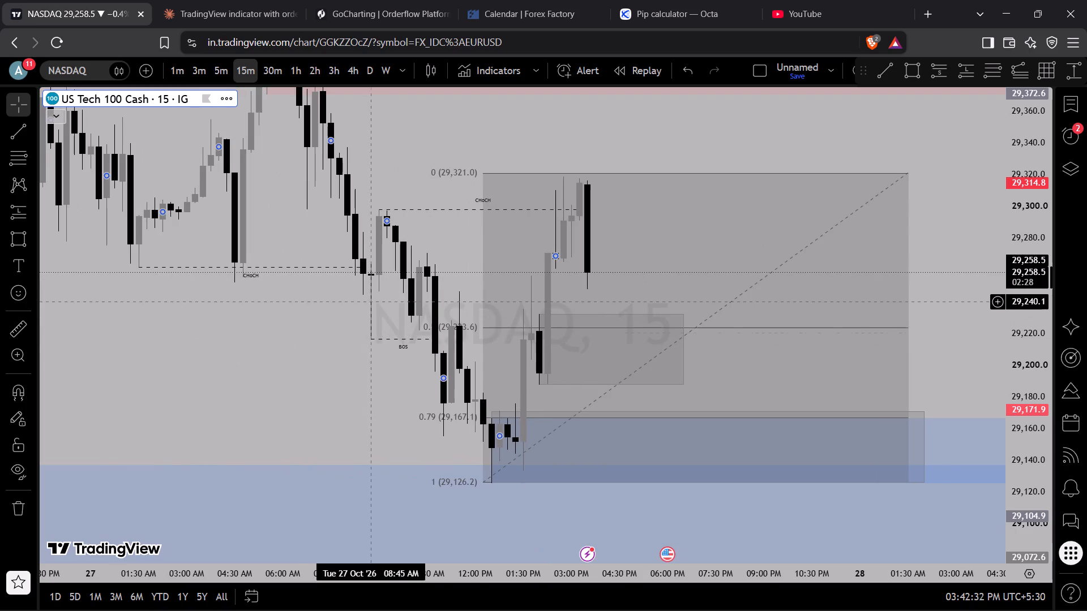
pyautogui.moveTo(349, 291); pyautogui.dragTo(261, 243)
pyautogui.click(238, 0)
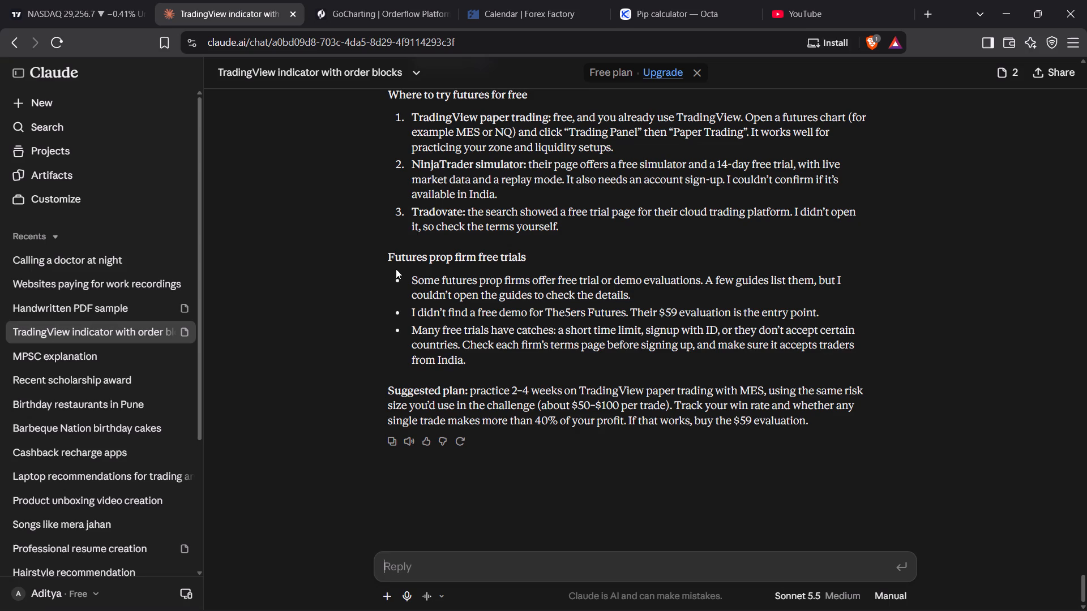
pyautogui.click(6, 0)
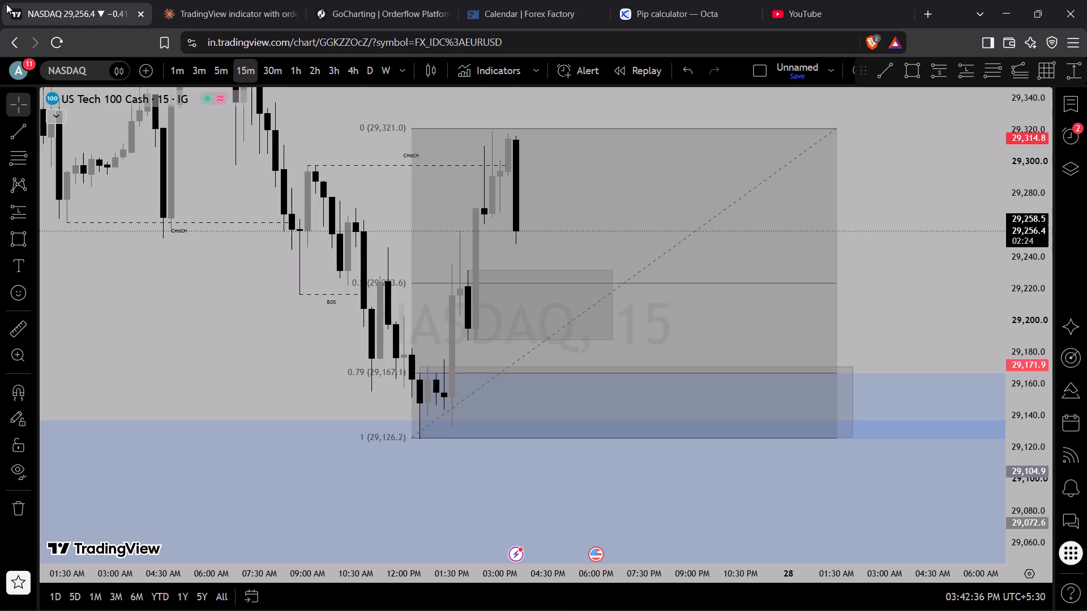
pyautogui.scroll(-3, 333, 303)
pyautogui.moveTo(391, 303); pyautogui.dragTo(298, 373)
pyautogui.scroll(4, 385, 351)
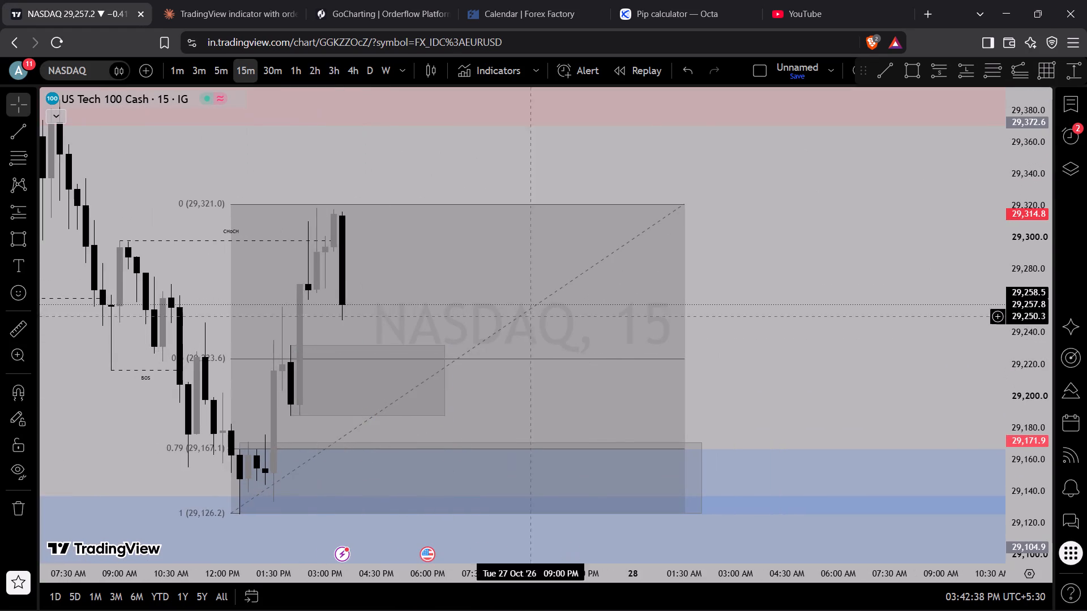
pyautogui.moveTo(719, 295); pyautogui.dragTo(909, 268)
pyautogui.moveTo(1026, 431); pyautogui.dragTo(1024, 163)
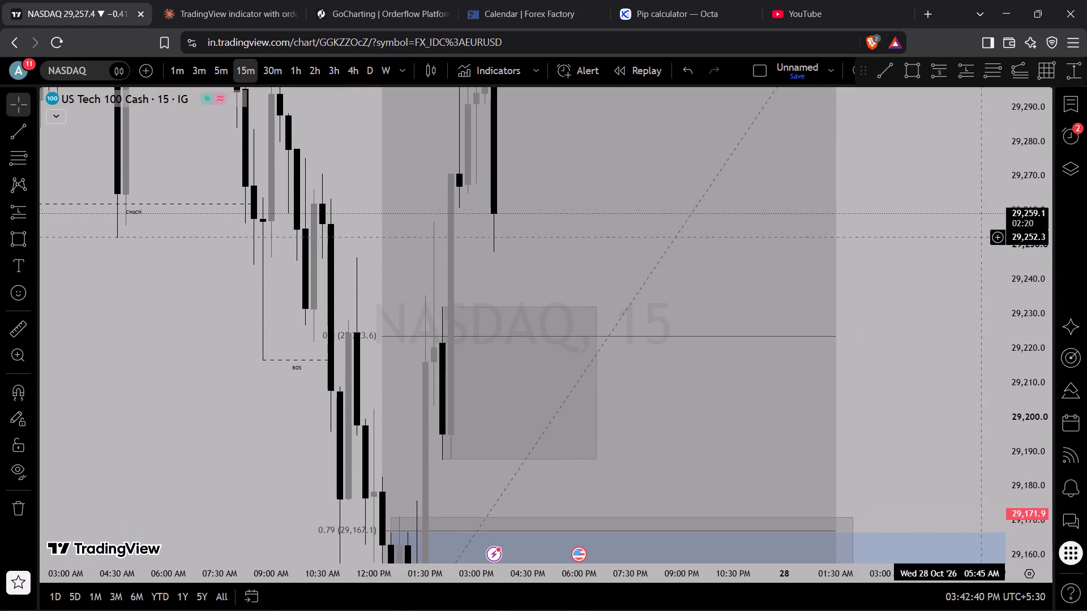
pyautogui.moveTo(909, 300); pyautogui.dragTo(985, 420)
pyautogui.scroll(4, 508, 357)
pyautogui.moveTo(108, 257); pyautogui.dragTo(212, 257)
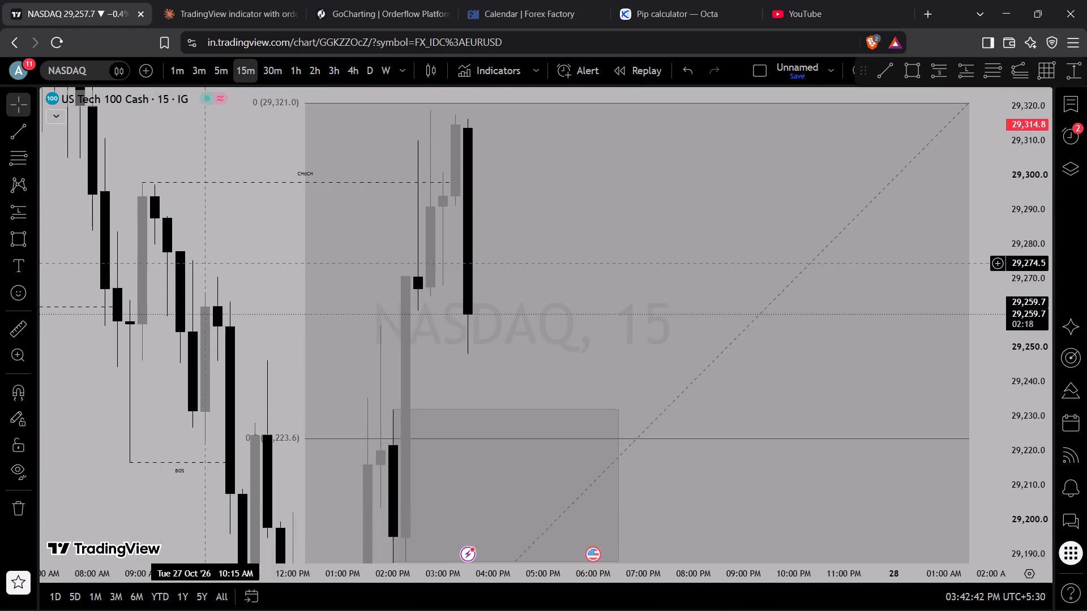
pyautogui.moveTo(212, 257); pyautogui.dragTo(286, 313)
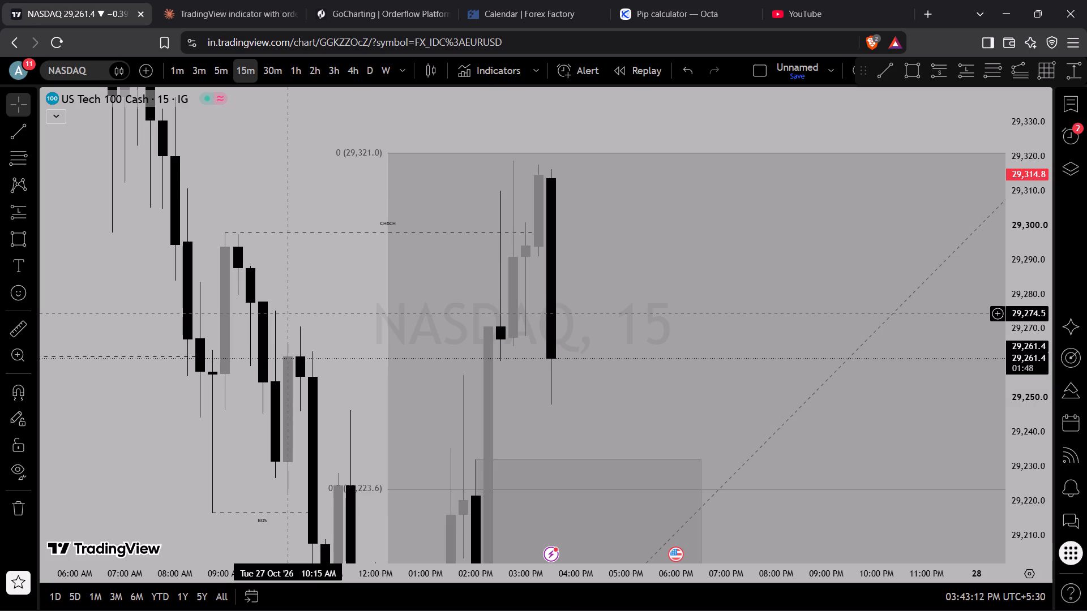
# Examine the latest 15-minute candles above the new zone against the retracement range and the earlier structure breaks.
pyautogui.scroll(-4, 288, 316)
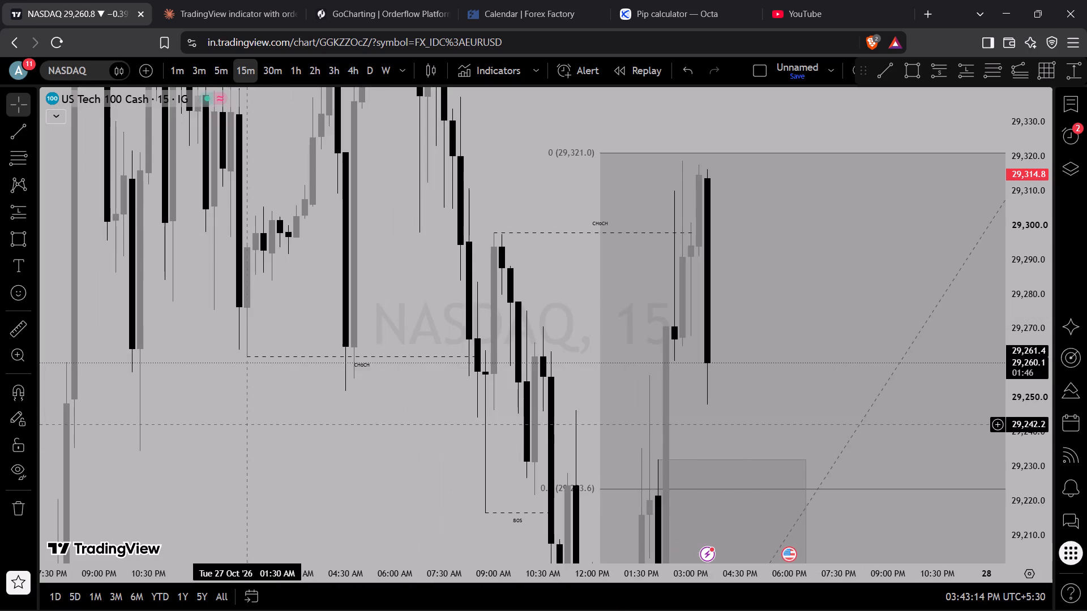
pyautogui.moveTo(370, 406); pyautogui.dragTo(286, 265)
pyautogui.moveTo(1016, 156); pyautogui.dragTo(992, 338)
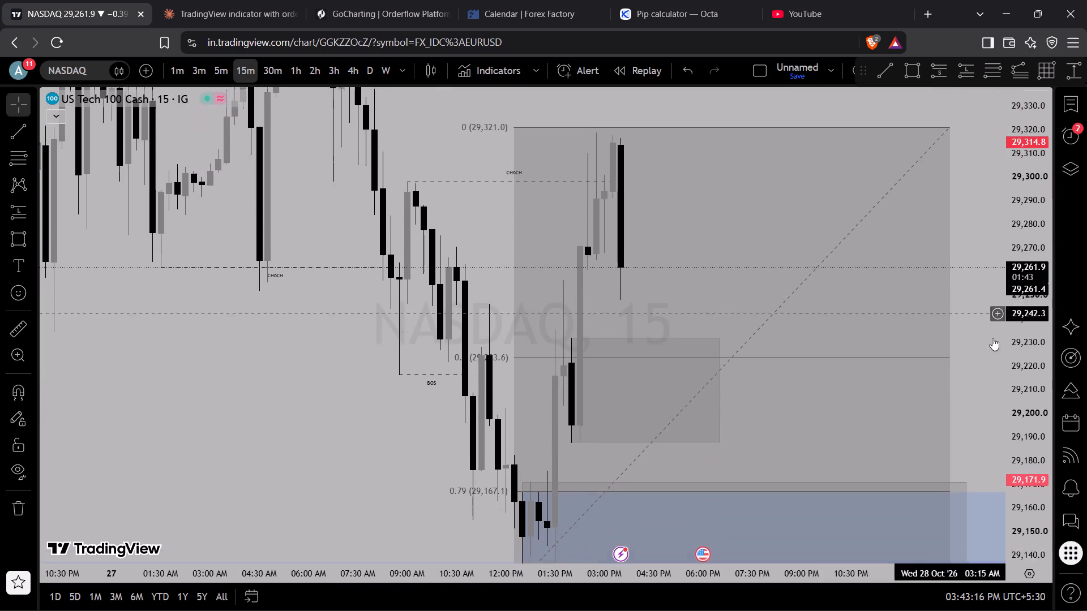
pyautogui.moveTo(992, 338); pyautogui.dragTo(962, 354)
pyautogui.scroll(4, 610, 358)
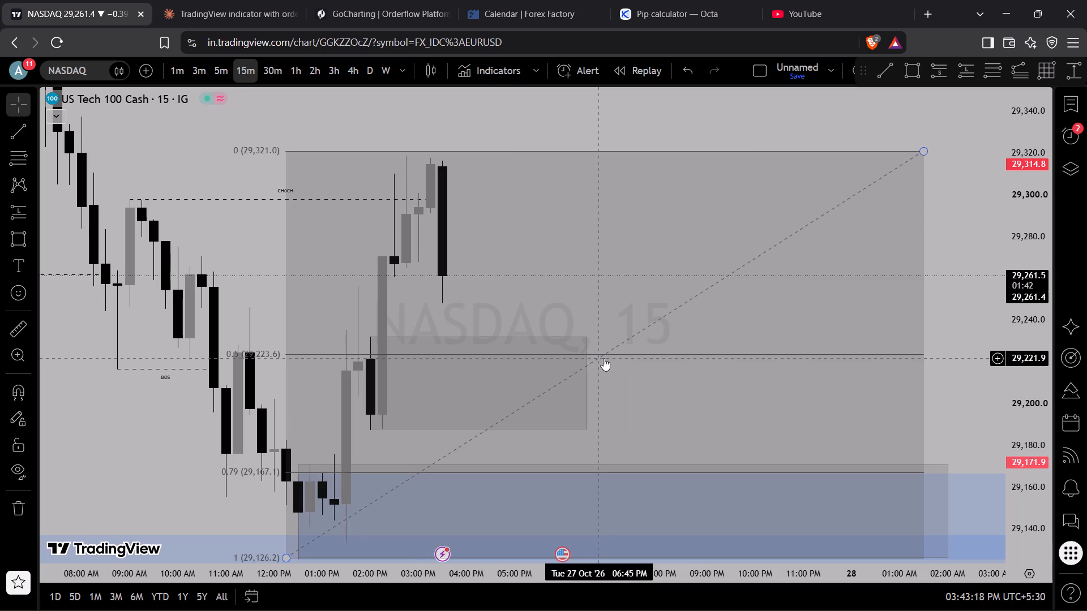
pyautogui.scroll(-6, 548, 375)
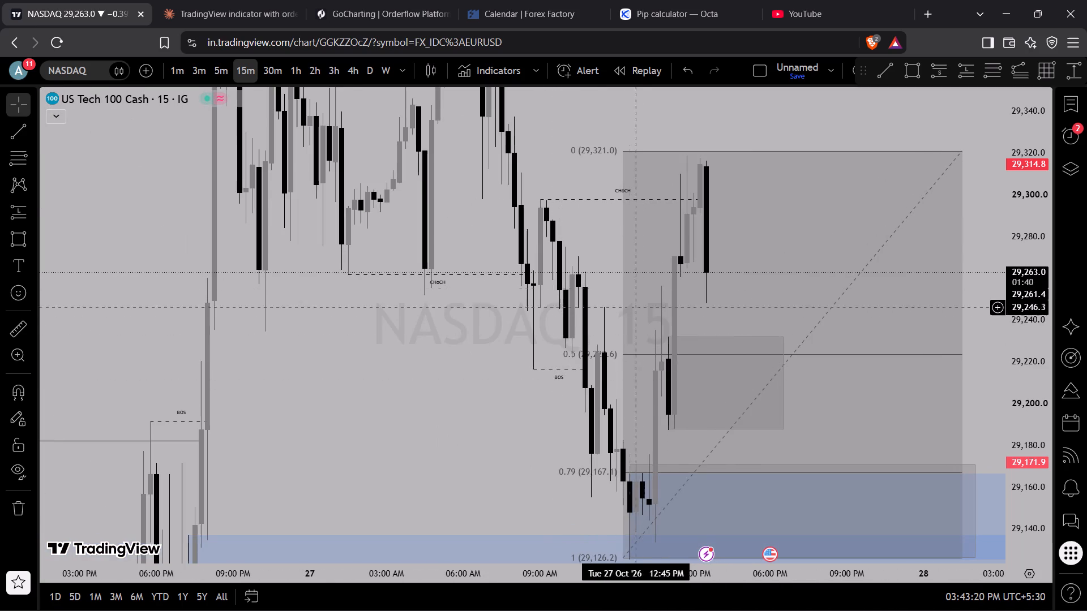
pyautogui.scroll(3, 545, 328)
pyautogui.scroll(4, 410, 300)
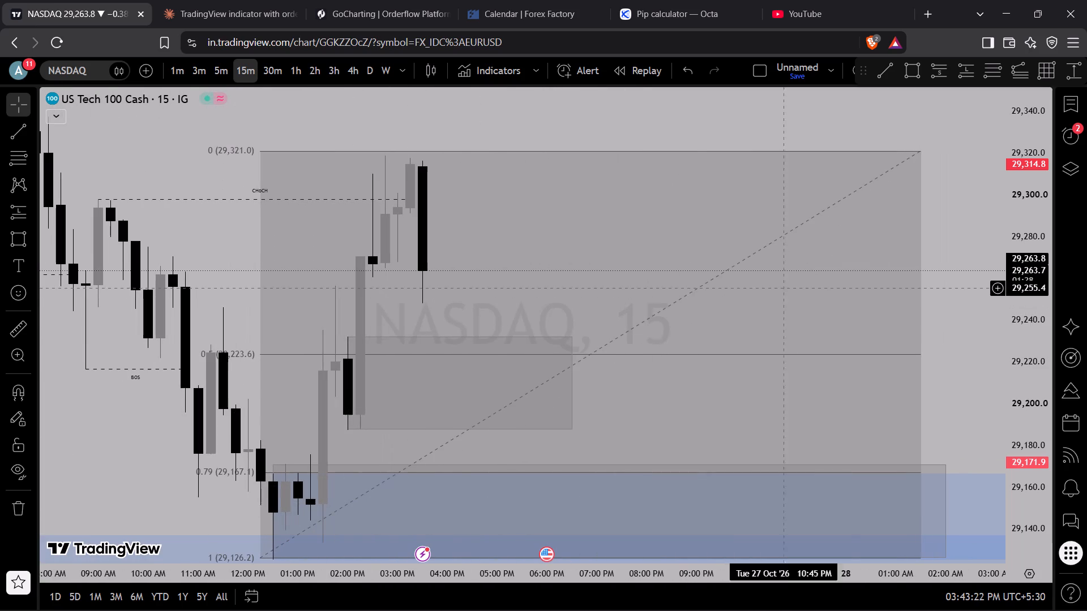
pyautogui.moveTo(1030, 479); pyautogui.dragTo(1017, 245)
pyautogui.moveTo(952, 293); pyautogui.dragTo(1021, 431)
pyautogui.scroll(2, 476, 407)
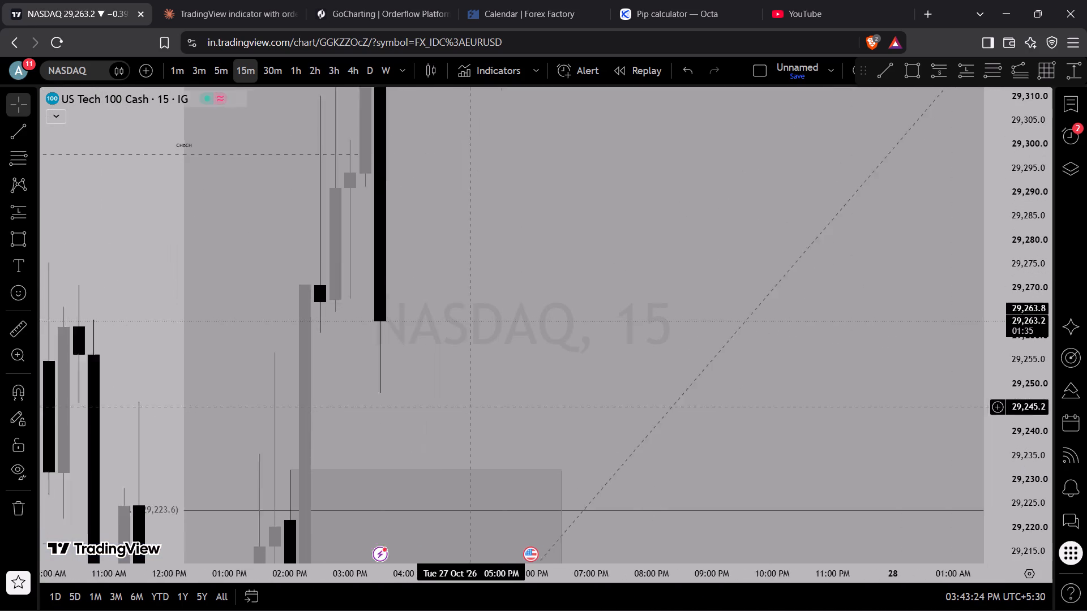
pyautogui.scroll(2, 466, 402)
pyautogui.scroll(-4, 349, 343)
pyautogui.moveTo(234, 356); pyautogui.dragTo(204, 421)
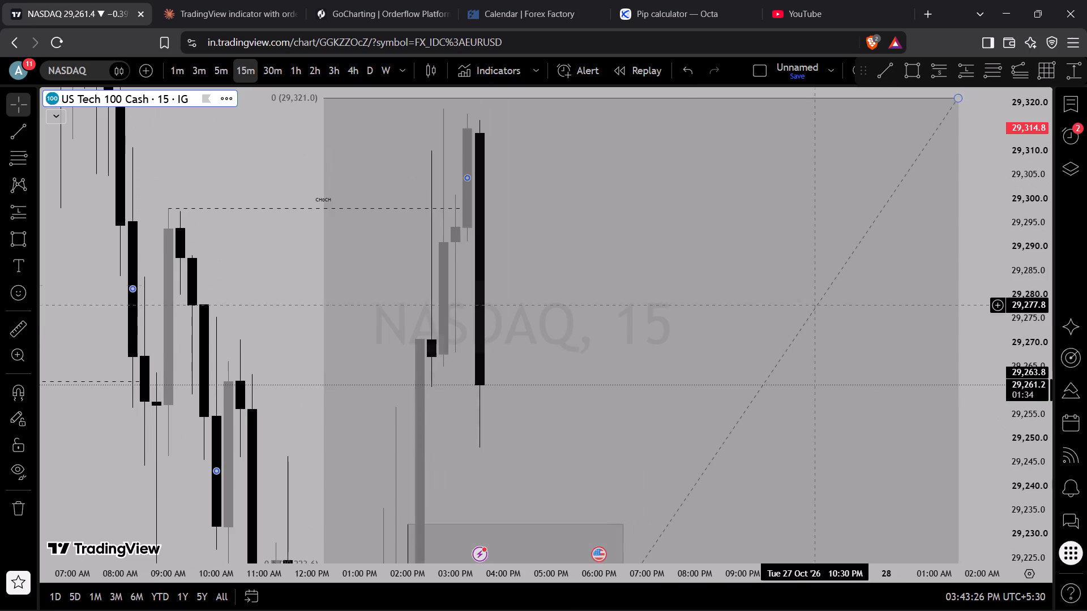
pyautogui.moveTo(1020, 201); pyautogui.dragTo(985, 405)
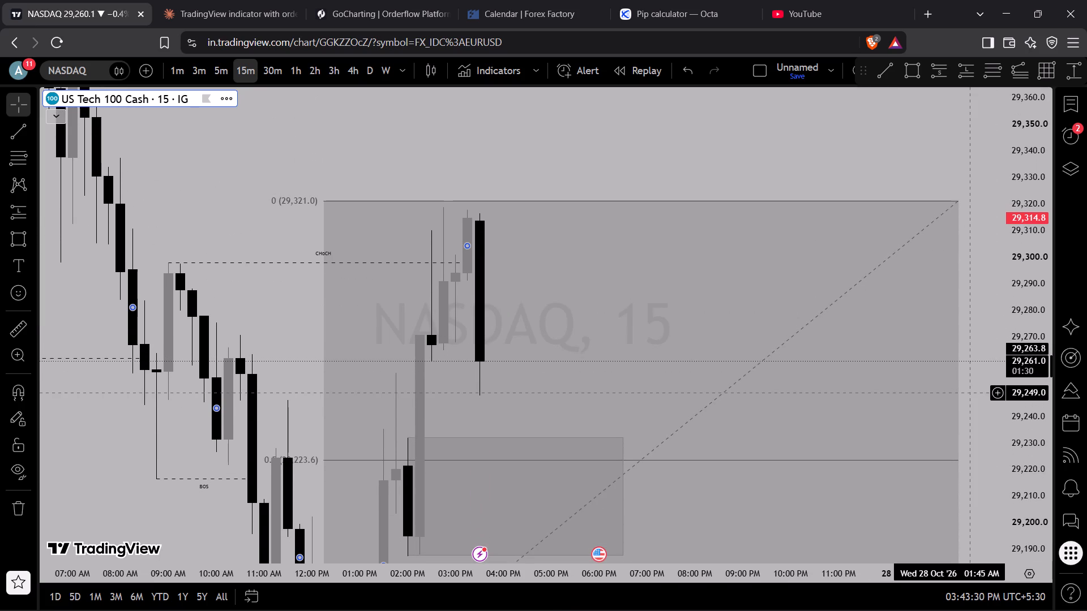
# Examine the lower rectangle and blue demand zones around the retracement's 0.79 and 1 levels on the 15-minute chart.
pyautogui.scroll(-4, 675, 358)
pyautogui.moveTo(513, 345); pyautogui.dragTo(340, 275)
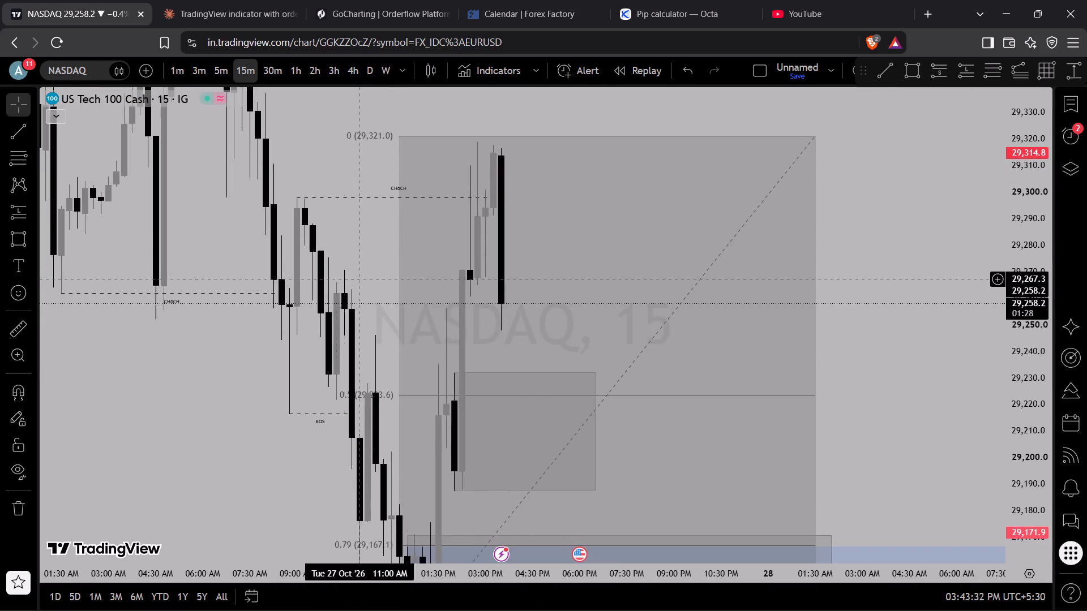
pyautogui.scroll(4, 486, 375)
pyautogui.moveTo(855, 329); pyautogui.dragTo(1000, 150)
pyautogui.scroll(-7, 927, 247)
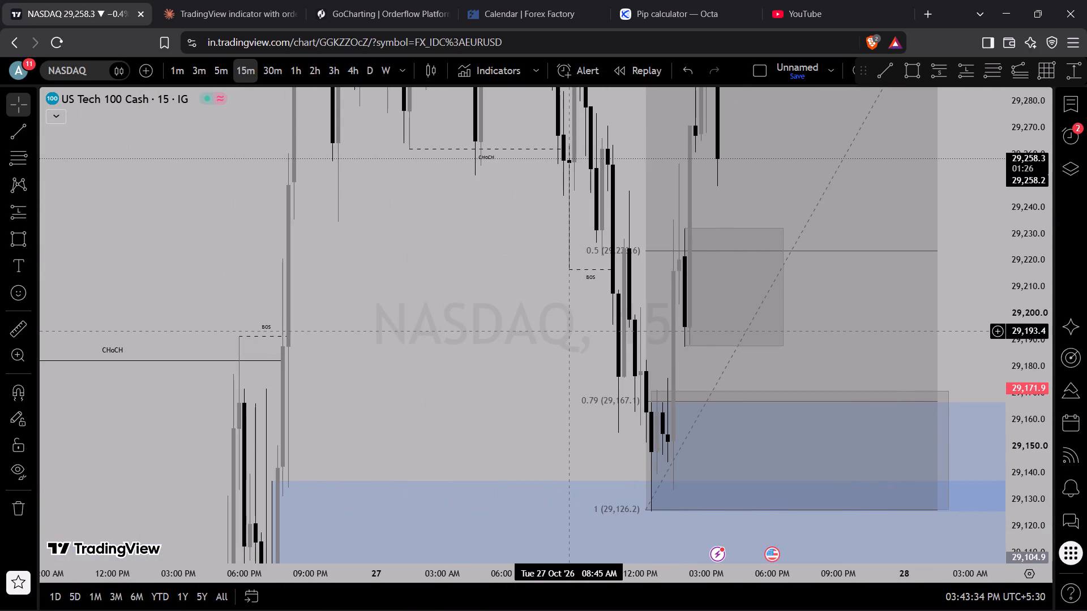
pyautogui.scroll(3, 426, 322)
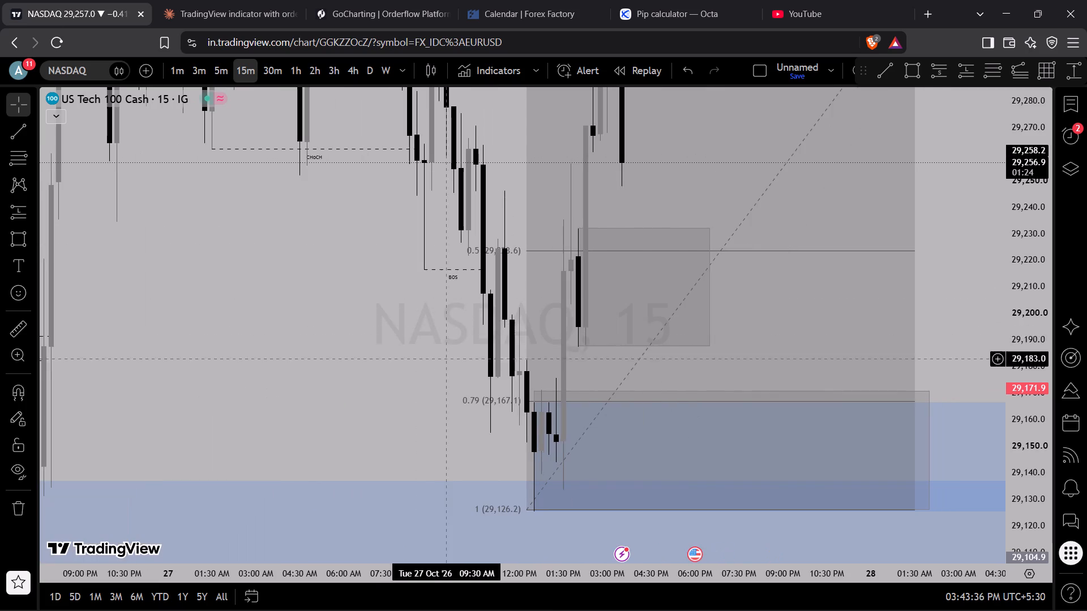
pyautogui.scroll(2, 431, 331)
pyautogui.moveTo(396, 306); pyautogui.dragTo(363, 379)
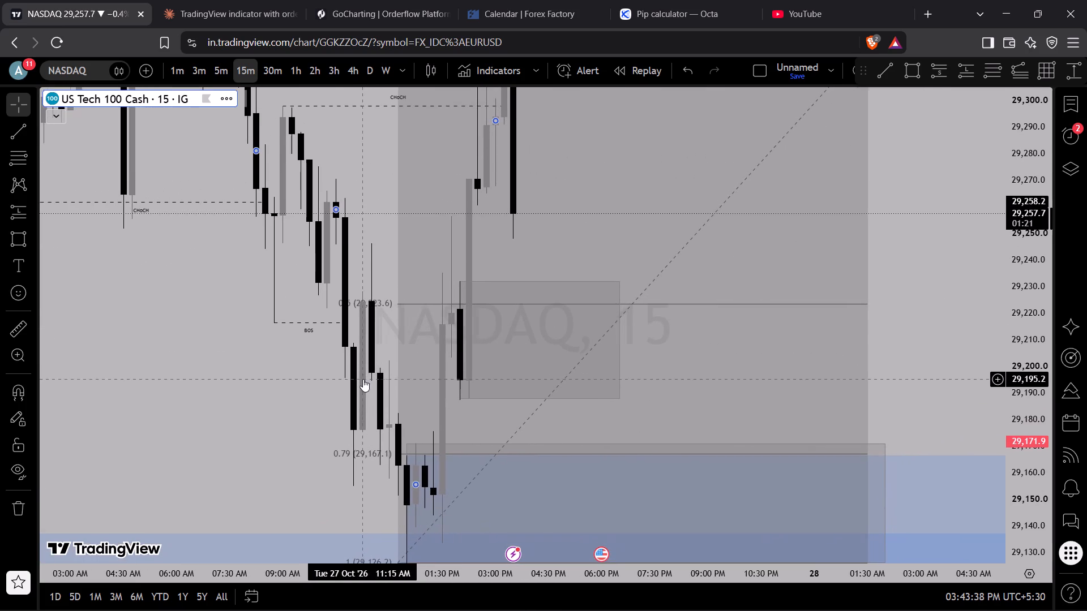
pyautogui.moveTo(969, 307); pyautogui.dragTo(927, 243)
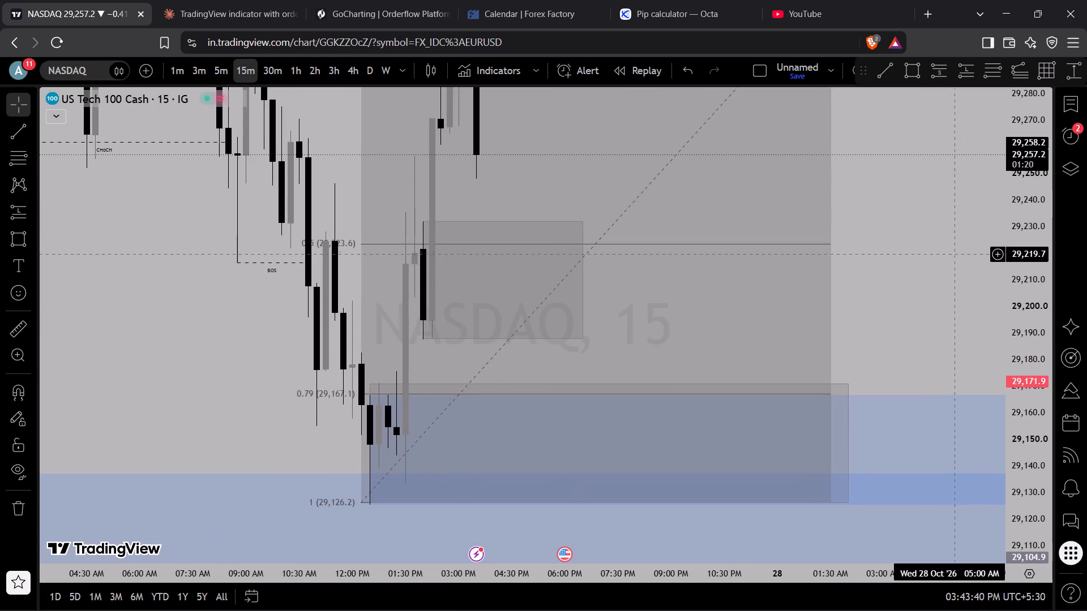
pyautogui.moveTo(1009, 225); pyautogui.dragTo(971, 382)
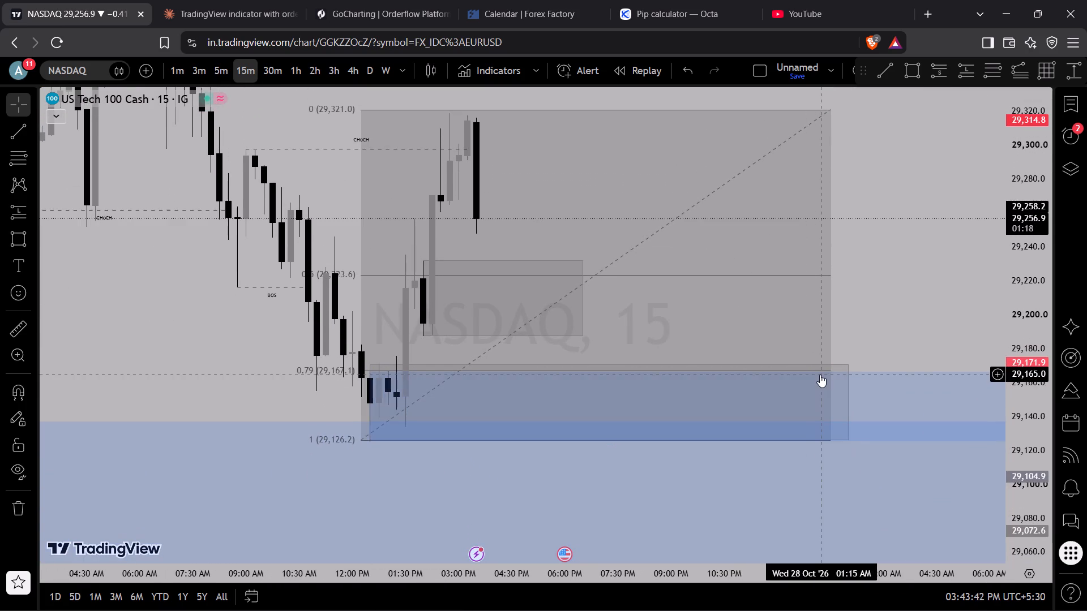
# Delete the Fib retracement from the NASDAQ chart, keeping both grey rectangle zones.
pyautogui.click(806, 270)
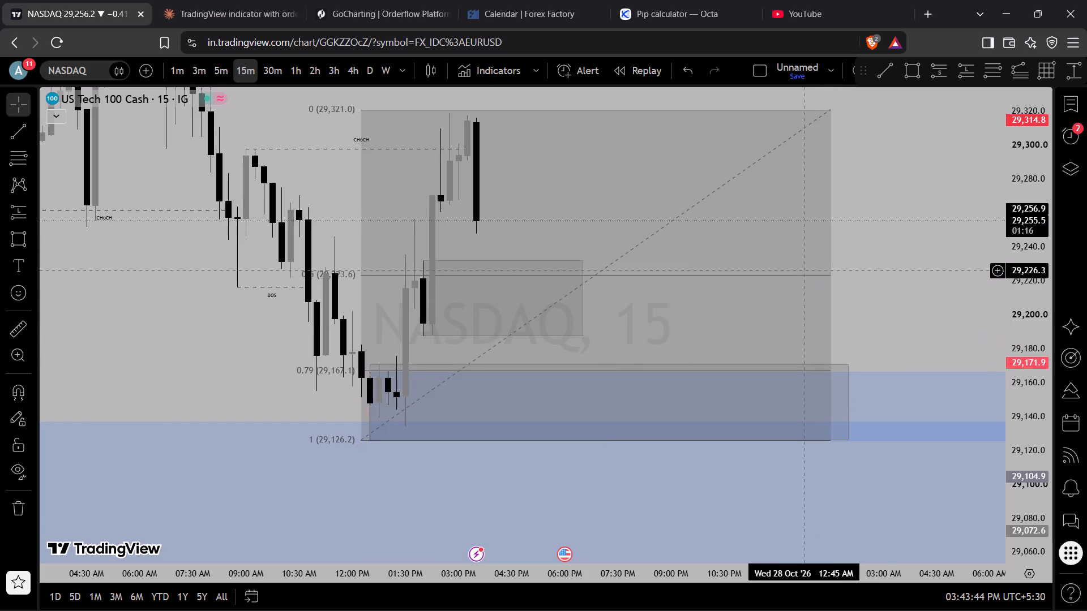
pyautogui.click(804, 276)
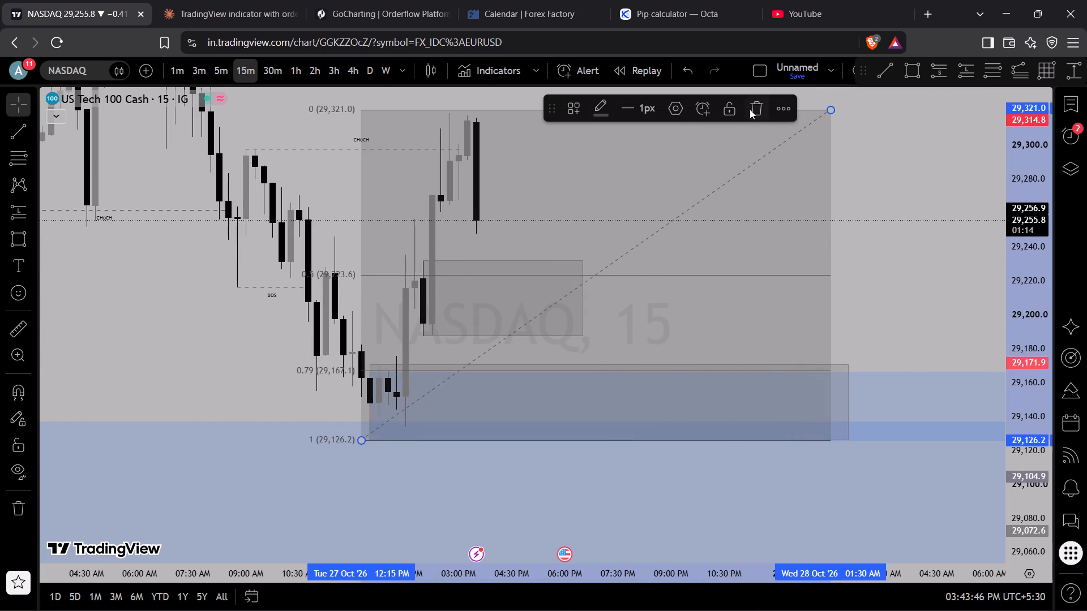
pyautogui.click(750, 109)
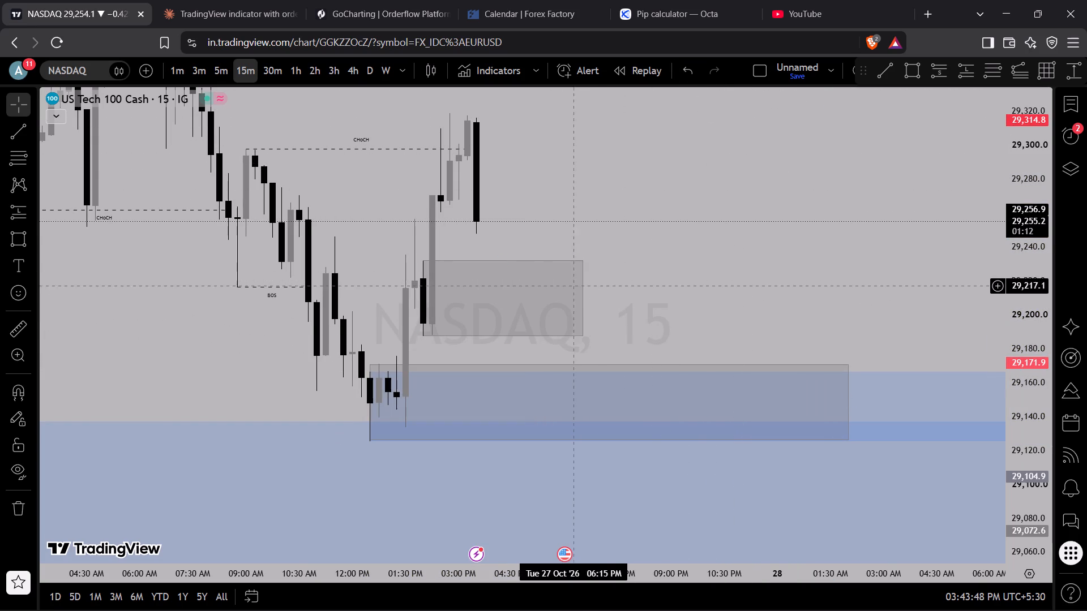
# Shorten the upper grey rectangle by moving its ending edge to about 5:15 PM.
pyautogui.moveTo(584, 299); pyautogui.dragTo(625, 299)
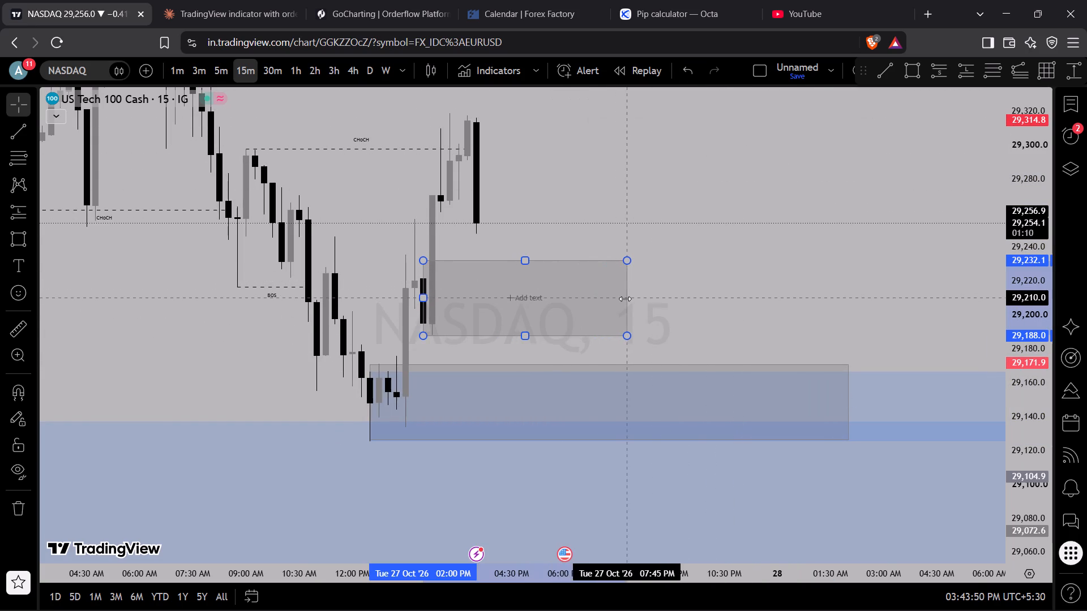
pyautogui.moveTo(625, 299); pyautogui.dragTo(538, 298)
pyautogui.click(622, 296)
pyautogui.scroll(2, 528, 289)
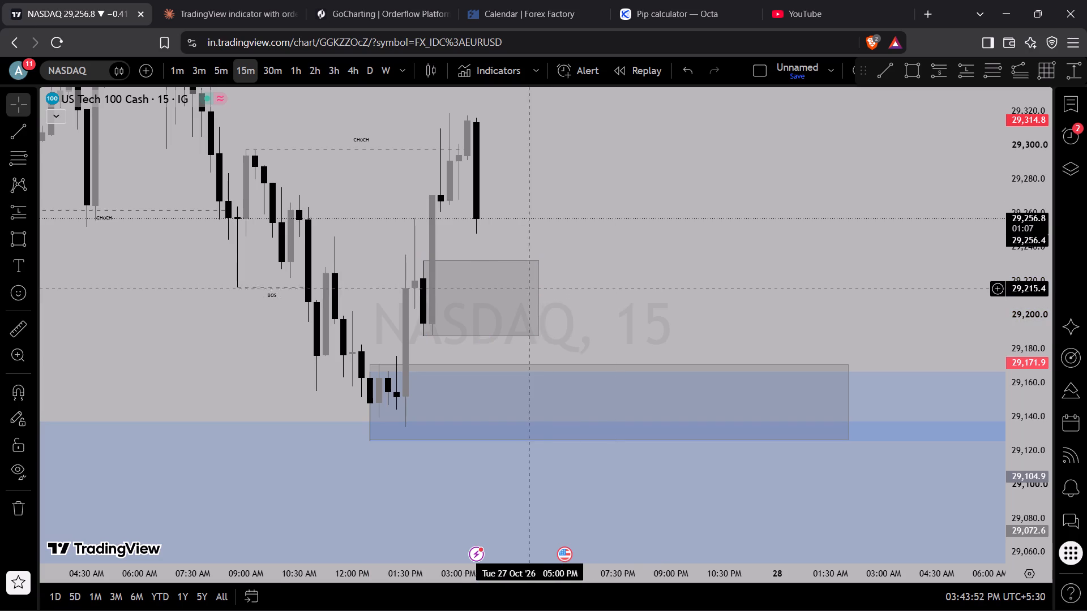
# Shorten the lower grey rectangle on the 15-minute NASDAQ chart by moving its ending edge to about 6:00 PM.
pyautogui.scroll(3, 528, 289)
pyautogui.moveTo(514, 280); pyautogui.dragTo(790, 271)
pyautogui.moveTo(785, 306); pyautogui.dragTo(627, 296)
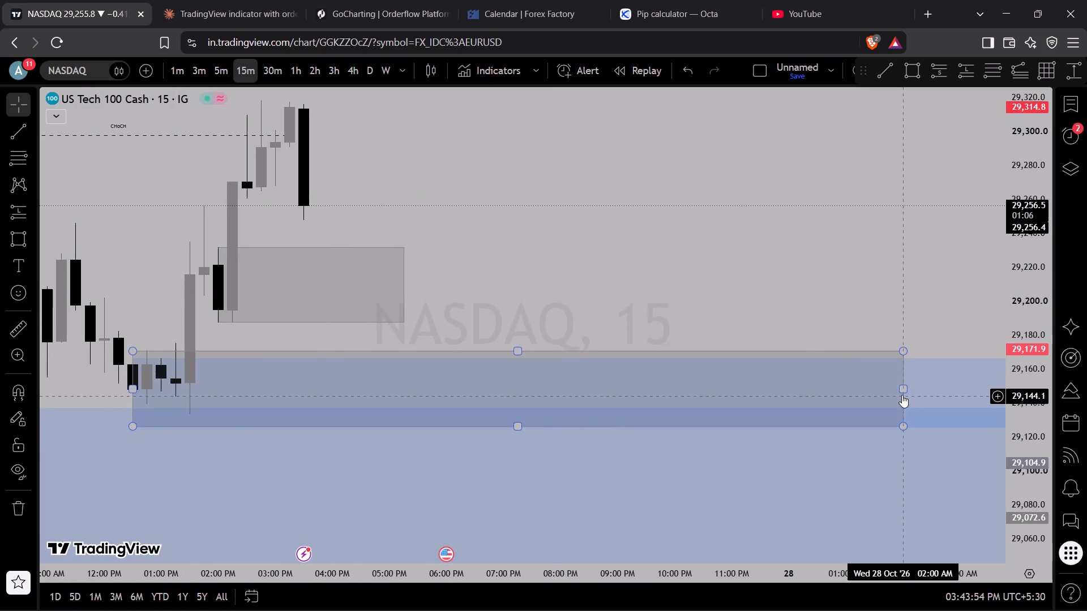
pyautogui.moveTo(902, 388); pyautogui.dragTo(397, 403)
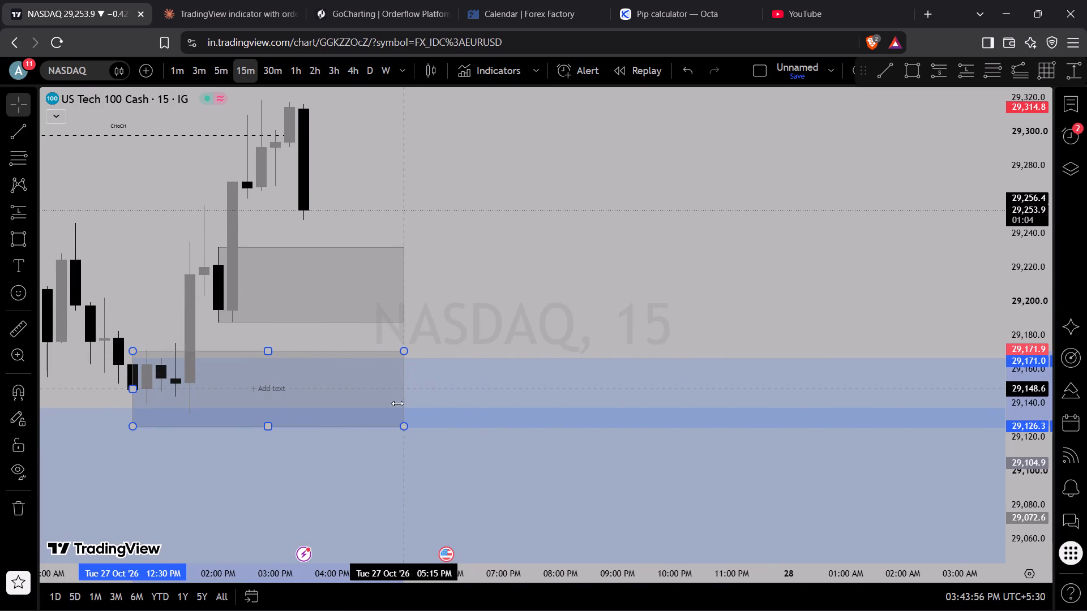
pyautogui.moveTo(397, 403); pyautogui.dragTo(441, 408)
pyautogui.click(436, 259)
# Examine the recent price drop towards the two grey rectangles on the NASDAQ 15-minute and 30-minute charts.
pyautogui.moveTo(469, 278); pyautogui.dragTo(734, 272)
pyautogui.scroll(-2, 686, 253)
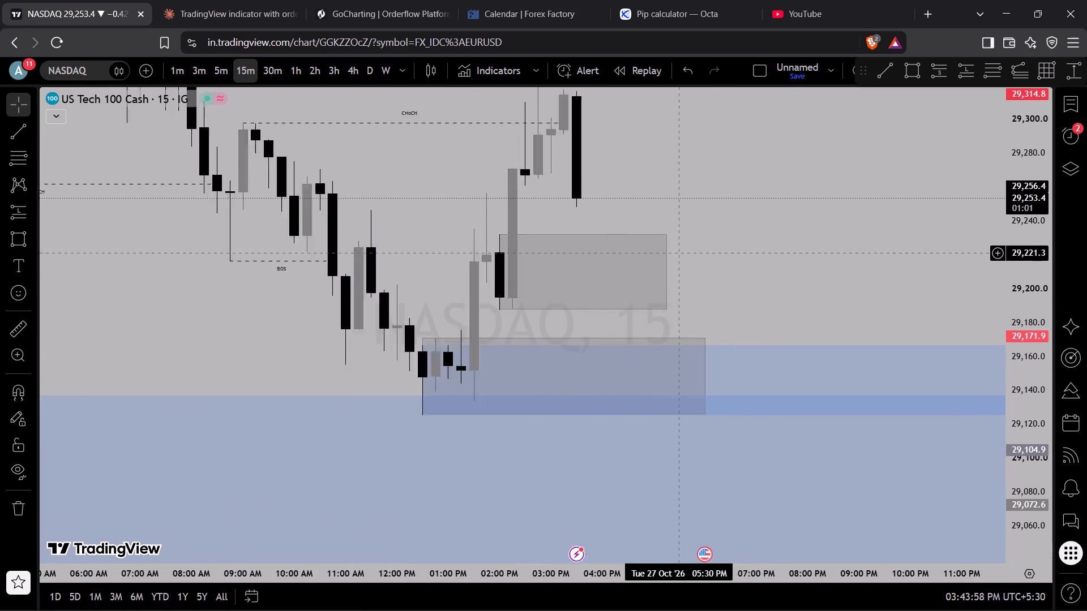
pyautogui.scroll(-3, 683, 256)
pyautogui.moveTo(519, 241); pyautogui.dragTo(404, 317)
pyautogui.scroll(5, 438, 272)
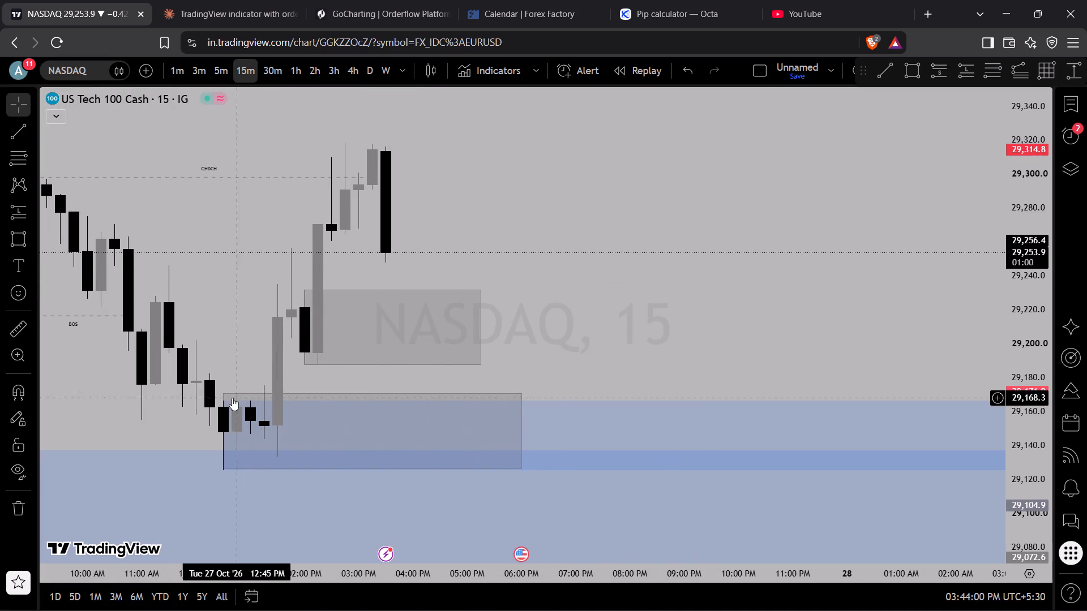
pyautogui.click(262, 76)
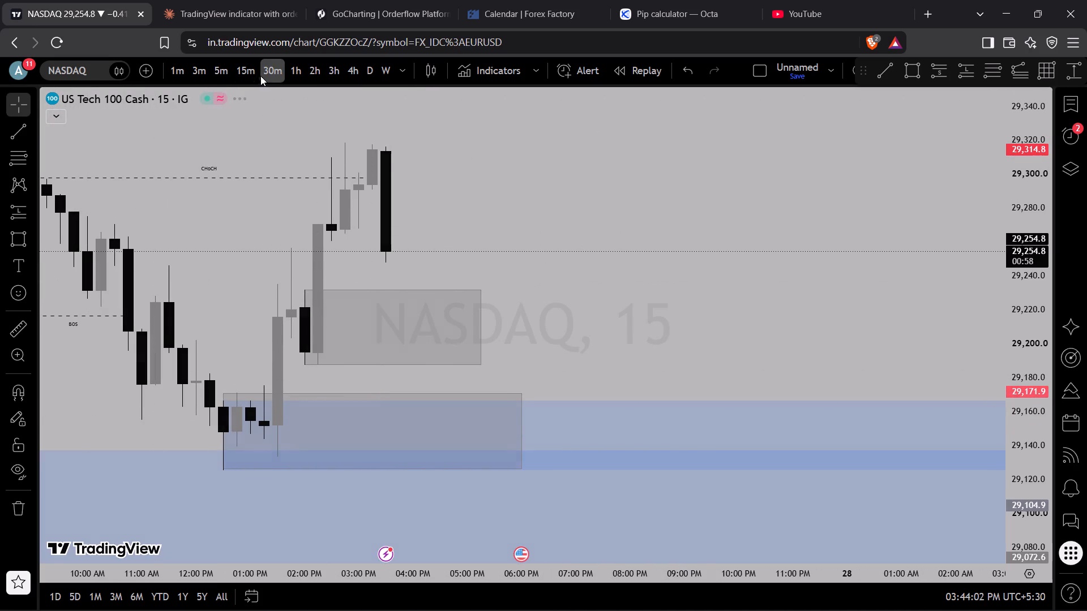
pyautogui.scroll(4, 237, 312)
pyautogui.moveTo(422, 375); pyautogui.dragTo(905, 326)
pyautogui.scroll(-6, 560, 289)
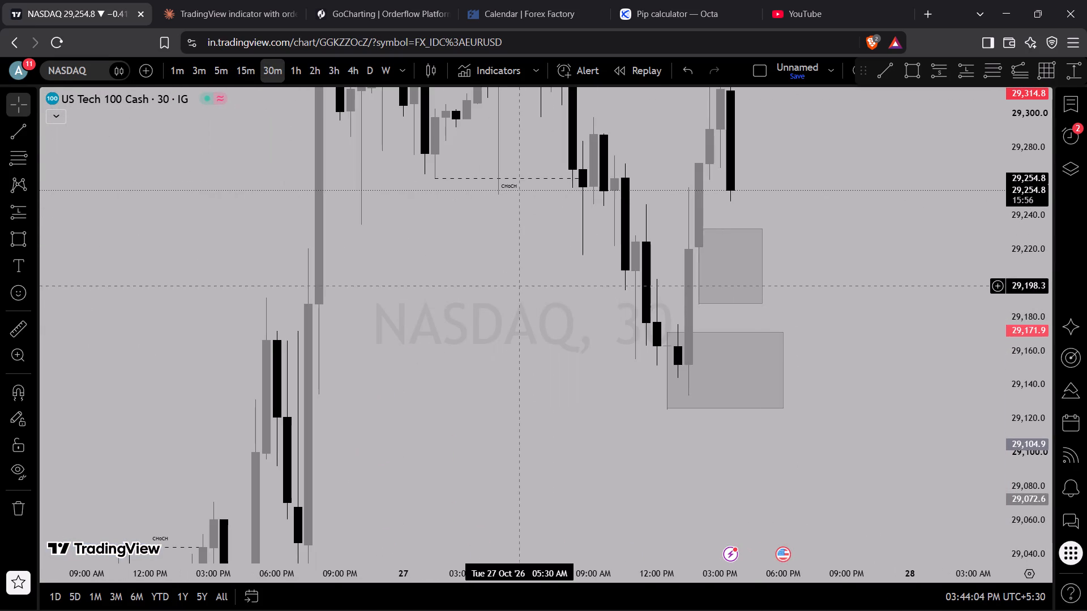
pyautogui.moveTo(573, 327); pyautogui.dragTo(470, 405)
pyautogui.moveTo(1045, 182); pyautogui.dragTo(1032, 242)
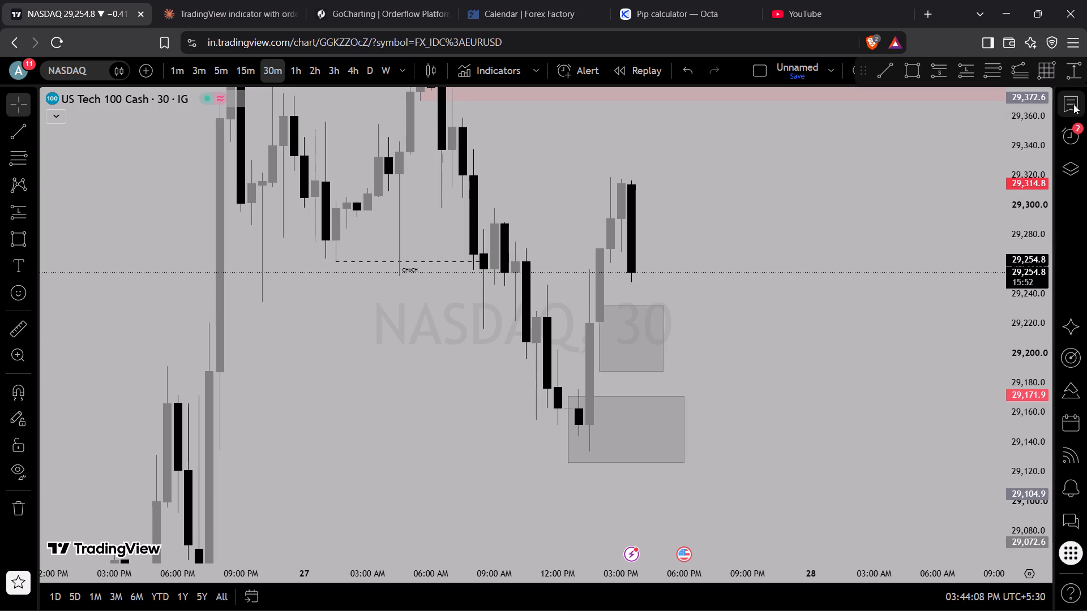
pyautogui.click(1075, 101)
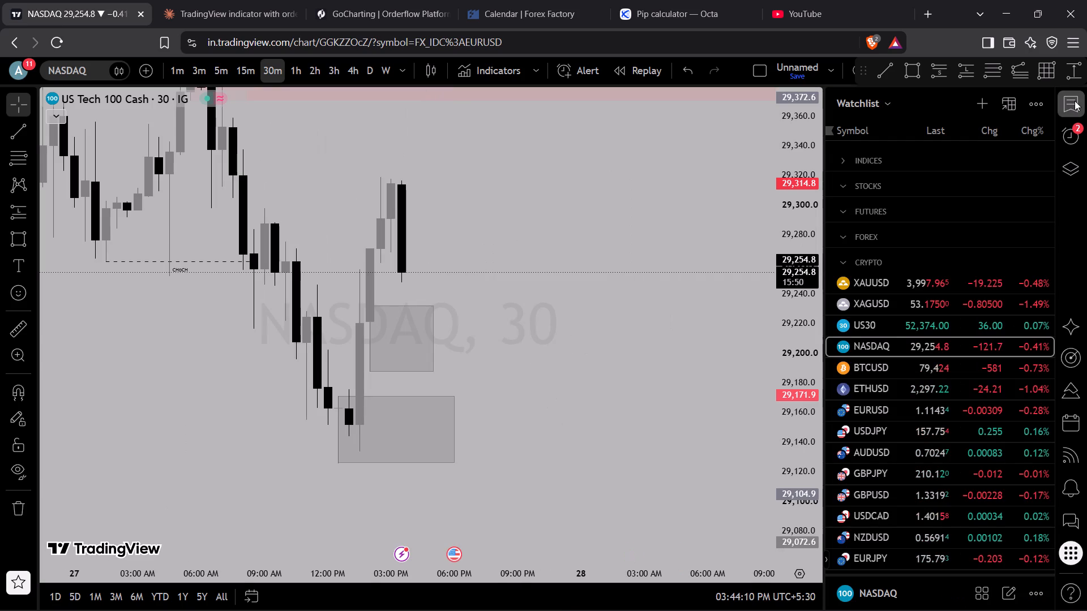
pyautogui.click(1075, 101)
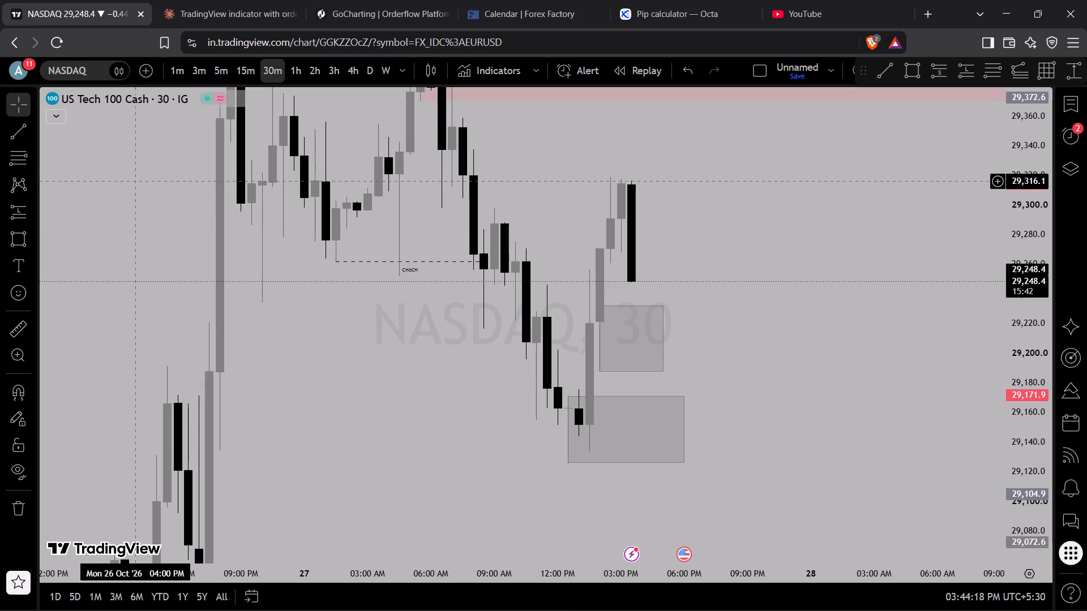
pyautogui.scroll(3, 488, 373)
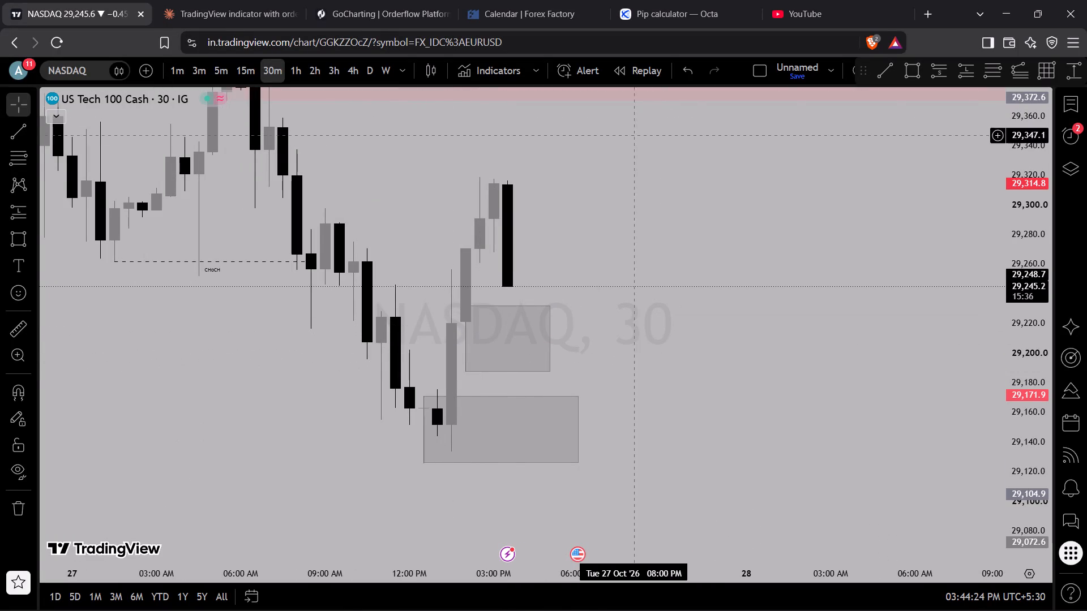
# On the 15-minute chart, extend the upper grey rectangle's ending edge to about 5:30 PM.
pyautogui.click(239, 68)
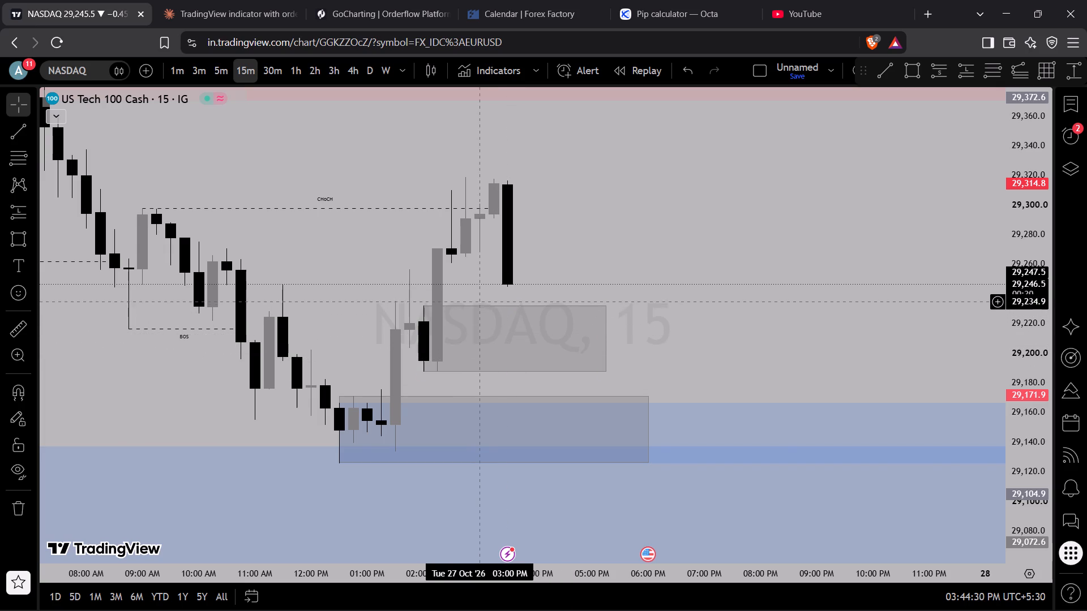
pyautogui.scroll(-3, 484, 302)
pyautogui.scroll(-2, 533, 264)
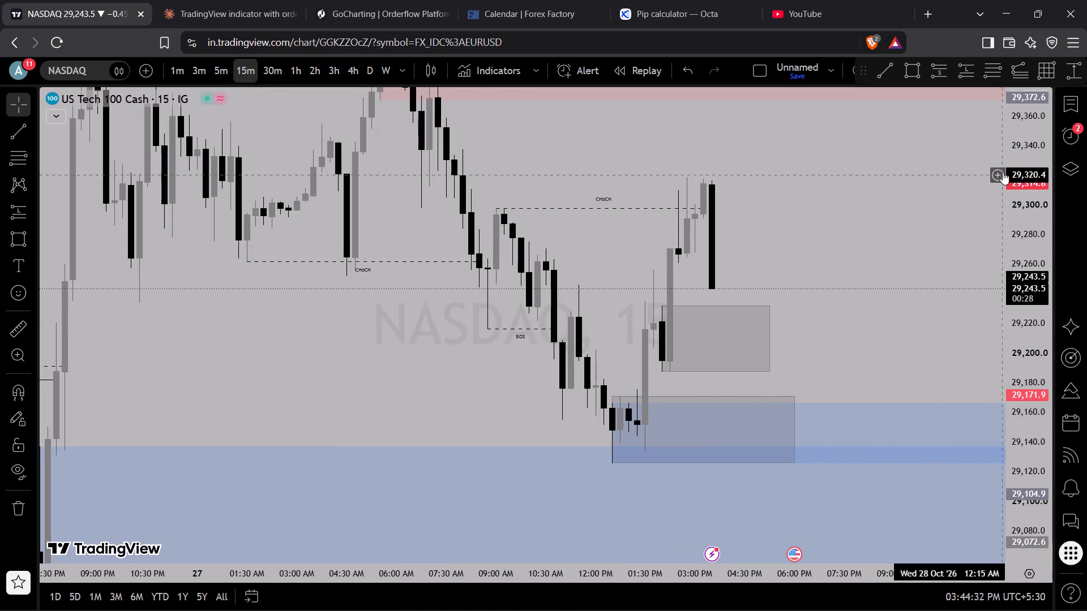
pyautogui.moveTo(1033, 150); pyautogui.dragTo(1018, 362)
pyautogui.scroll(-3, 806, 406)
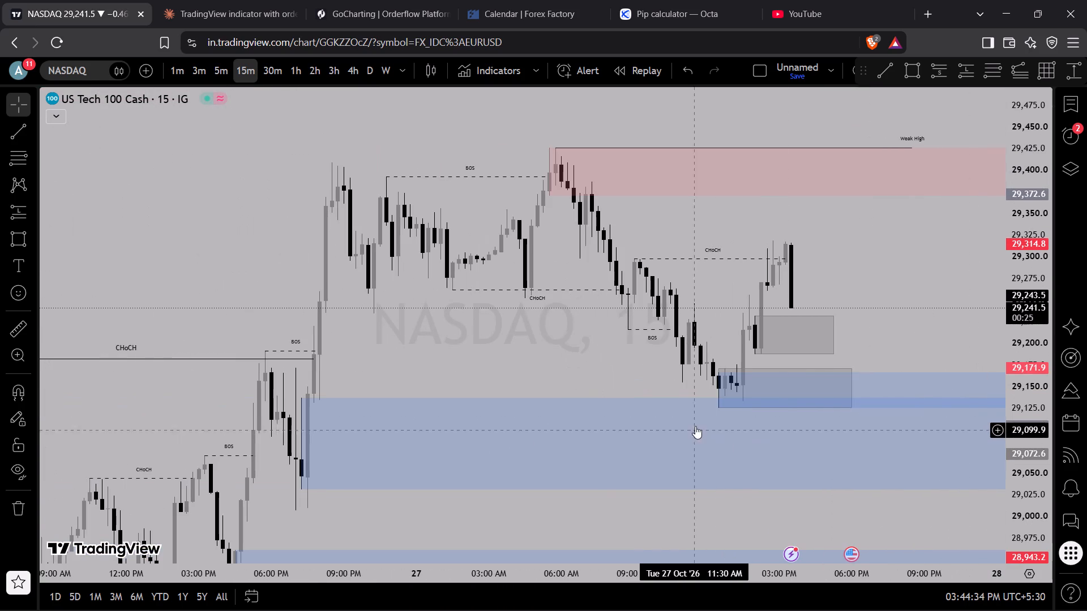
pyautogui.moveTo(902, 319); pyautogui.dragTo(774, 360)
pyautogui.scroll(4, 785, 370)
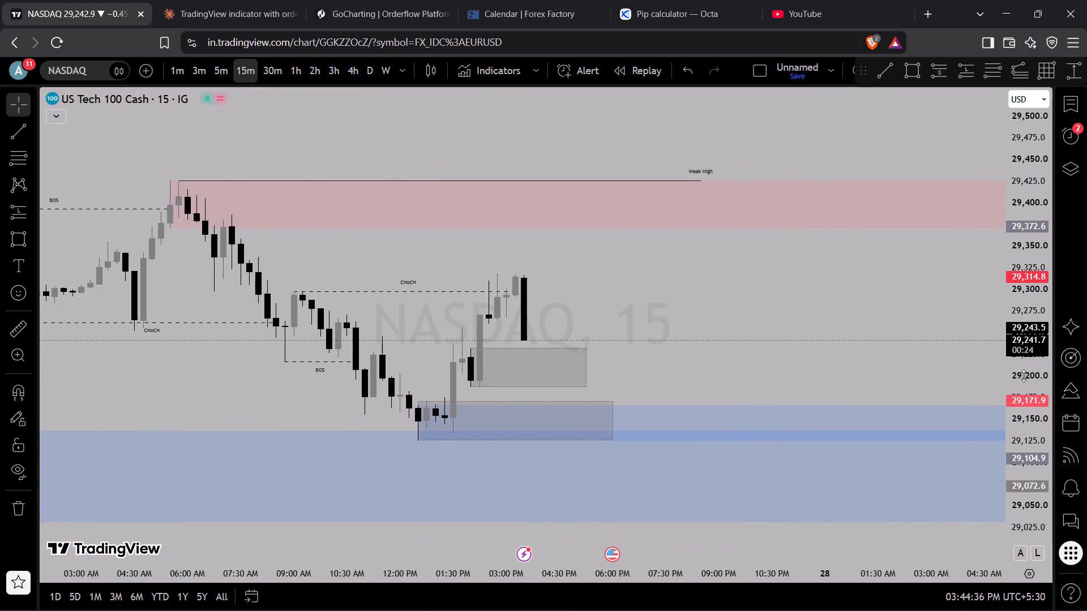
pyautogui.moveTo(1024, 381); pyautogui.dragTo(1039, 195)
pyautogui.scroll(2, 764, 364)
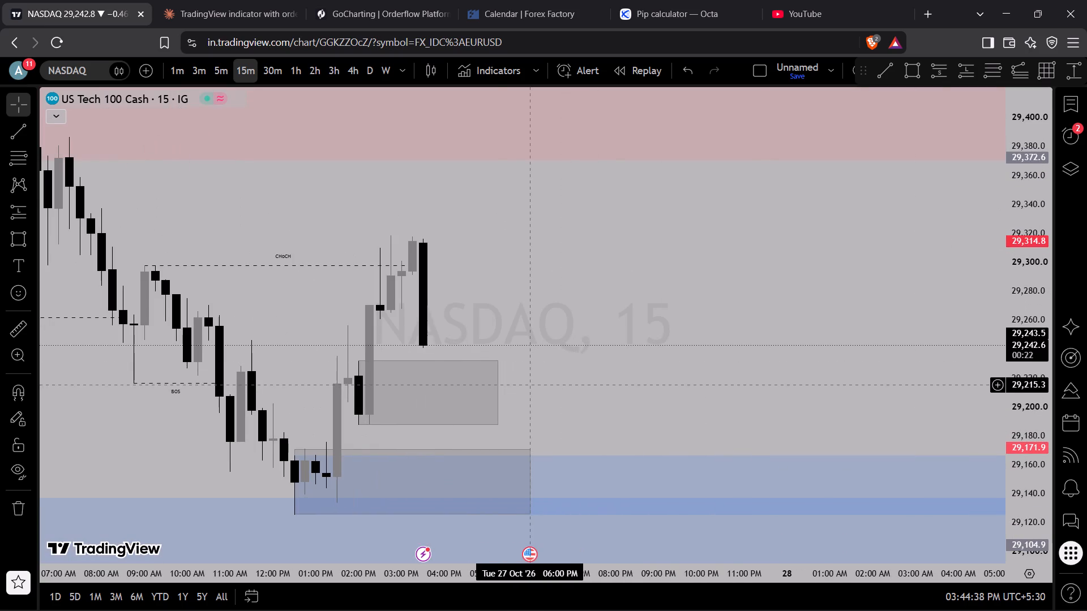
pyautogui.moveTo(497, 391); pyautogui.dragTo(508, 402)
# Place a long position at the upper grey rectangle's top with entry 29,231.9, target 29,356.1 and stop 29,183.0.
pyautogui.moveTo(575, 382); pyautogui.dragTo(584, 367)
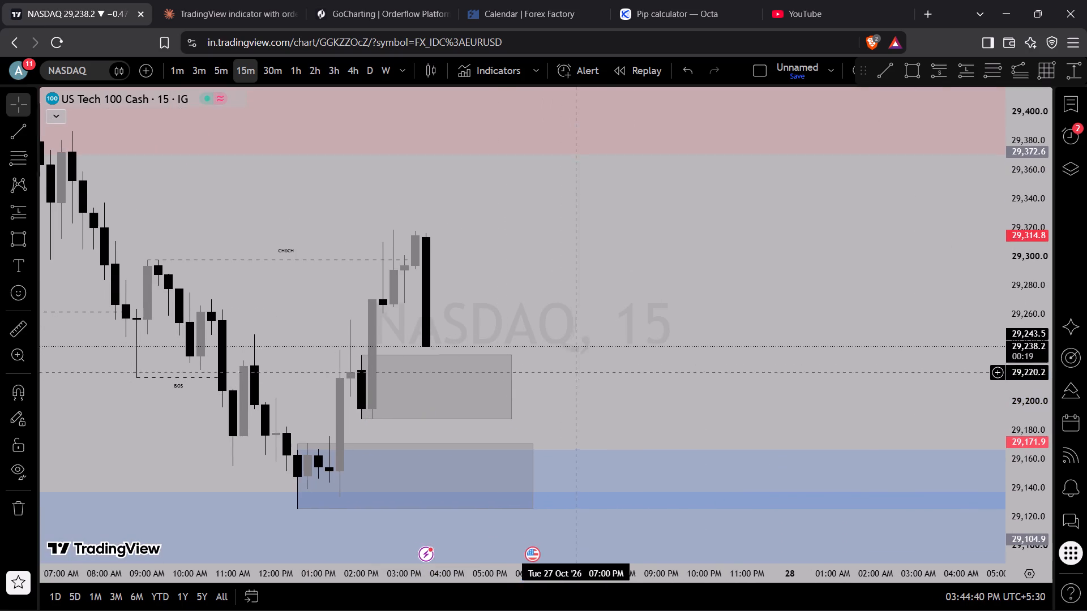
pyautogui.click(971, 64)
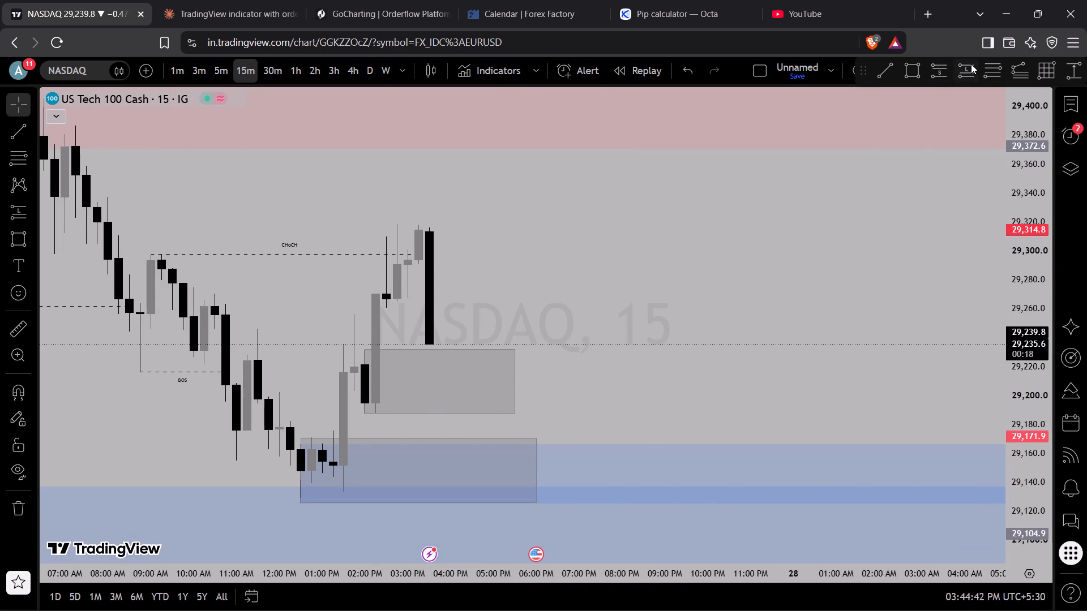
pyautogui.click(422, 350)
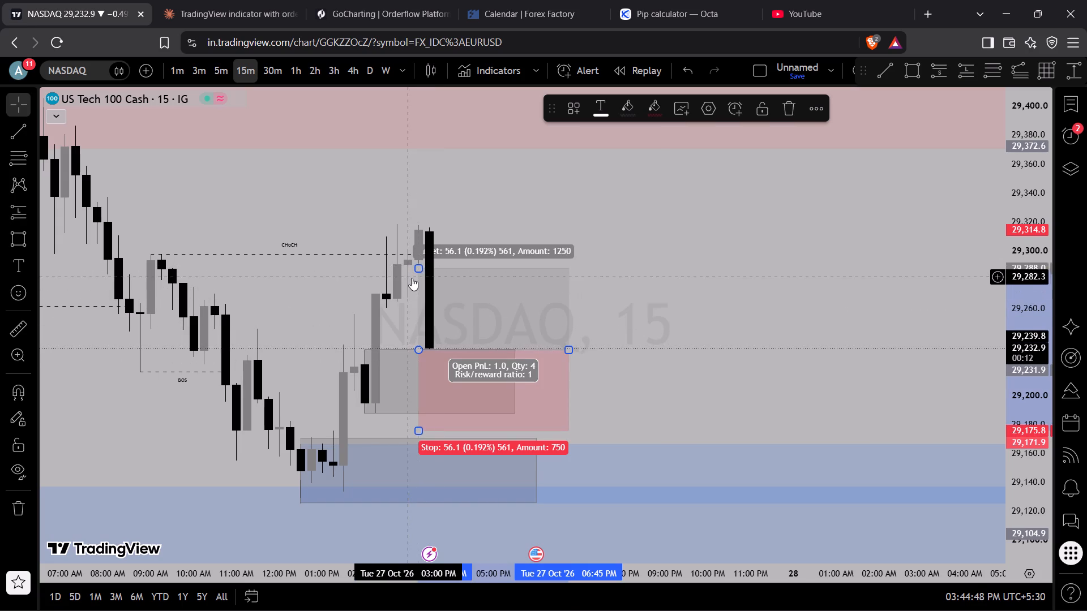
pyautogui.moveTo(416, 273); pyautogui.dragTo(427, 170)
pyautogui.moveTo(680, 247); pyautogui.dragTo(695, 246)
pyautogui.scroll(-5, 678, 271)
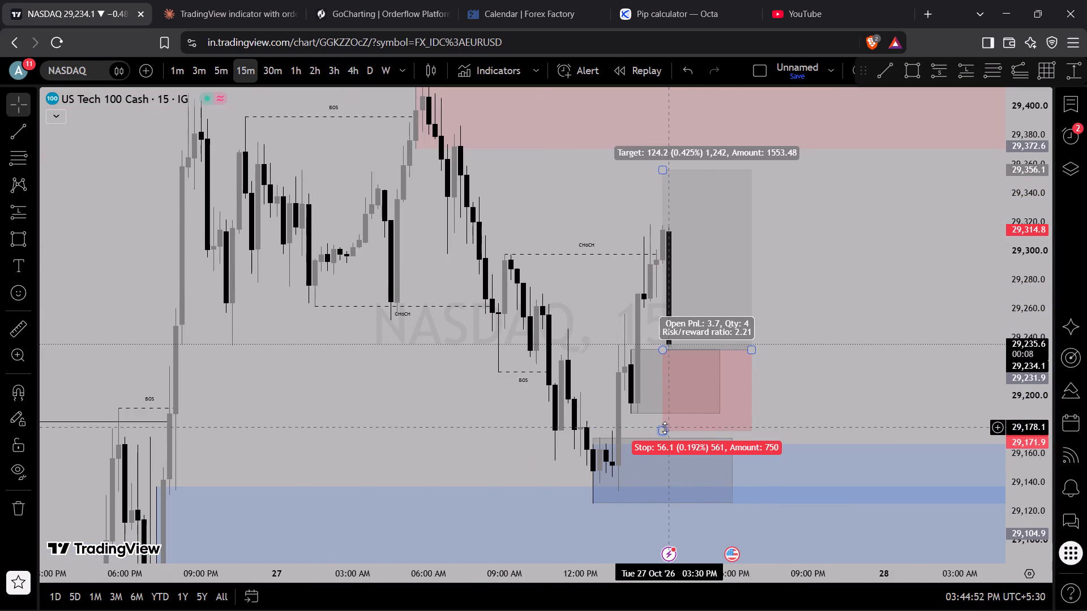
pyautogui.moveTo(662, 429); pyautogui.dragTo(614, 420)
pyautogui.click(516, 415)
pyautogui.scroll(2, 707, 394)
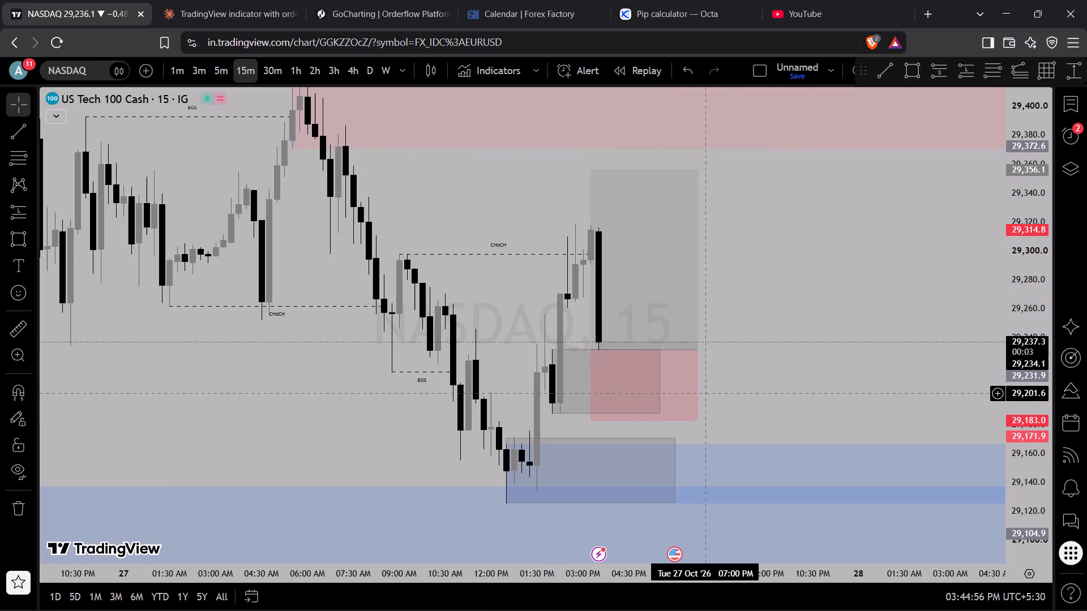
# Examine the wider 15-minute structure around the long position, including the Weak High, red supply zone and lower blue demand zones.
pyautogui.moveTo(1028, 195); pyautogui.dragTo(987, 363)
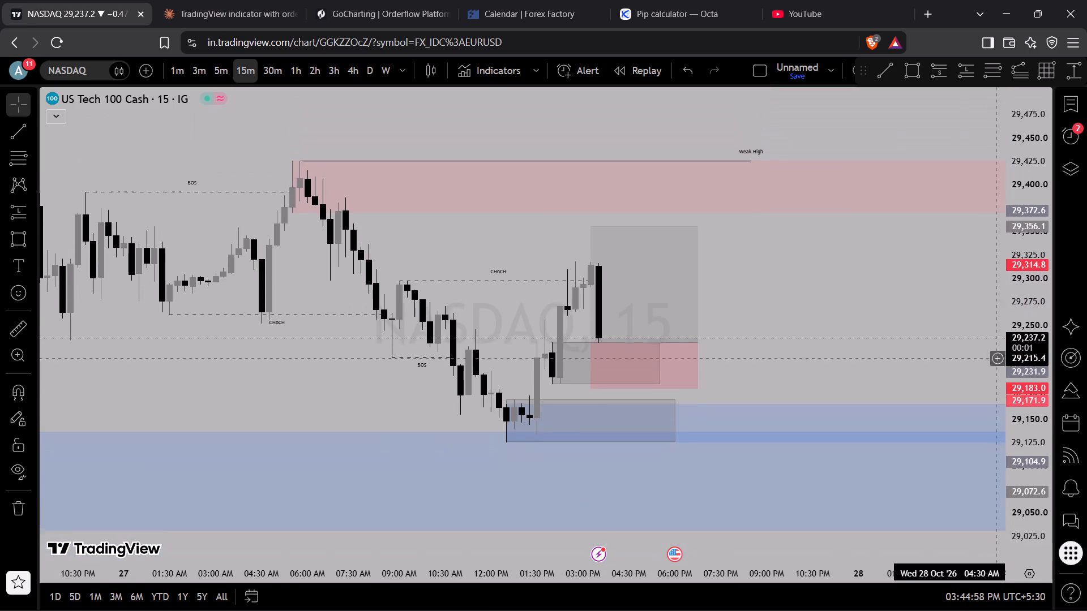
pyautogui.moveTo(987, 363); pyautogui.dragTo(930, 372)
pyautogui.scroll(-2, 551, 324)
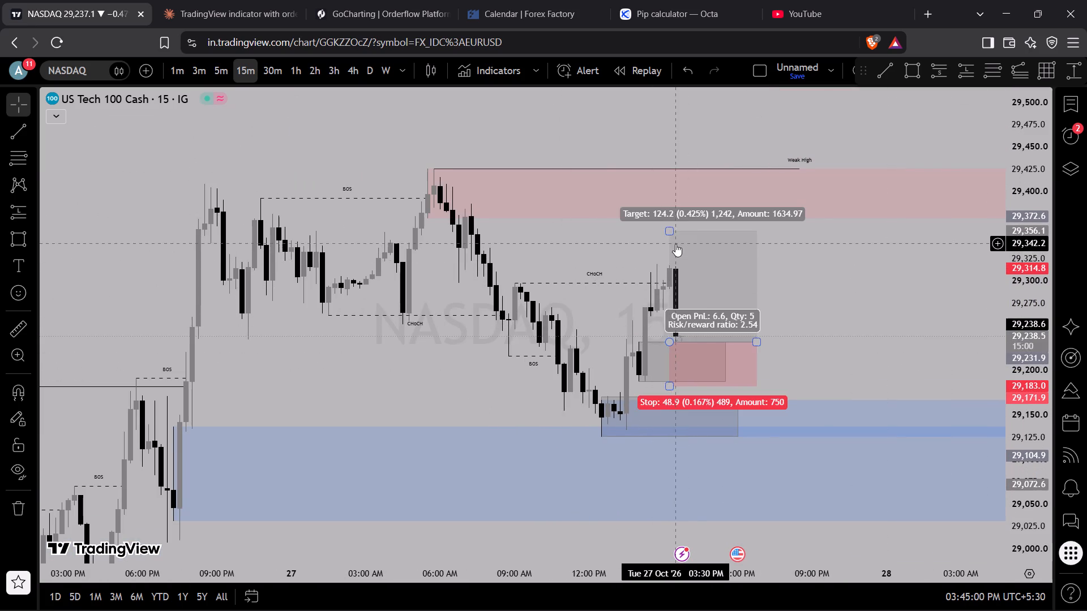
pyautogui.scroll(-9, 500, 285)
pyautogui.scroll(-3, 594, 332)
pyautogui.moveTo(528, 246); pyautogui.dragTo(444, 107)
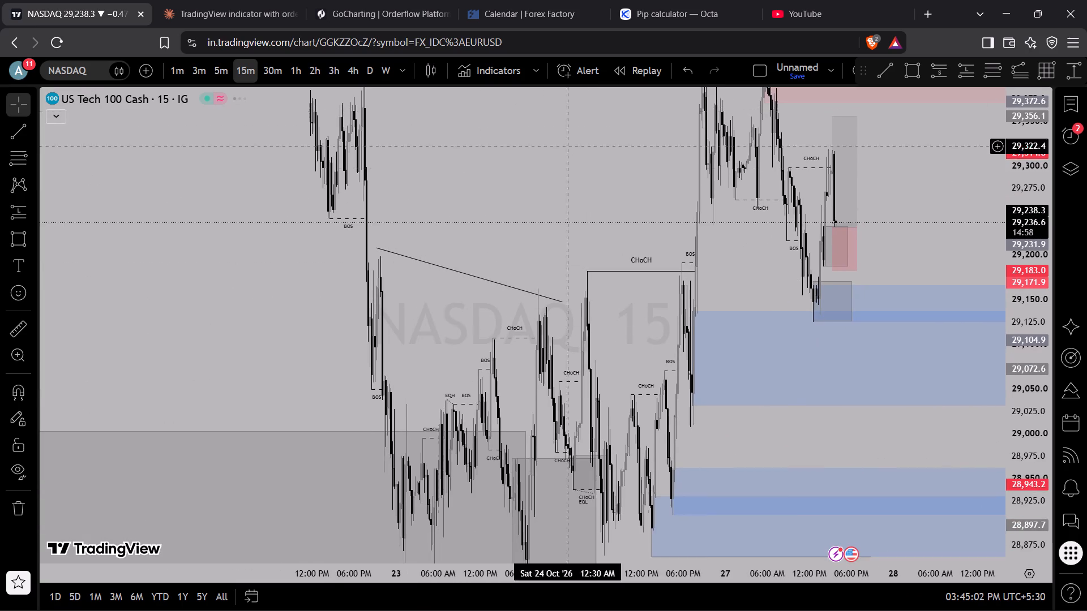
pyautogui.moveTo(1049, 207); pyautogui.dragTo(795, 450)
pyautogui.scroll(-3, 559, 368)
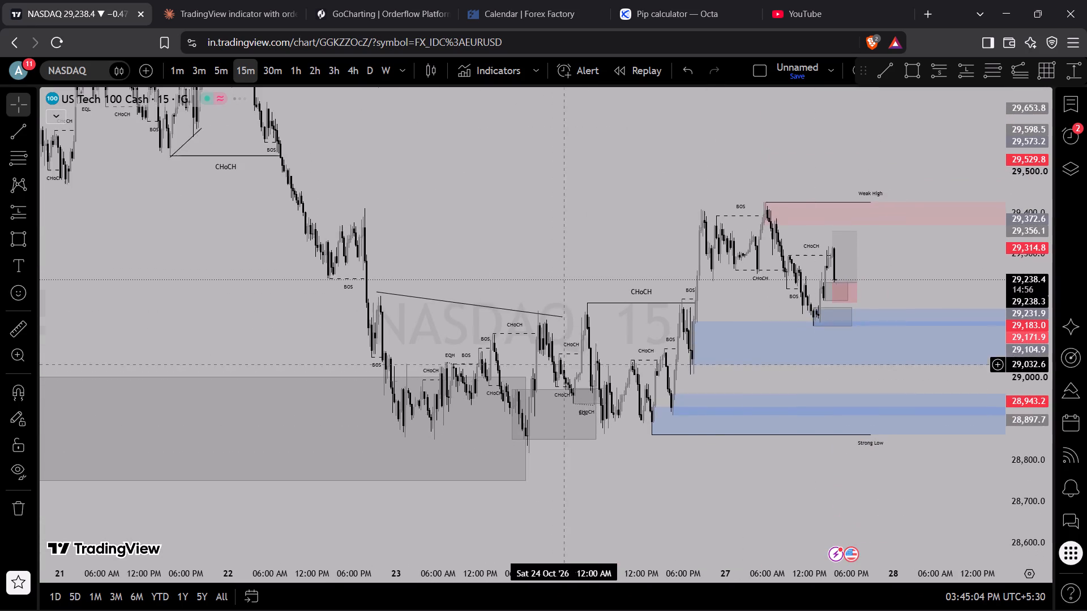
pyautogui.scroll(-1, 553, 371)
pyautogui.moveTo(720, 182); pyautogui.dragTo(653, 363)
pyautogui.scroll(2, 562, 381)
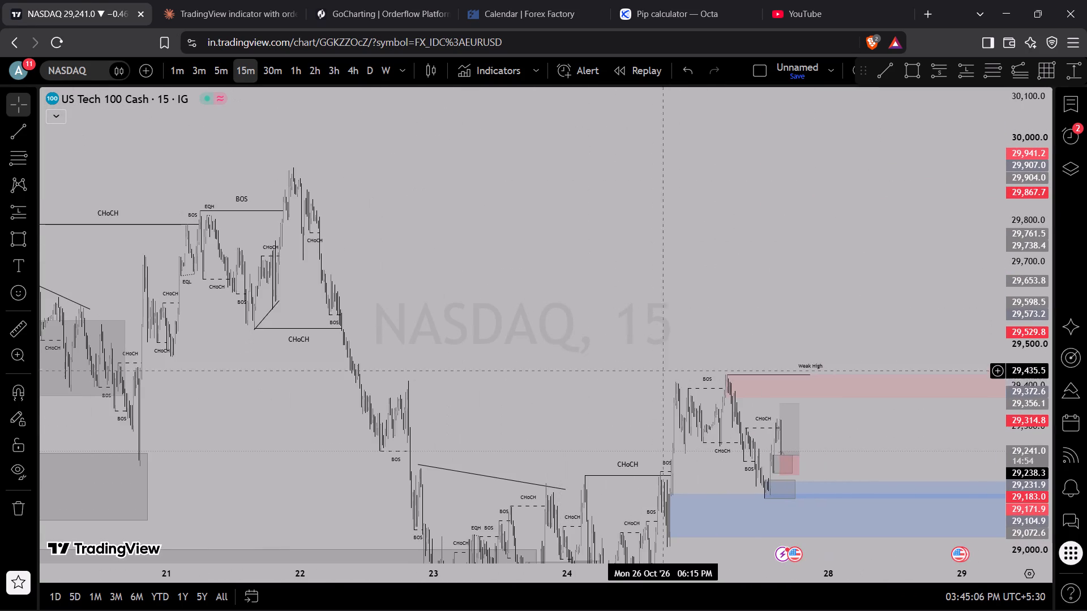
pyautogui.scroll(3, 523, 496)
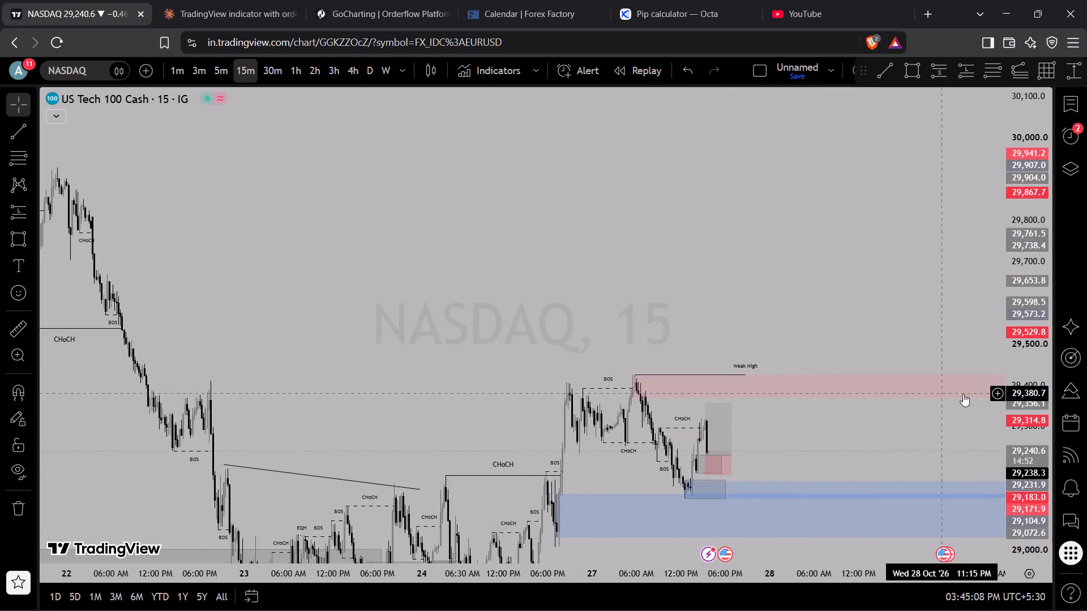
pyautogui.moveTo(1029, 414); pyautogui.dragTo(1050, 214)
pyautogui.moveTo(930, 287); pyautogui.dragTo(890, 63)
pyautogui.scroll(1, 891, 112)
pyautogui.scroll(4, 811, 304)
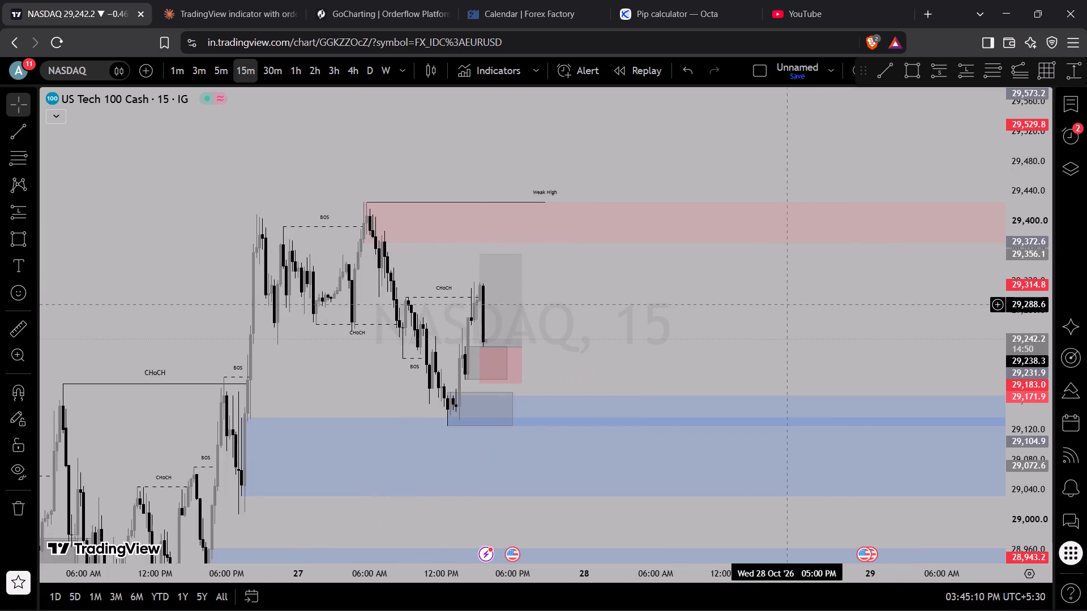
# Raise the long position's target to 29,425.0 at the Weak High line.
pyautogui.moveTo(692, 321); pyautogui.dragTo(814, 386)
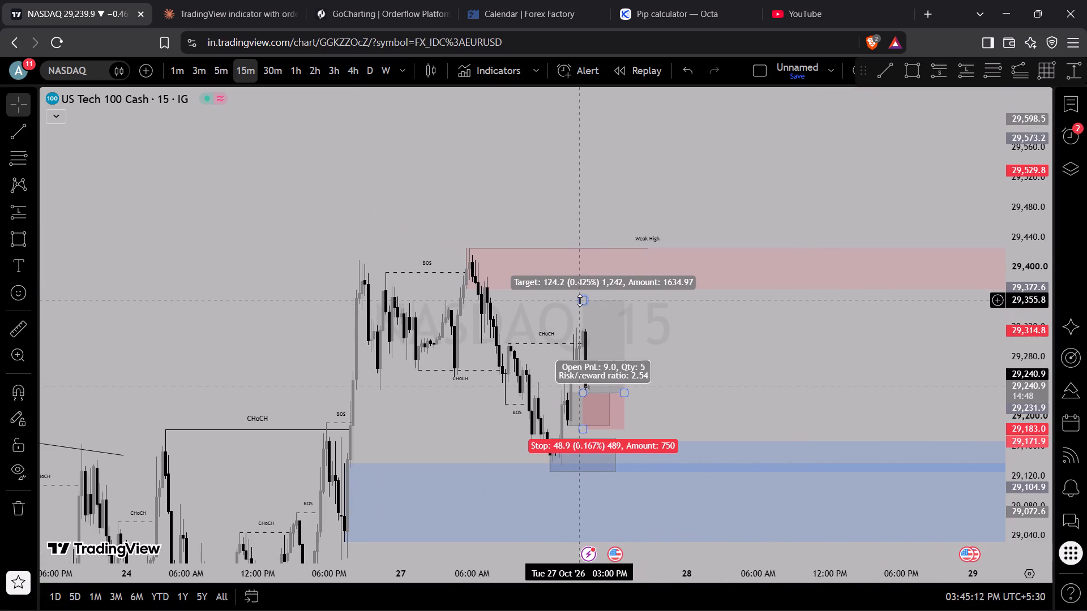
pyautogui.moveTo(588, 299); pyautogui.dragTo(458, 247)
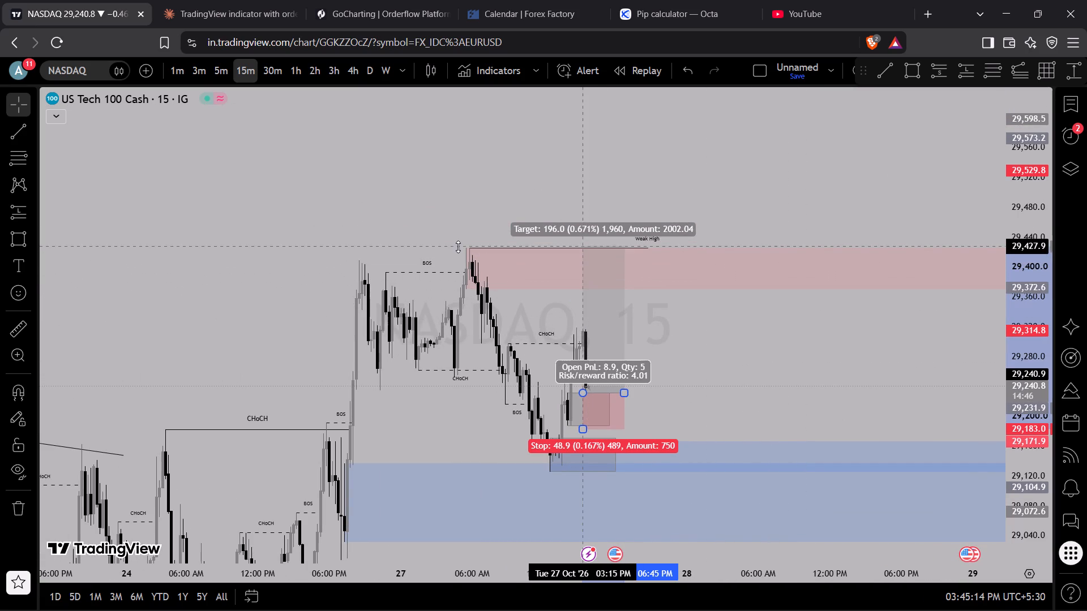
pyautogui.moveTo(458, 247); pyautogui.dragTo(474, 248)
pyautogui.moveTo(745, 374); pyautogui.dragTo(753, 378)
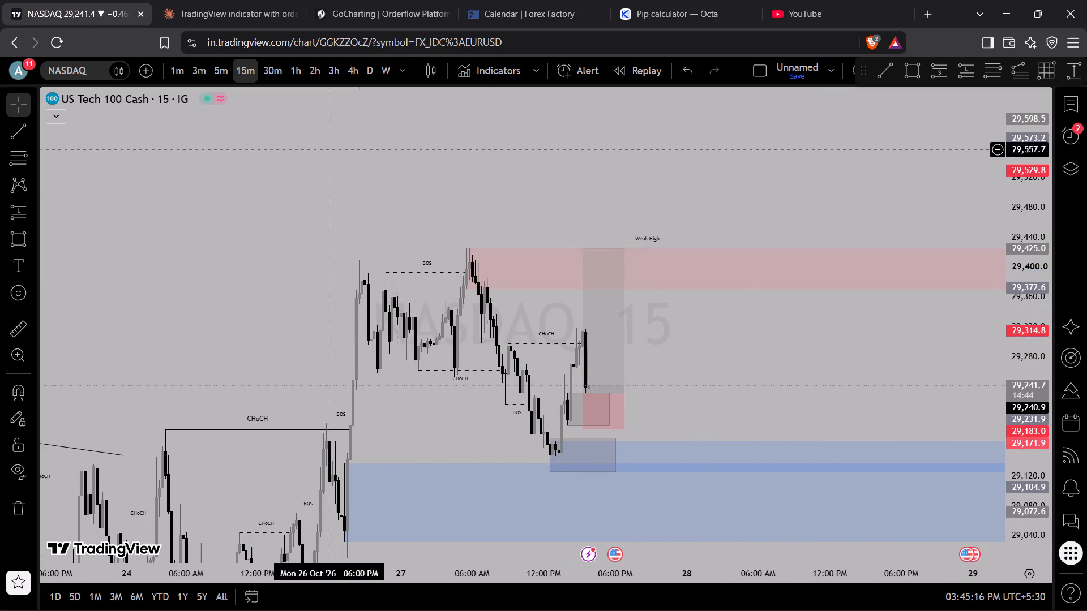
# Review the long position against the blue demand zones on the 1-hour chart, and return to the 15-minute timeframe.
pyautogui.click(303, 65)
pyautogui.scroll(4, 464, 255)
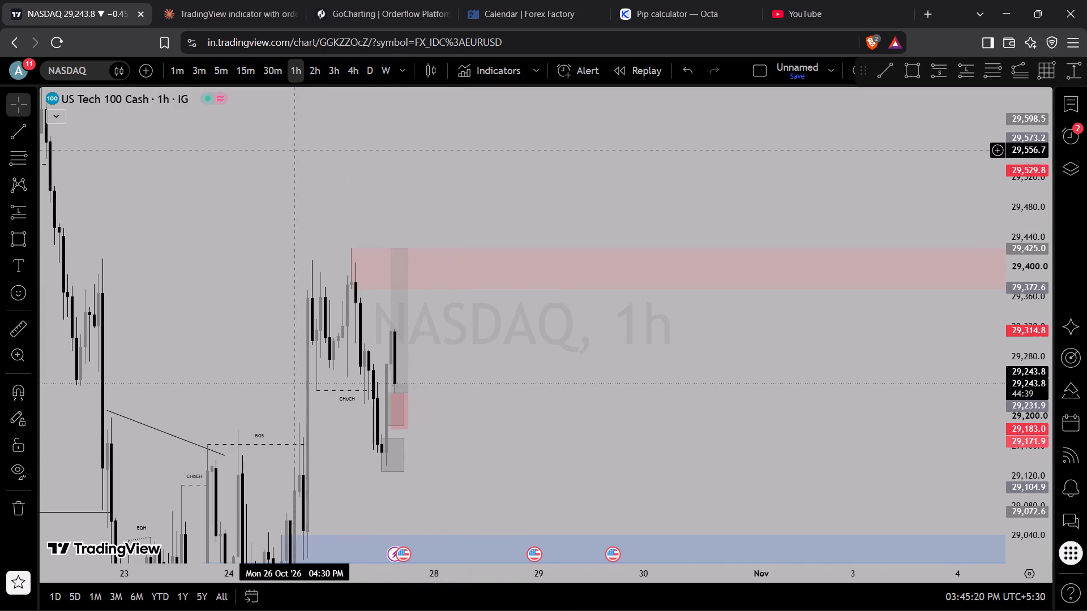
pyautogui.moveTo(633, 429); pyautogui.dragTo(739, 206)
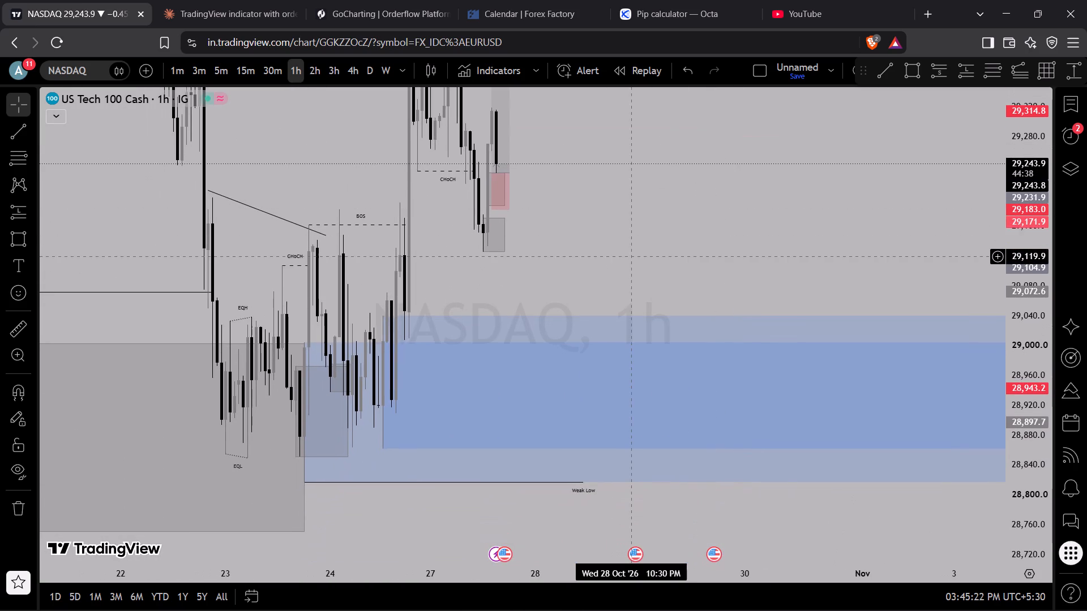
pyautogui.moveTo(635, 239); pyautogui.dragTo(700, 300)
pyautogui.scroll(4, 375, 340)
pyautogui.moveTo(448, 293); pyautogui.dragTo(517, 295)
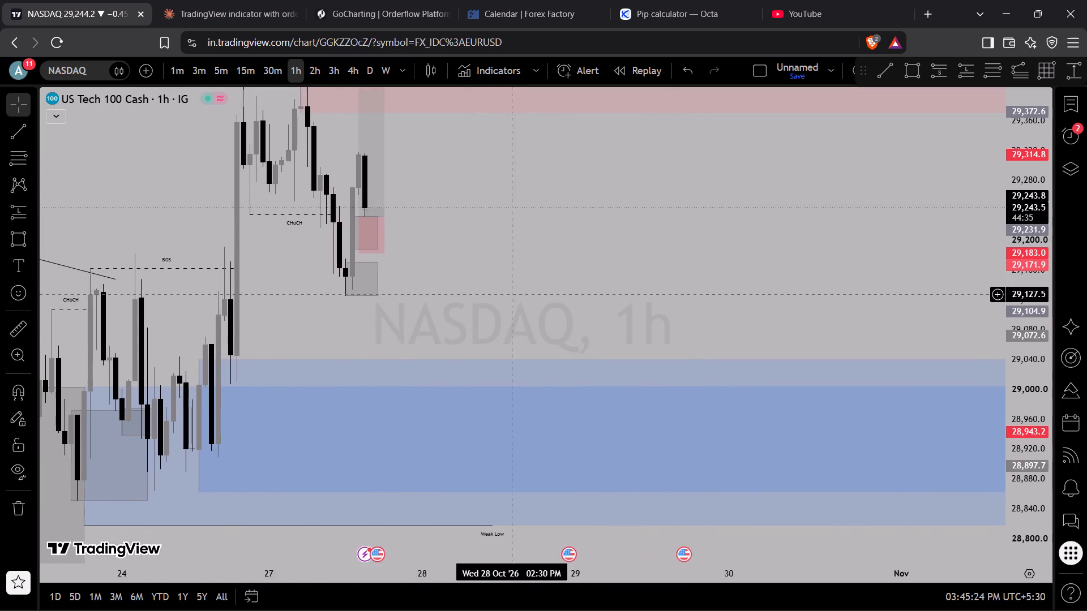
pyautogui.moveTo(517, 295); pyautogui.dragTo(568, 295)
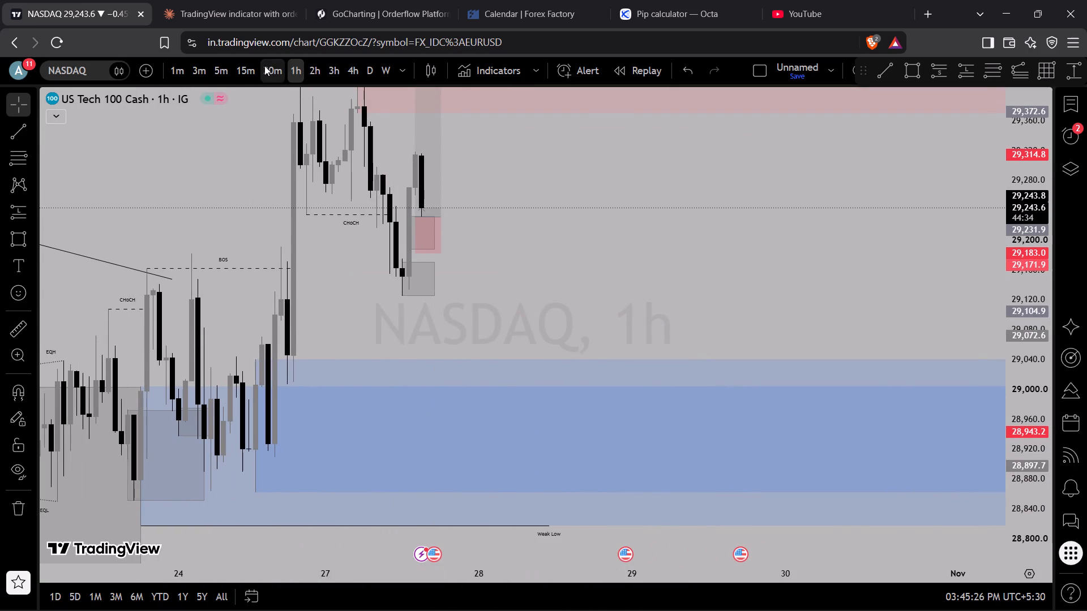
pyautogui.click(242, 66)
pyautogui.moveTo(675, 273); pyautogui.dragTo(754, 360)
pyautogui.moveTo(1033, 447); pyautogui.dragTo(1030, 201)
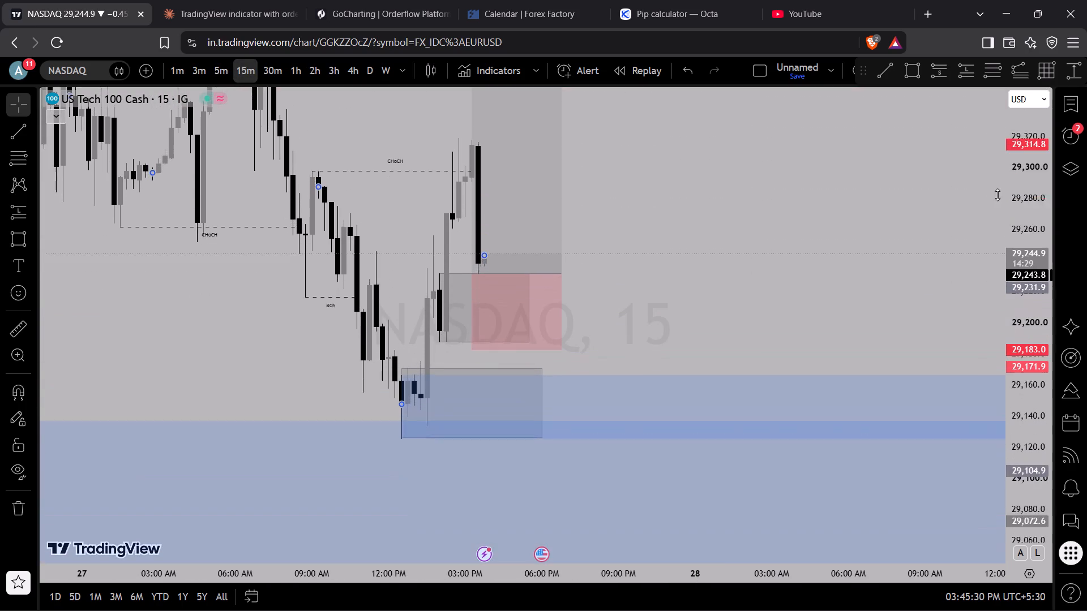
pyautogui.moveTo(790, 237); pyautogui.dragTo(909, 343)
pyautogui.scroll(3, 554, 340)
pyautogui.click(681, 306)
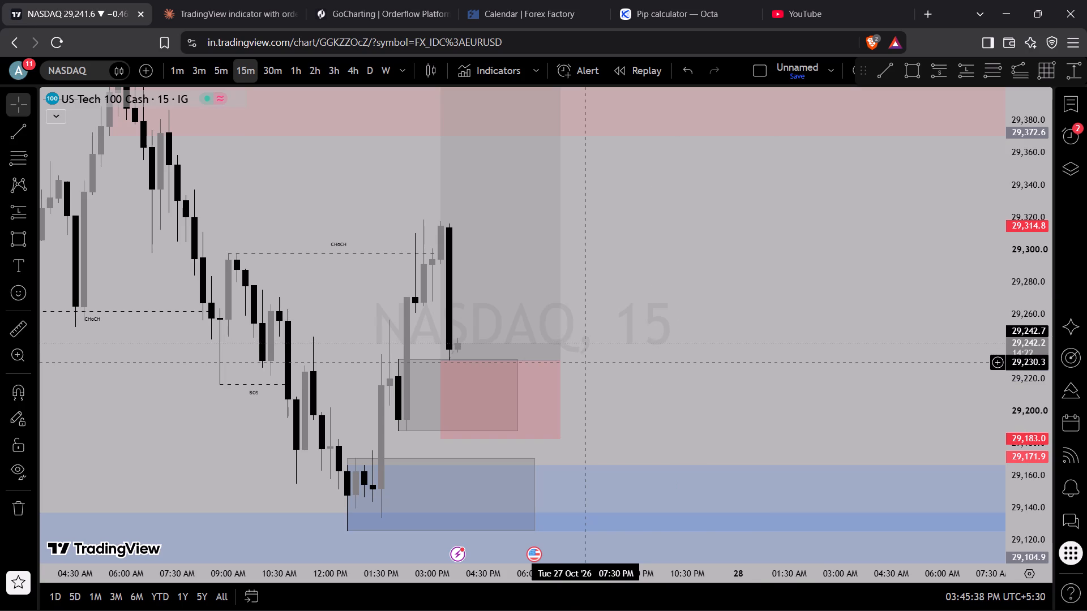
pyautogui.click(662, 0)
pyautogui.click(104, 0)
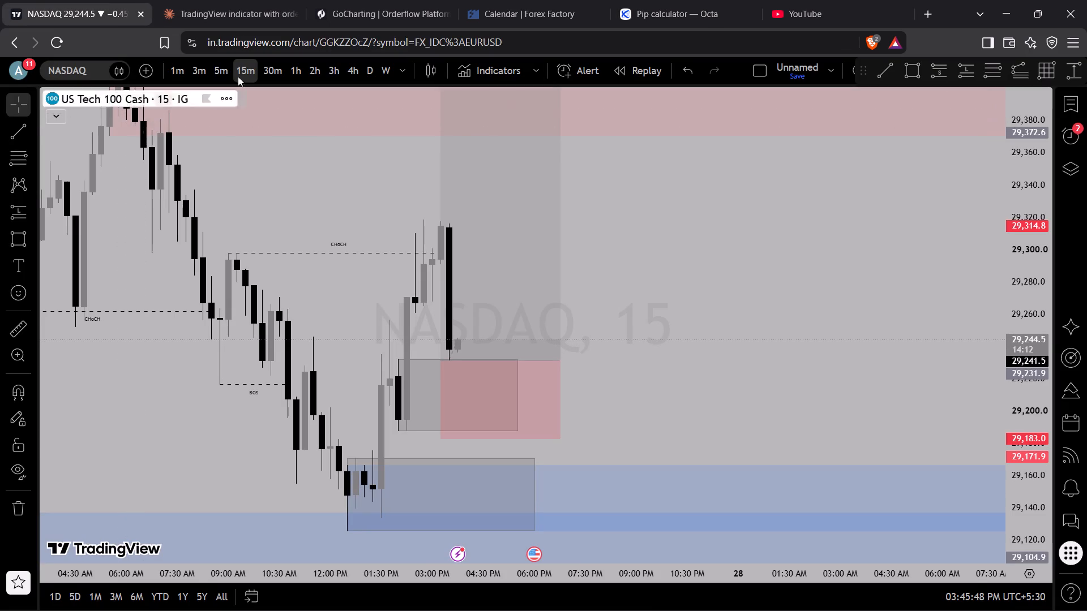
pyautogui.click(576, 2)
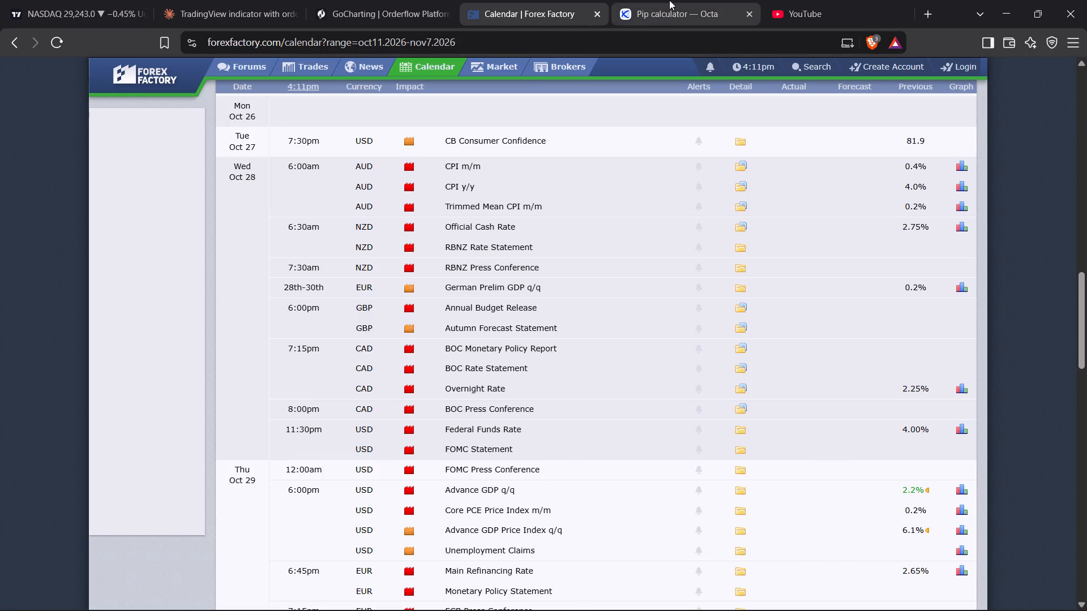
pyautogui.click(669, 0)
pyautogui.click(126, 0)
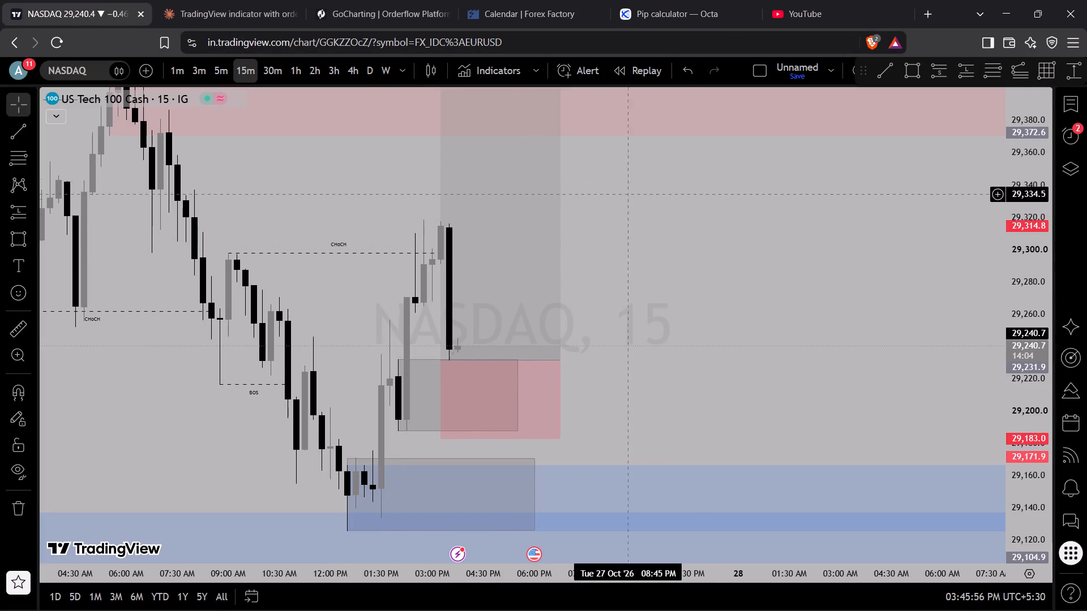
# Switch to the Octa pip calculator and choose NAS100 as the symbol.
pyautogui.click(653, 0)
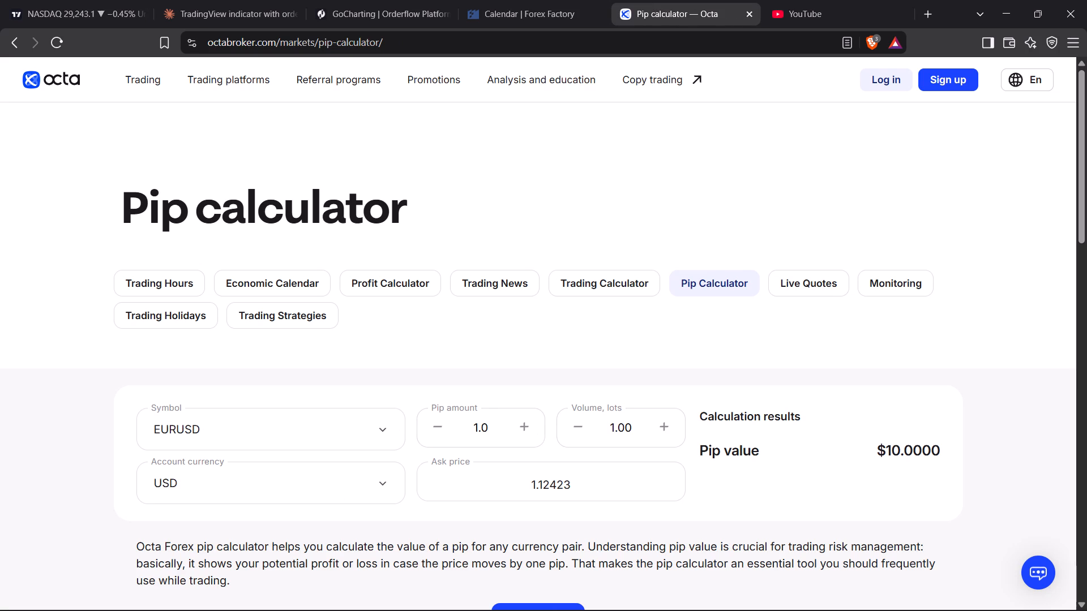
pyautogui.click(277, 452)
pyautogui.click(305, 431)
pyautogui.click(50, 0)
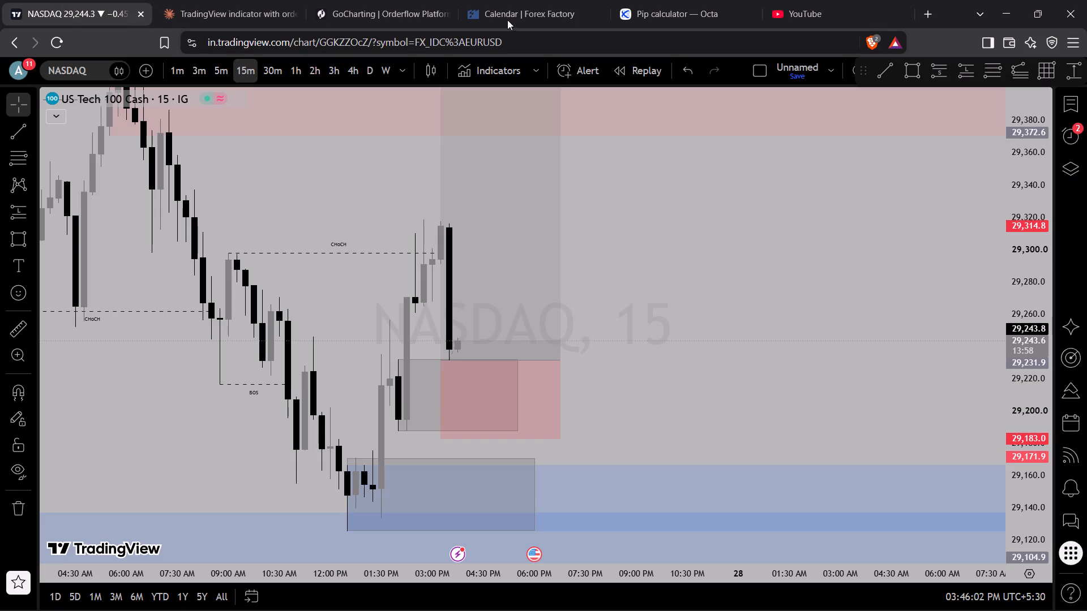
pyautogui.click(739, 0)
pyautogui.click(182, 428)
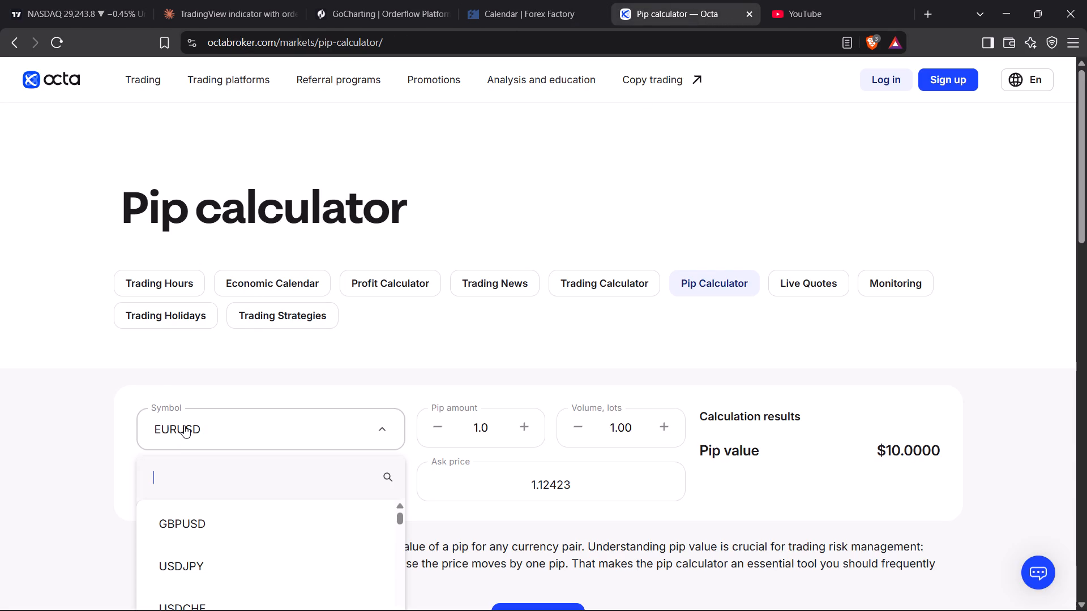
pyautogui.write('nas')
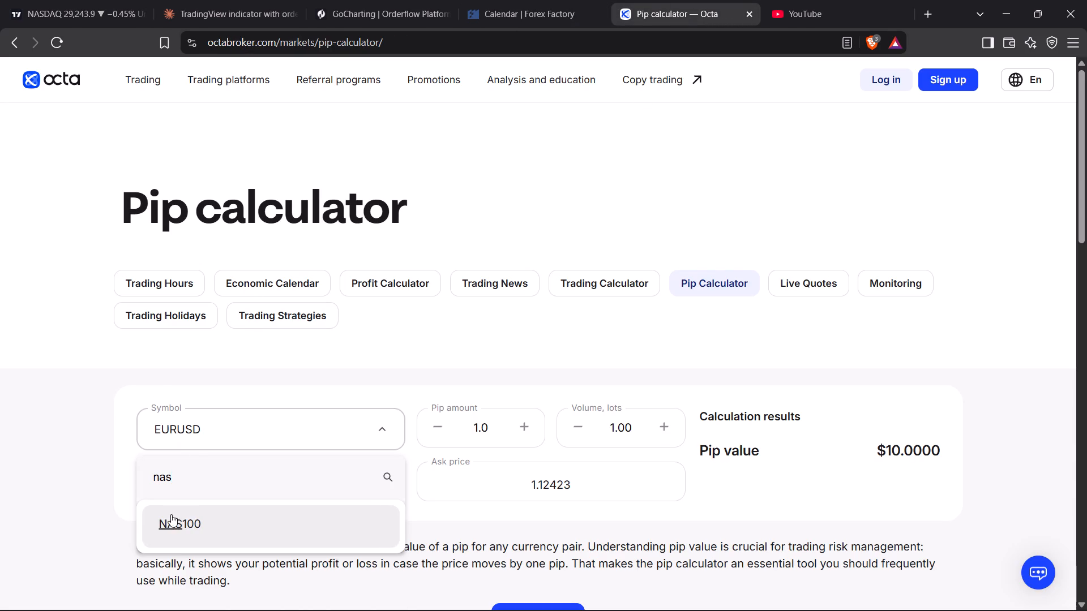
pyautogui.click(172, 520)
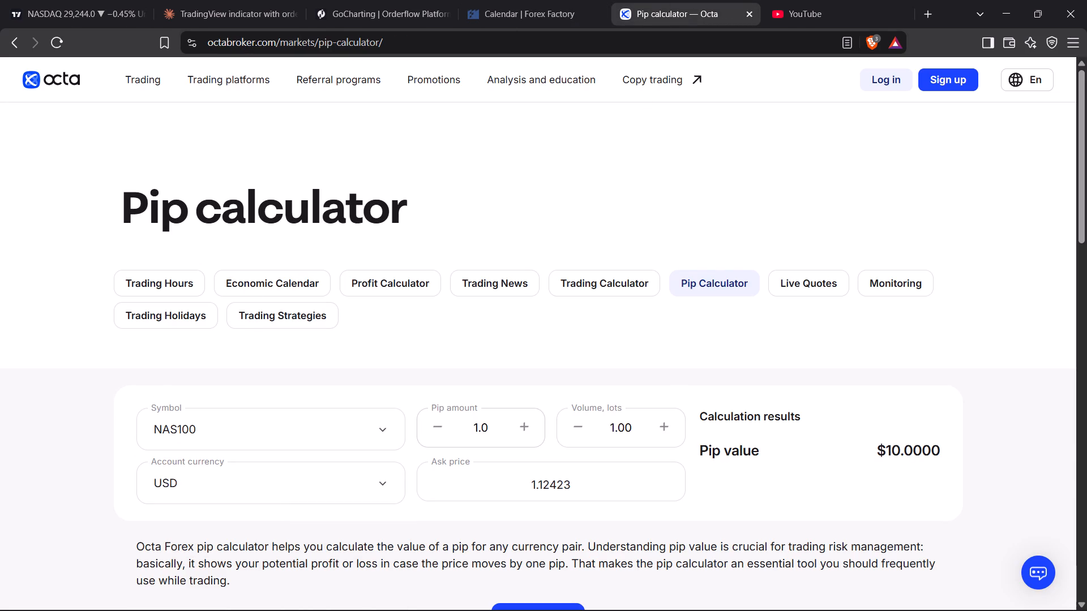
# Set the pip amount for NAS100 to 49.
pyautogui.moveTo(511, 431); pyautogui.dragTo(359, 448)
pyautogui.press('BackSpace')
pyautogui.press('4')
pyautogui.press('9')
pyautogui.moveTo(654, 461); pyautogui.dragTo(649, 462)
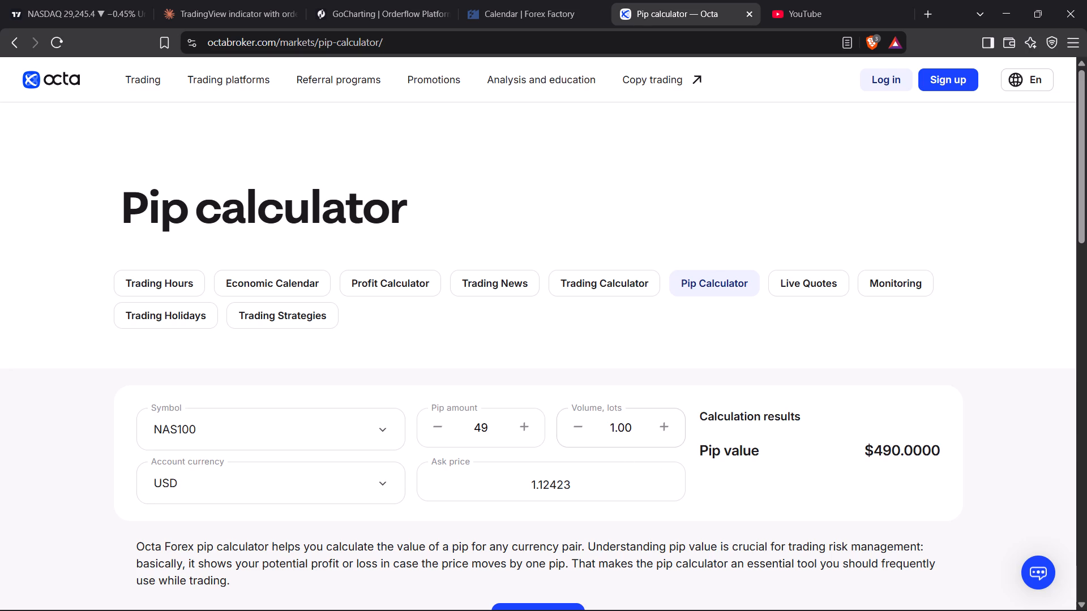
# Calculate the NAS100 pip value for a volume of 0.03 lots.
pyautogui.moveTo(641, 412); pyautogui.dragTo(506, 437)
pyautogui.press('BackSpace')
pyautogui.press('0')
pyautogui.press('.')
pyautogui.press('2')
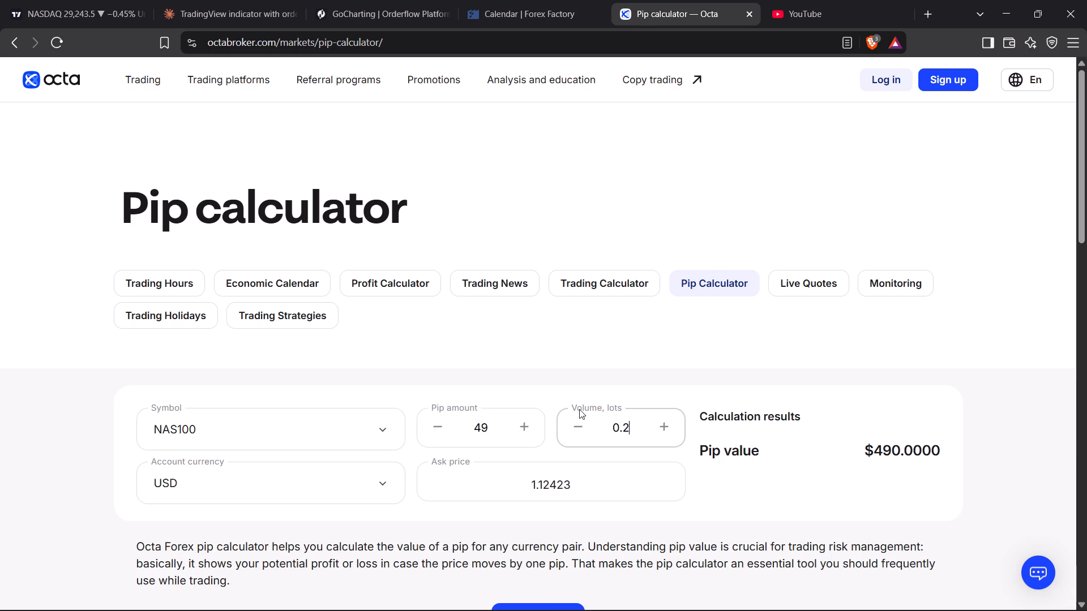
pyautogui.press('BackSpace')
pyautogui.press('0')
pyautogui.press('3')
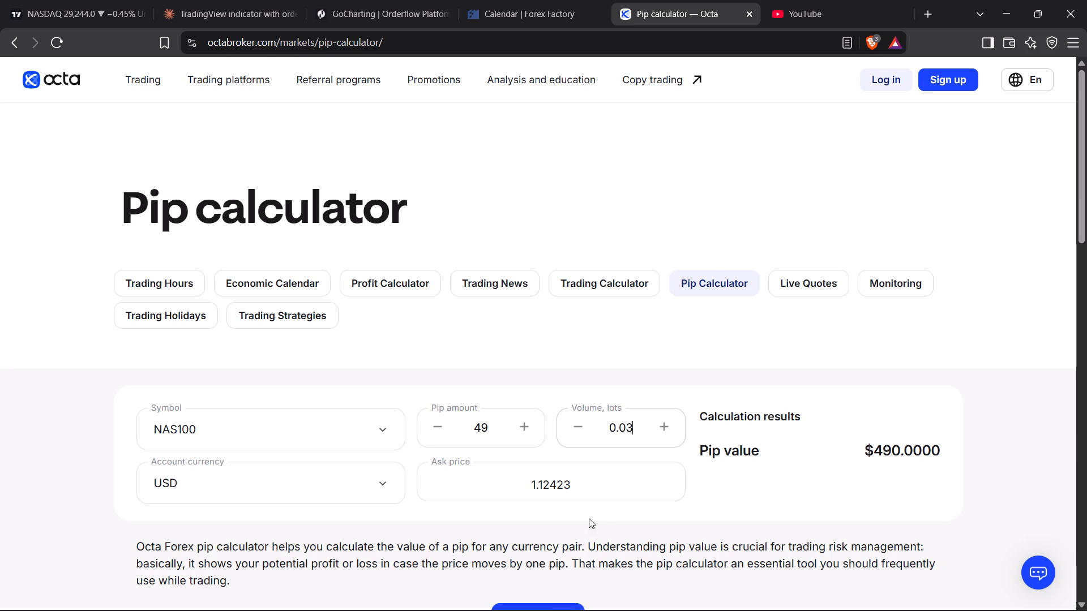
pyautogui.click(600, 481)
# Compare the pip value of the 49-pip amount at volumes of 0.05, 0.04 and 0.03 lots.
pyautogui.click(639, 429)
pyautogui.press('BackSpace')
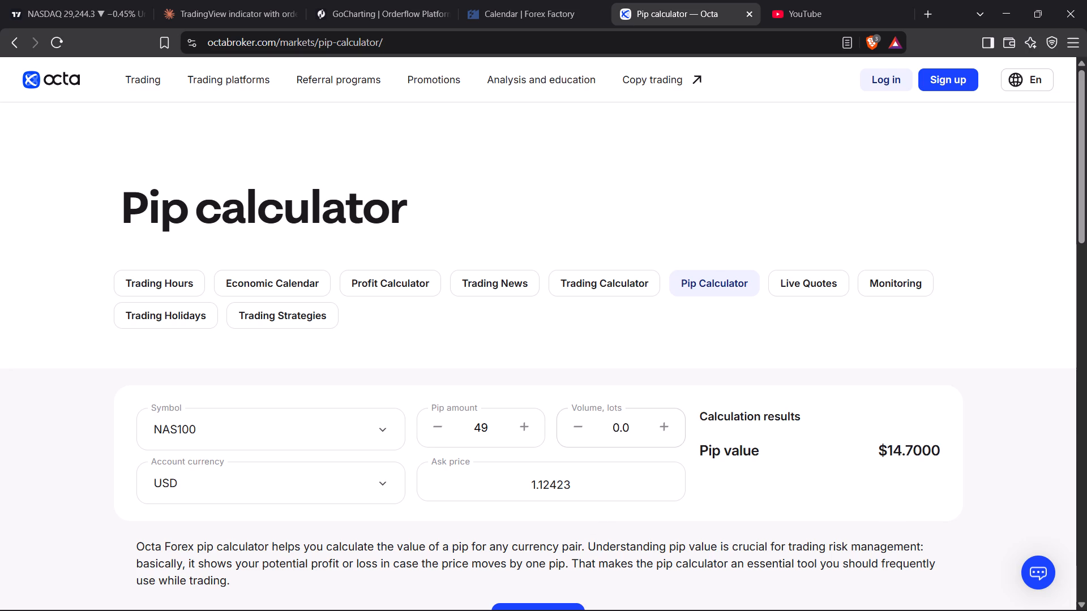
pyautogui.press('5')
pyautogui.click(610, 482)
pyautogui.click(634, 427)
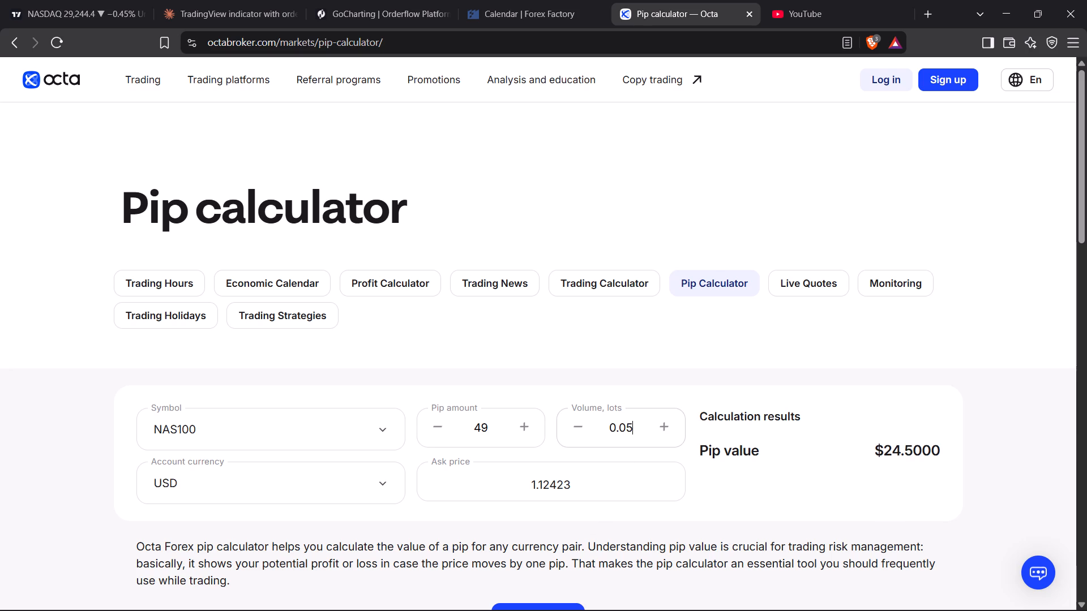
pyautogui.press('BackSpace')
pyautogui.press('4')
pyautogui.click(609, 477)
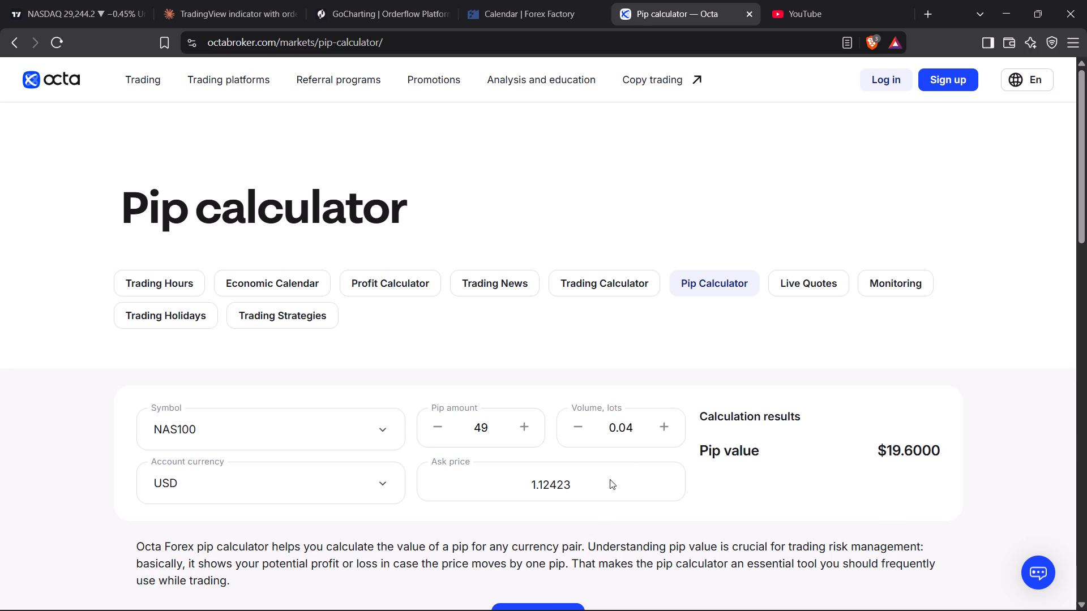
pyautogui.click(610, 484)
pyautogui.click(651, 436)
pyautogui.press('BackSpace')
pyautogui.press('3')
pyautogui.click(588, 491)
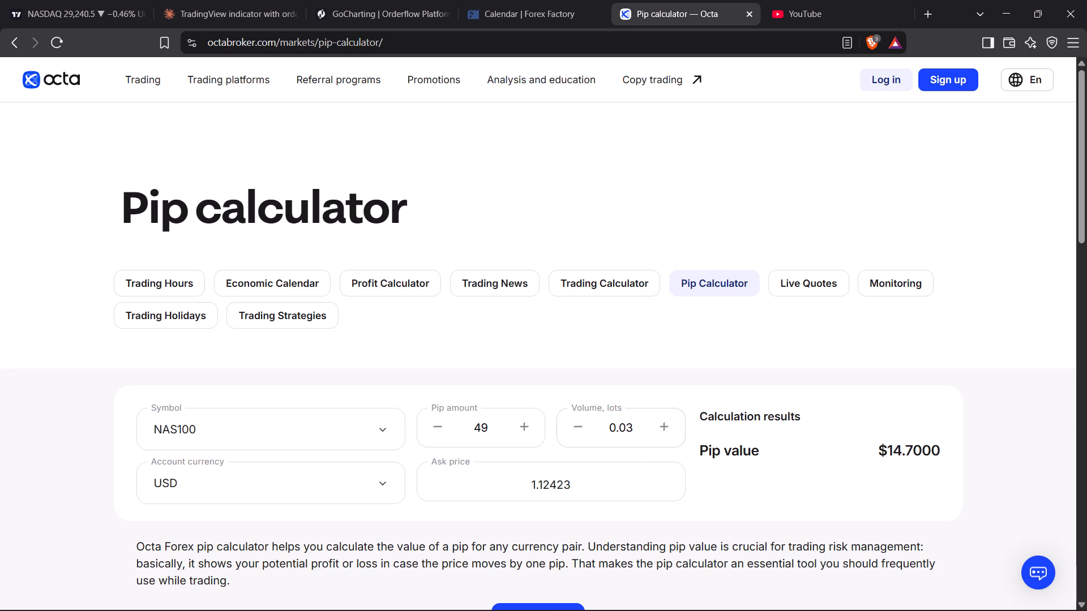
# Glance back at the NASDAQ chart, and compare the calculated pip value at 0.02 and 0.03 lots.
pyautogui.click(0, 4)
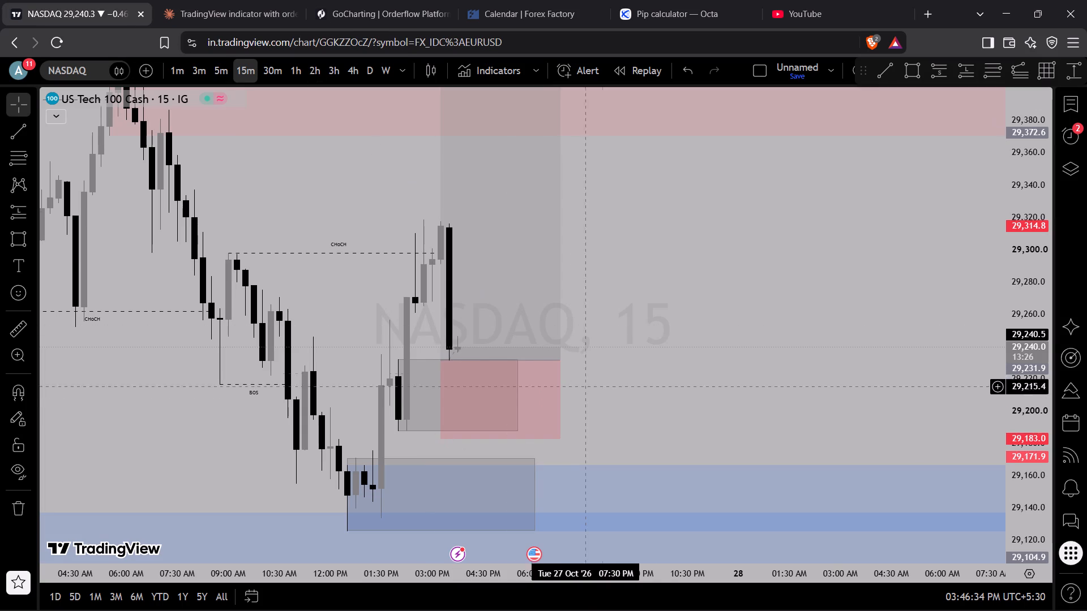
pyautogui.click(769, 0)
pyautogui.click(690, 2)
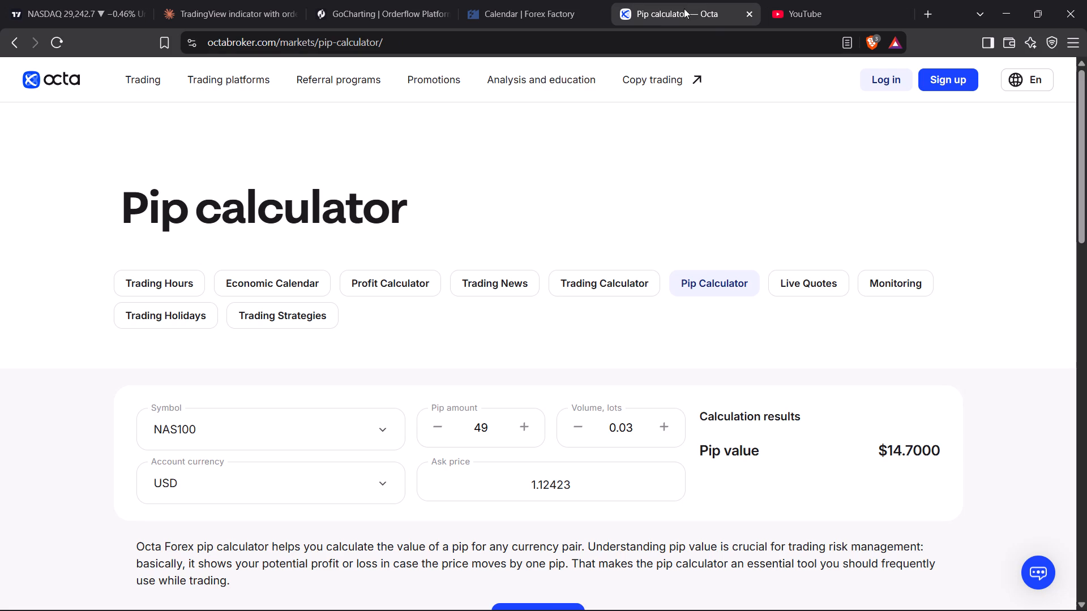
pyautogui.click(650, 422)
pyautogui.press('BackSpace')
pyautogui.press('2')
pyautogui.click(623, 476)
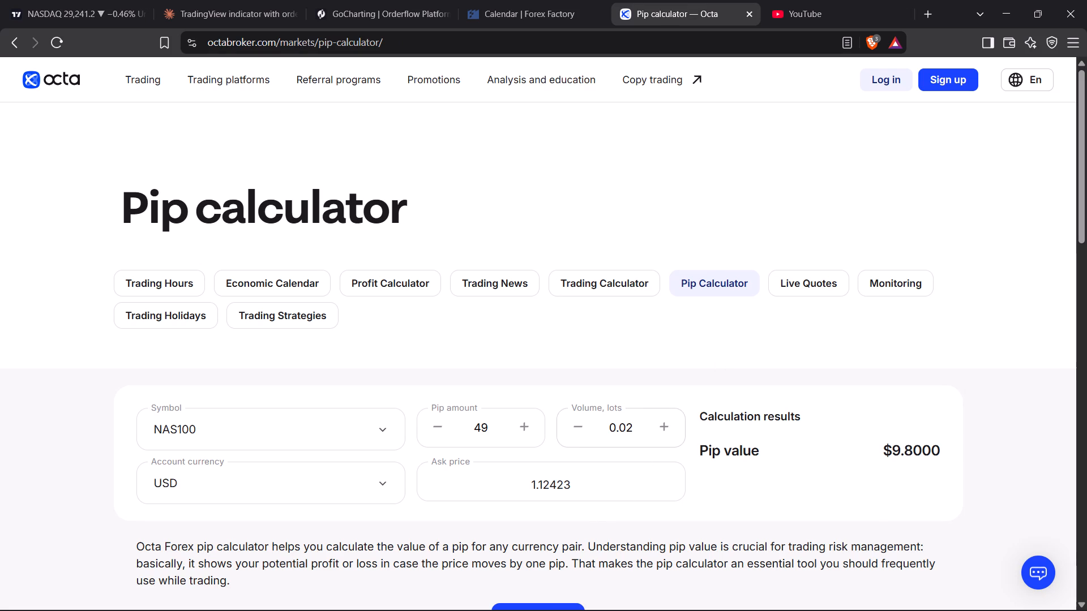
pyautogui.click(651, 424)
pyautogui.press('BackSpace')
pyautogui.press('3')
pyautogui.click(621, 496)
# Set the calculator's volume to 0.02 lots.
pyautogui.click(636, 430)
pyautogui.press('BackSpace')
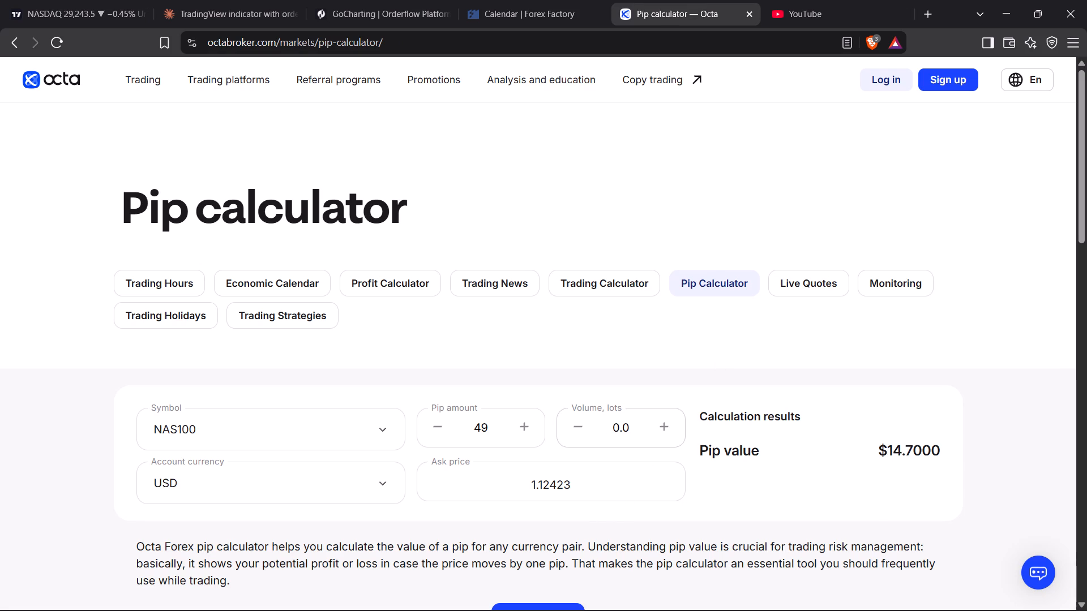
pyautogui.press('2')
pyautogui.click(620, 484)
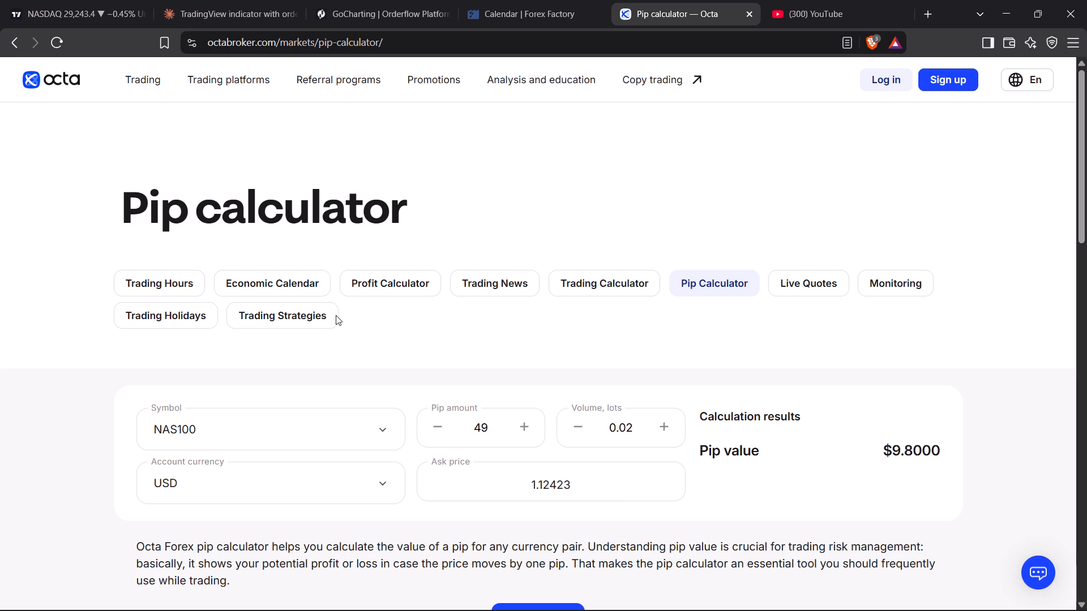
# Return to the NASDAQ 15-minute chart and review the long position against the Weak High, red supply zone and blue demand zones.
pyautogui.click(70, 0)
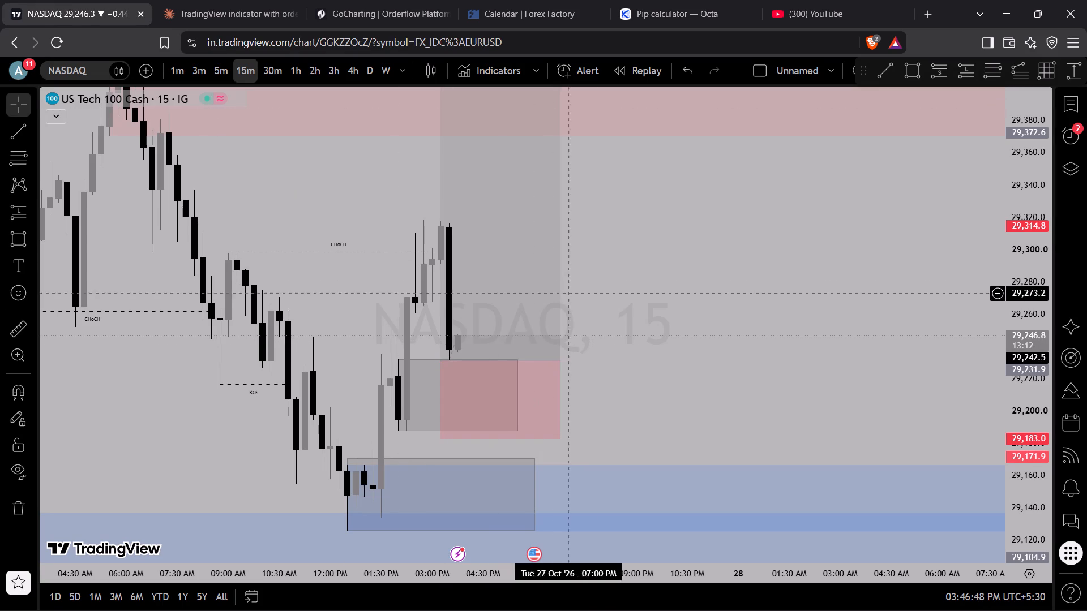
pyautogui.moveTo(607, 375); pyautogui.dragTo(568, 305)
pyautogui.moveTo(711, 1); pyautogui.dragTo(705, 0)
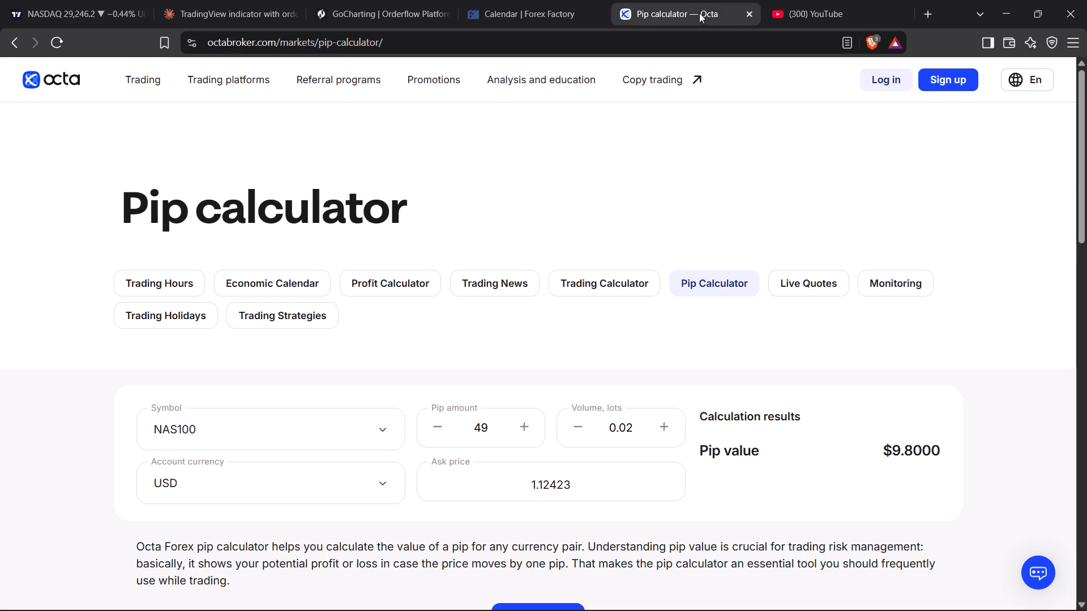
pyautogui.moveTo(85, 0); pyautogui.dragTo(78, 0)
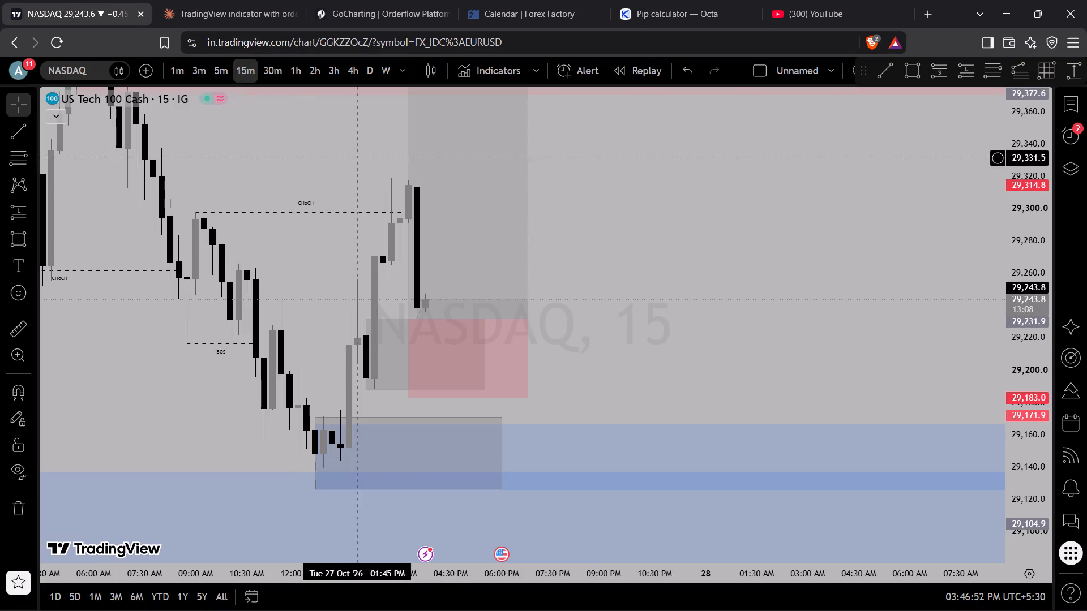
pyautogui.moveTo(592, 273); pyautogui.dragTo(697, 220)
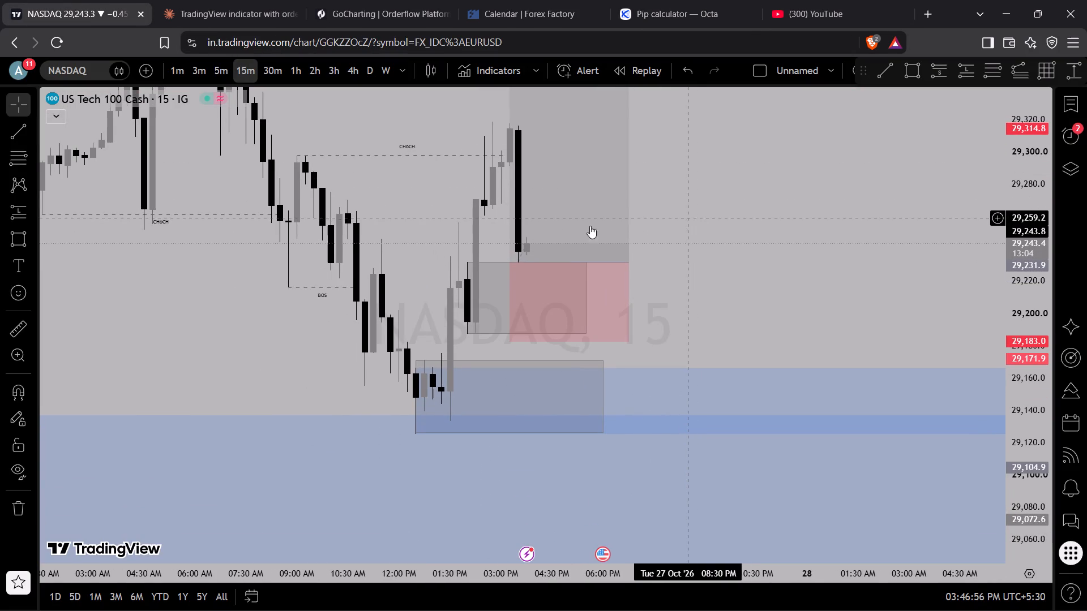
pyautogui.scroll(-3, 828, 314)
pyautogui.moveTo(873, 266); pyautogui.dragTo(933, 364)
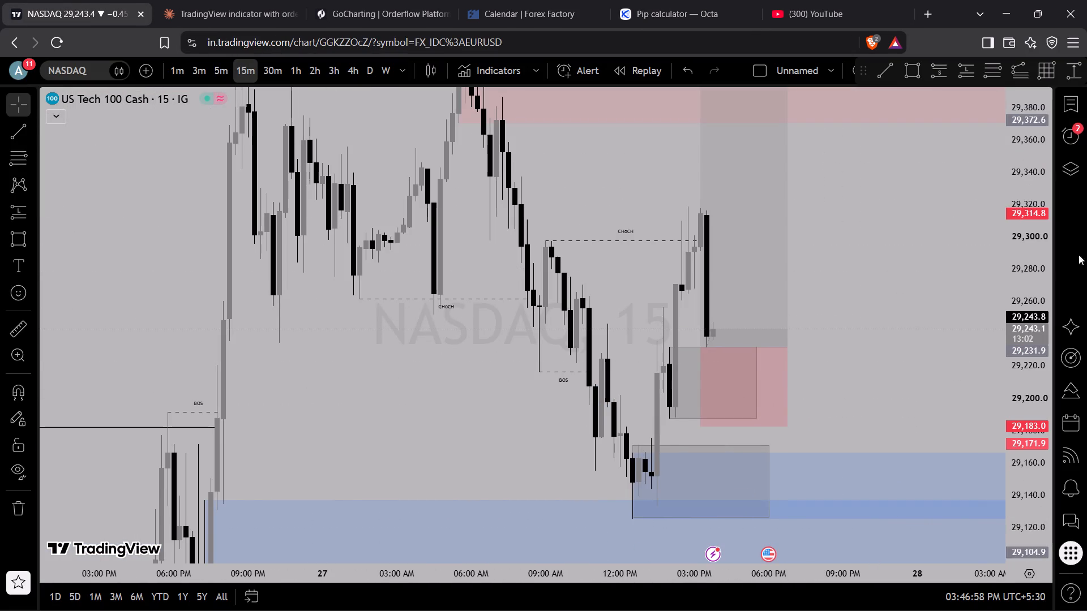
pyautogui.moveTo(1028, 226); pyautogui.dragTo(1030, 440)
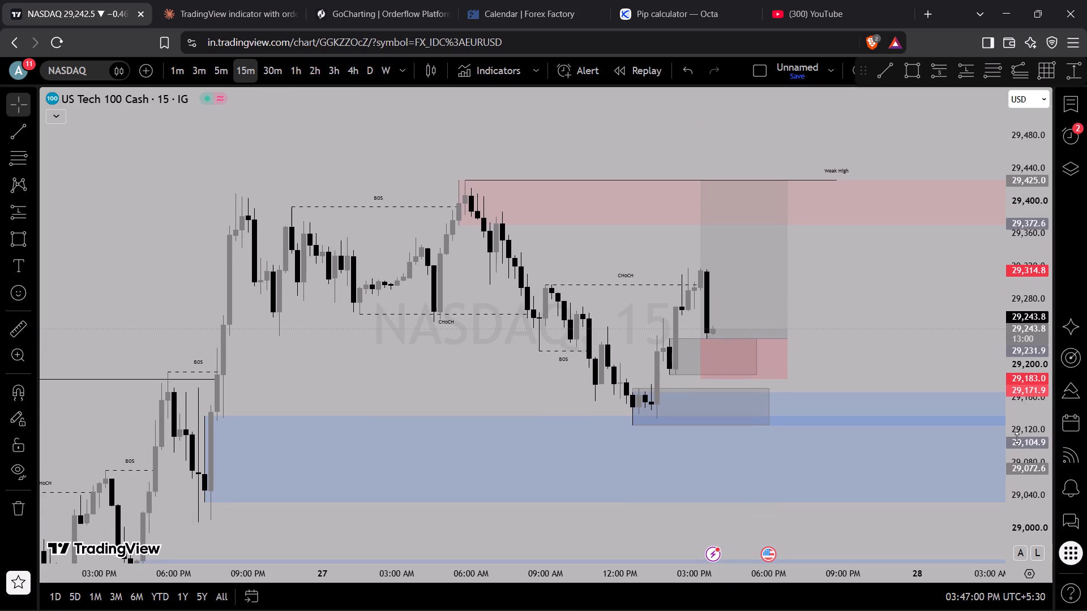
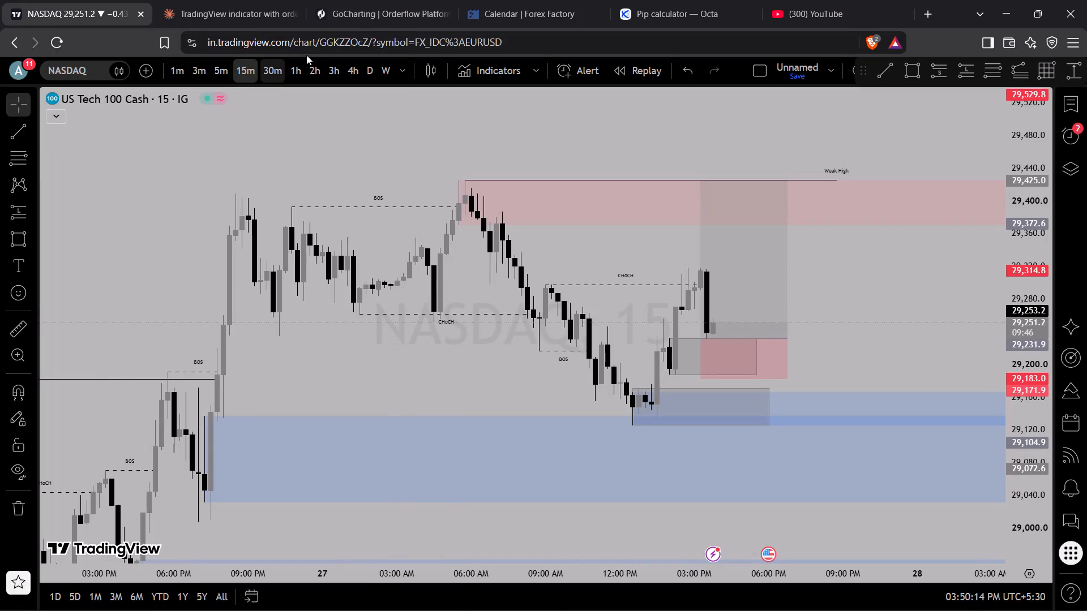
# Compare the NASDAQ long position and surrounding supply and demand zones on the 1-hour and 2-hour charts.
pyautogui.click(293, 81)
pyautogui.scroll(2, 767, 458)
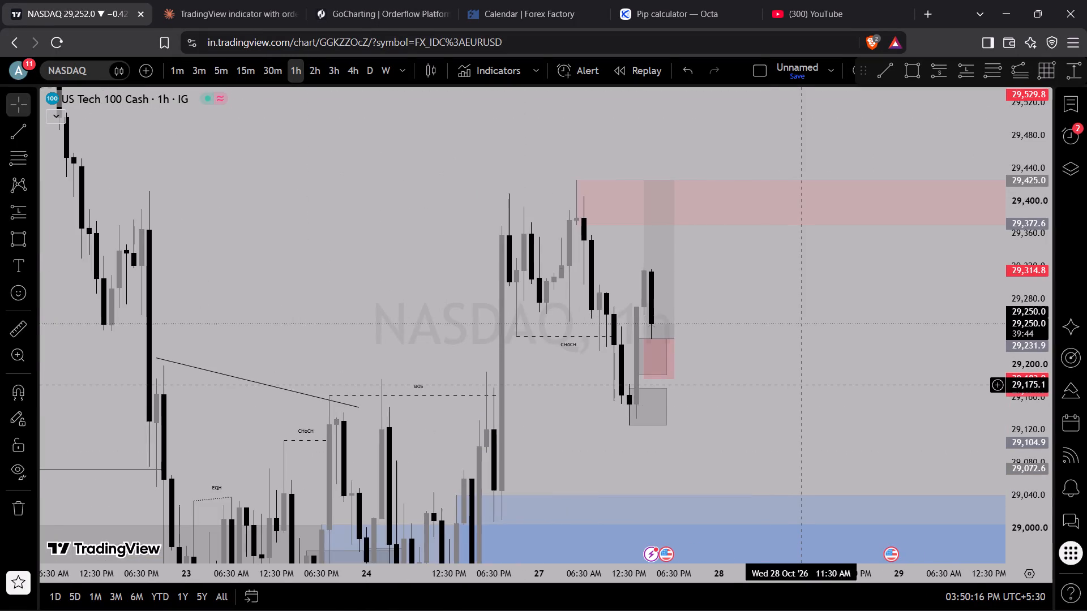
pyautogui.scroll(3, 804, 385)
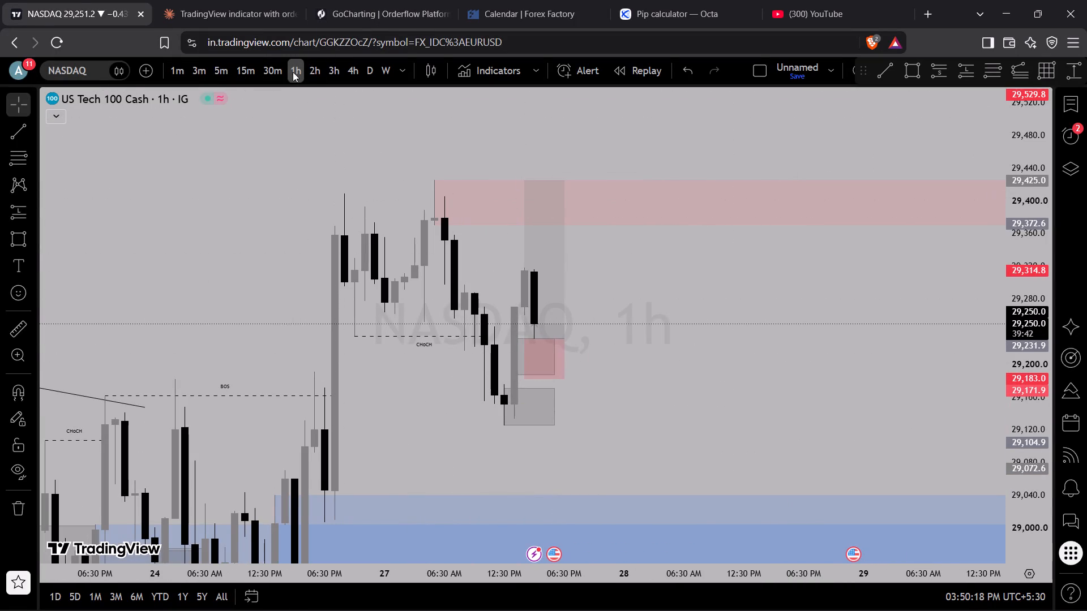
pyautogui.click(314, 73)
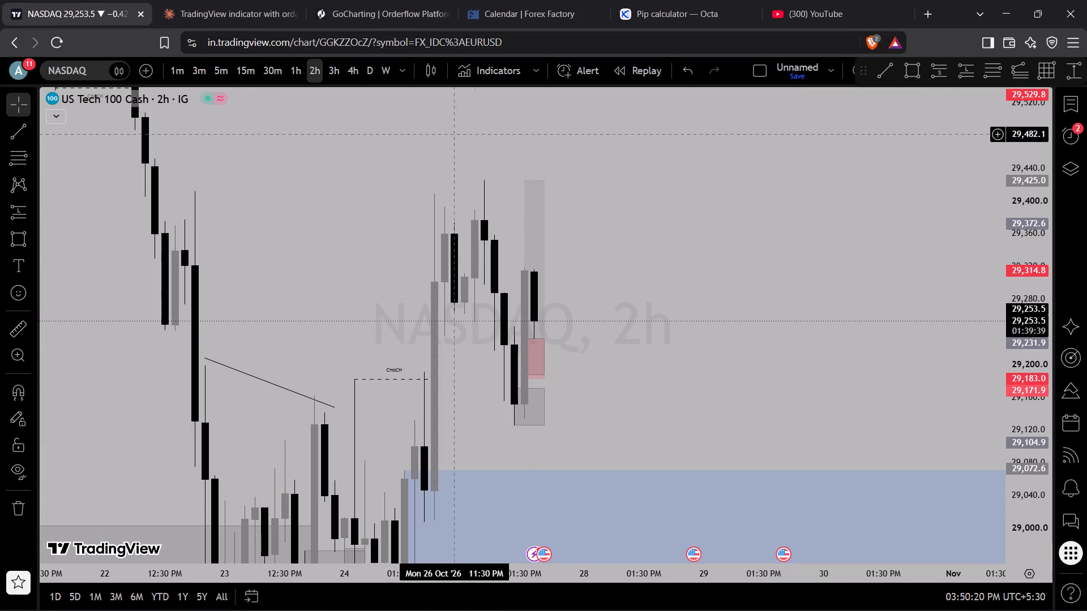
pyautogui.scroll(2, 526, 148)
pyautogui.scroll(-2, 520, 268)
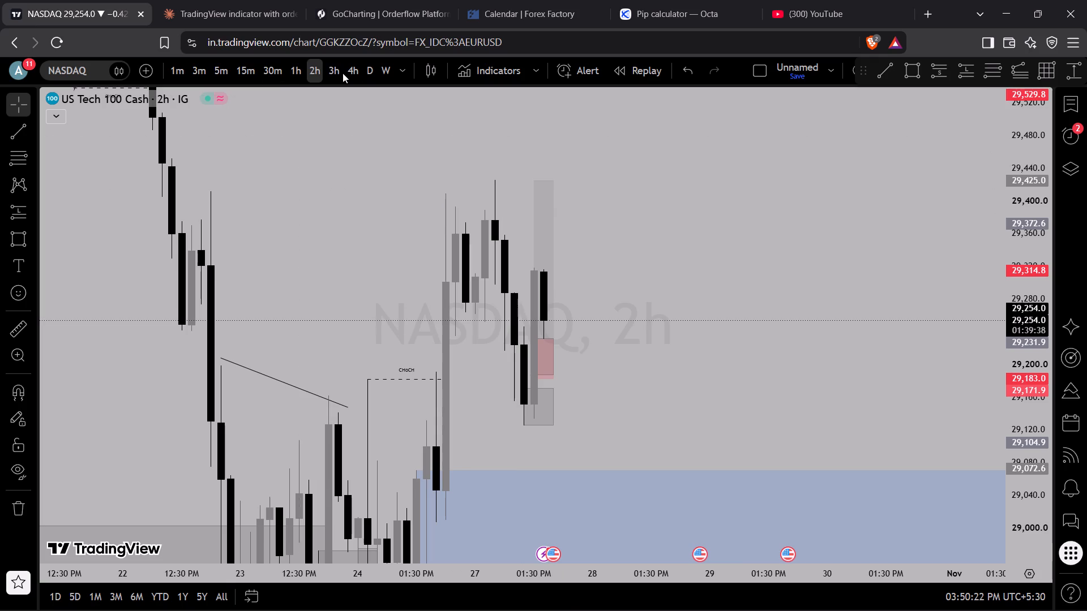
pyautogui.click(283, 61)
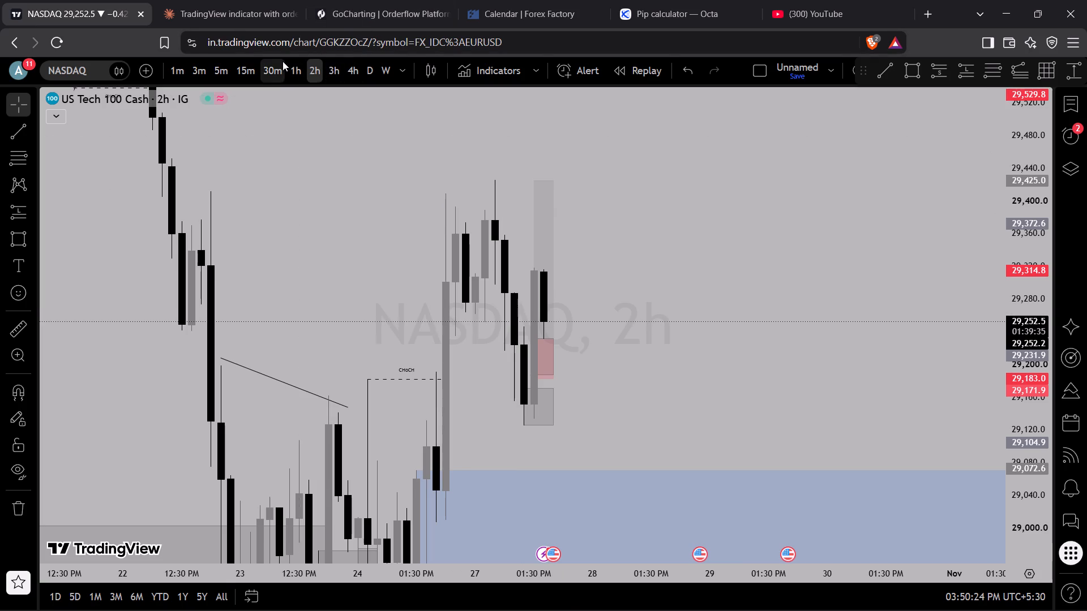
pyautogui.click(294, 73)
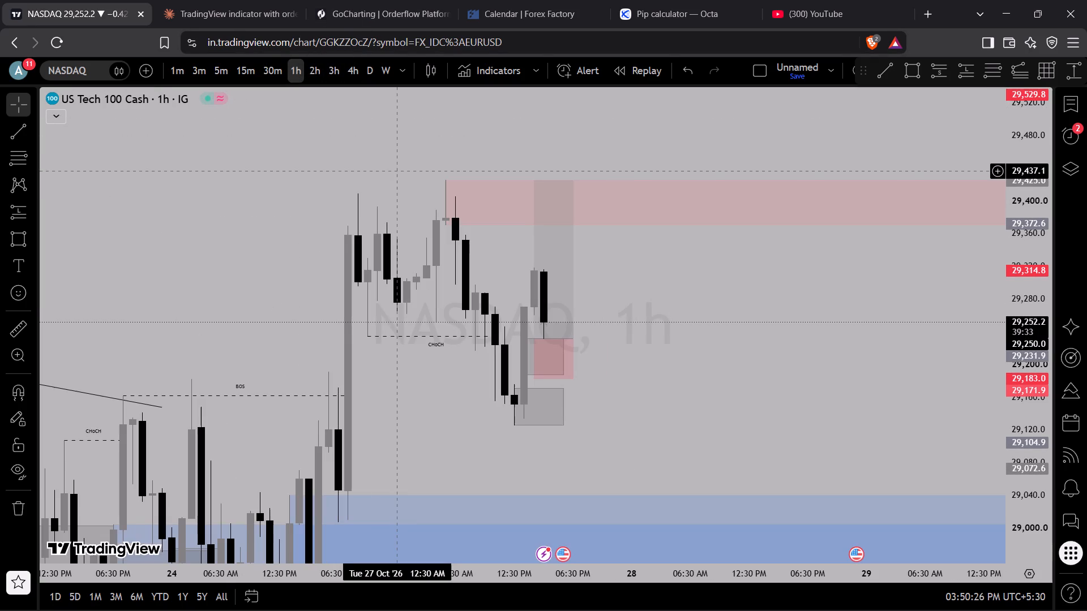
pyautogui.scroll(6, 570, 289)
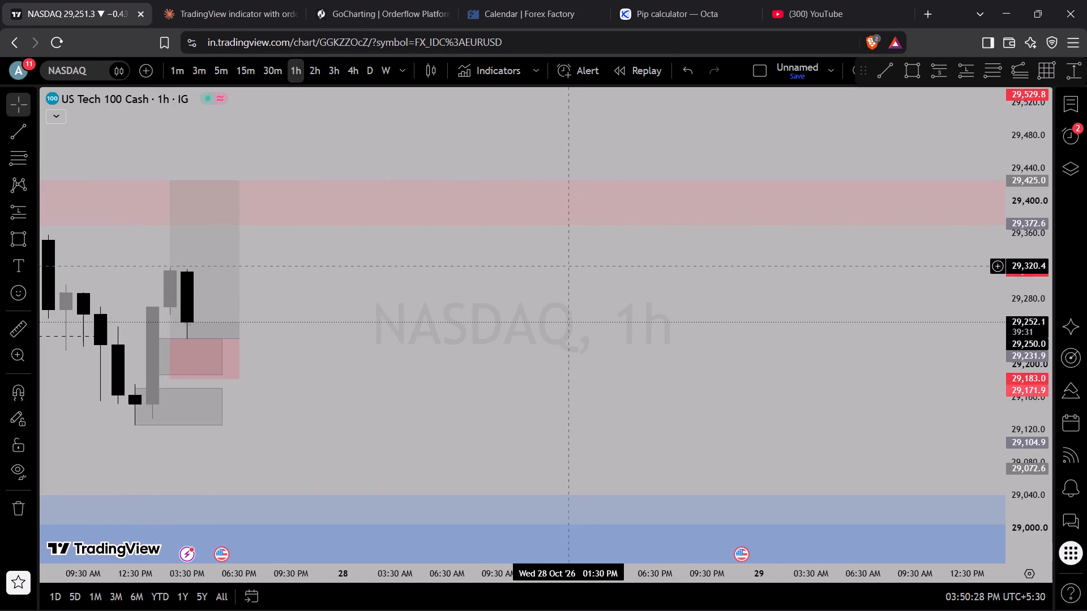
pyautogui.moveTo(564, 298); pyautogui.dragTo(872, 328)
pyautogui.scroll(-3, 588, 358)
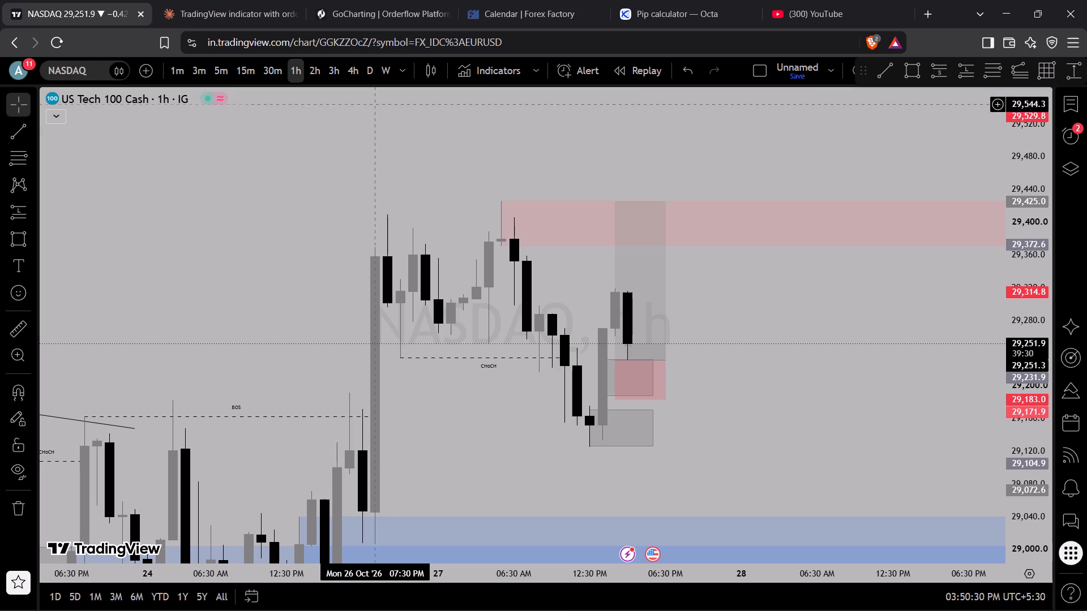
# Check NASDAQ on the 30-minute and 15-minute charts, examining the long position's target against the red supply zone and Weak High.
pyautogui.click(273, 66)
pyautogui.scroll(-3, 419, 268)
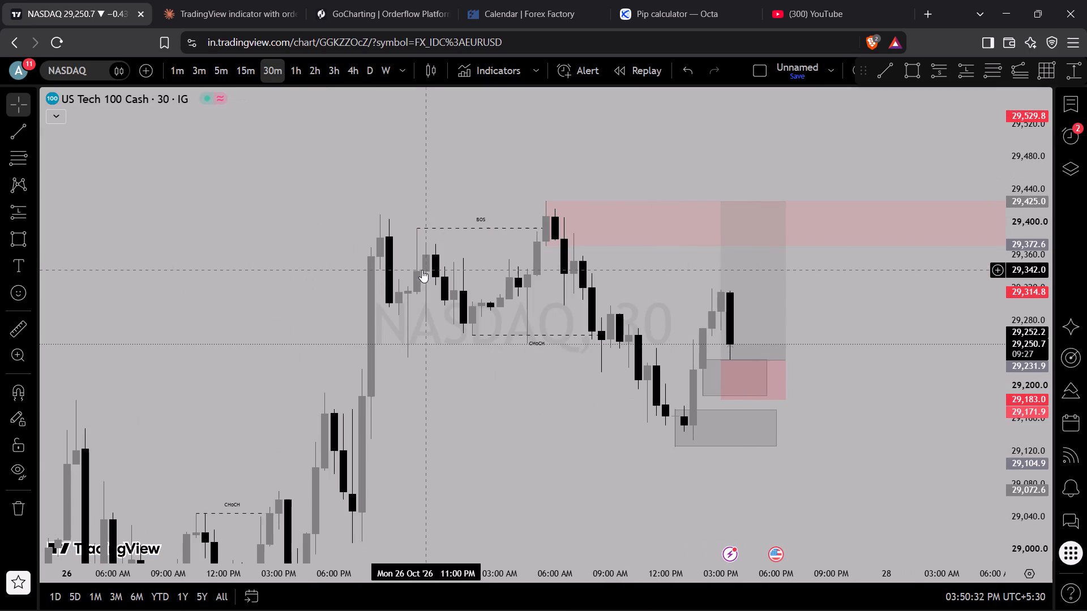
pyautogui.click(244, 78)
pyautogui.scroll(-3, 696, 354)
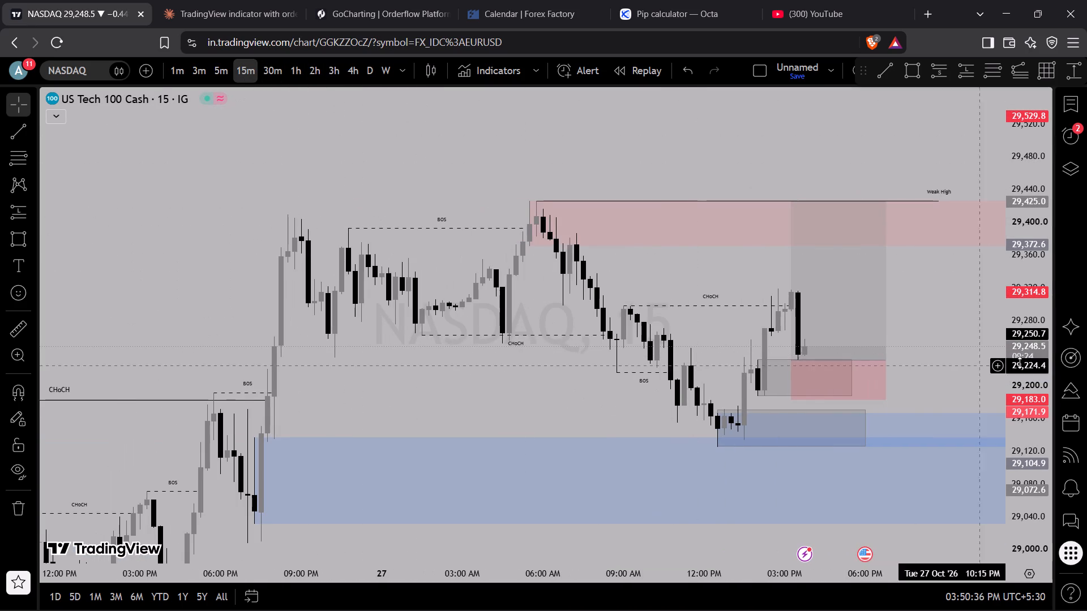
pyautogui.moveTo(1009, 337); pyautogui.dragTo(904, 266)
pyautogui.moveTo(1037, 441); pyautogui.dragTo(1055, 298)
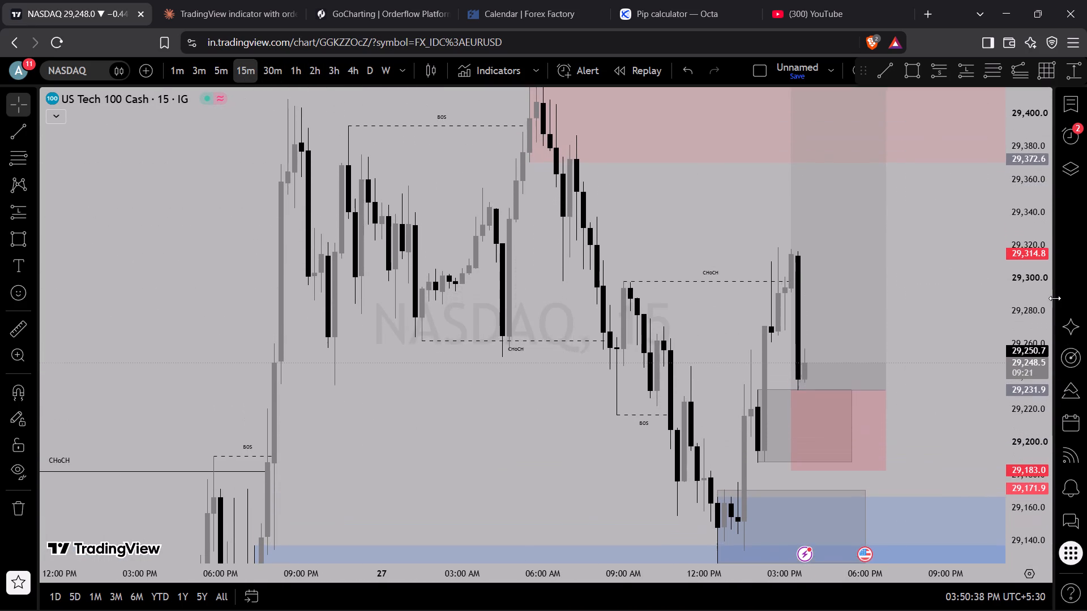
pyautogui.scroll(3, 806, 353)
pyautogui.moveTo(928, 308); pyautogui.dragTo(975, 463)
pyautogui.scroll(3, 791, 453)
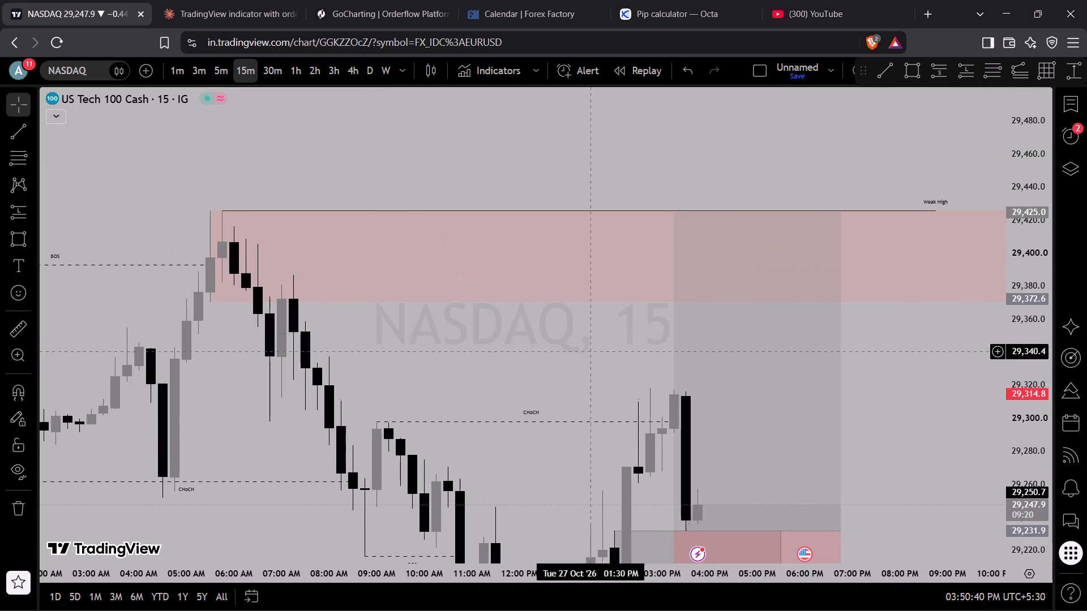
# Examine the long position's entry and stop area on the 15-minute chart against the grey boxes and nearby blue demand zone.
pyautogui.moveTo(439, 335); pyautogui.dragTo(451, 191)
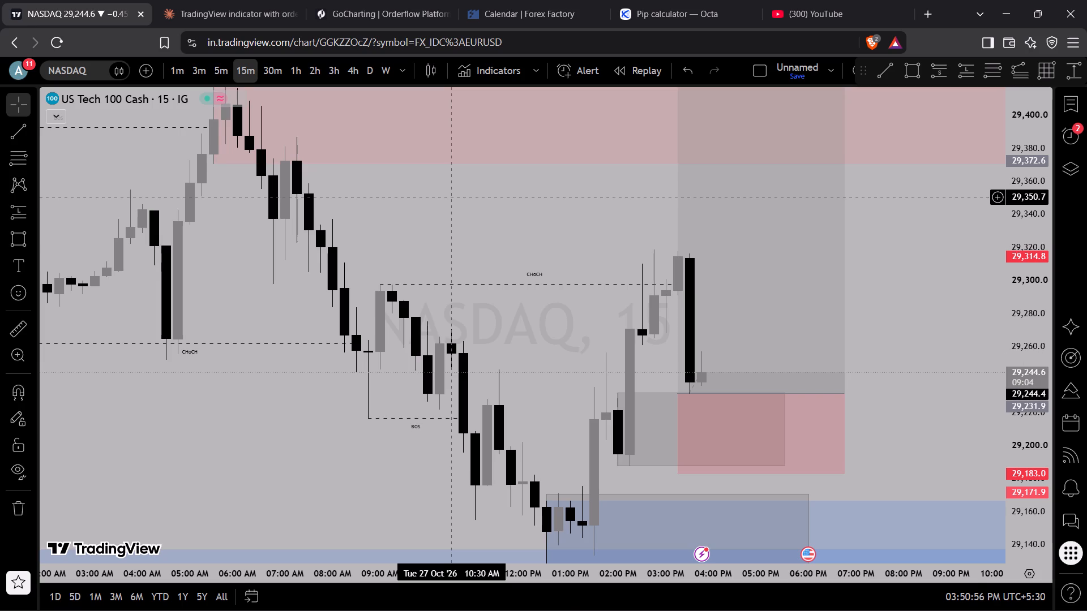
pyautogui.scroll(3, 725, 483)
pyautogui.moveTo(911, 406); pyautogui.dragTo(871, 414)
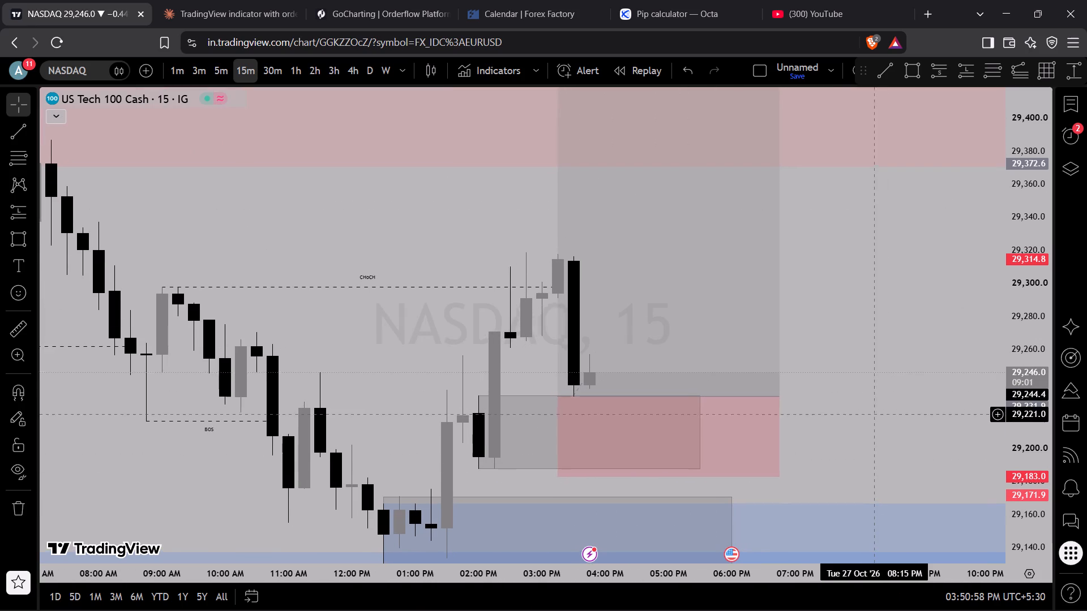
pyautogui.moveTo(871, 414); pyautogui.dragTo(865, 414)
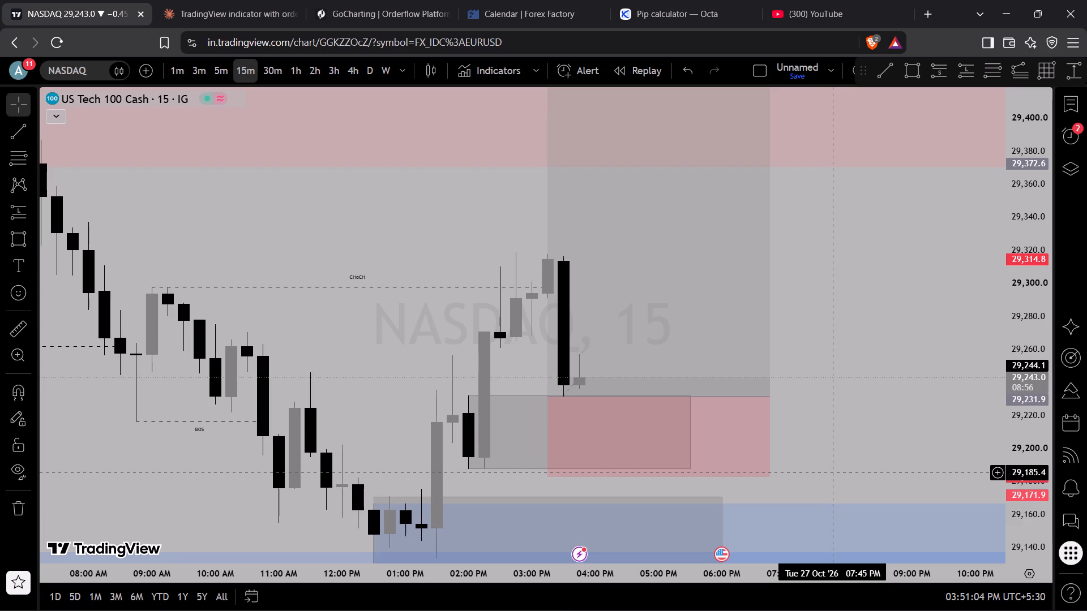
pyautogui.scroll(-2, 959, 393)
pyautogui.scroll(1, 959, 393)
pyautogui.scroll(-2, 959, 393)
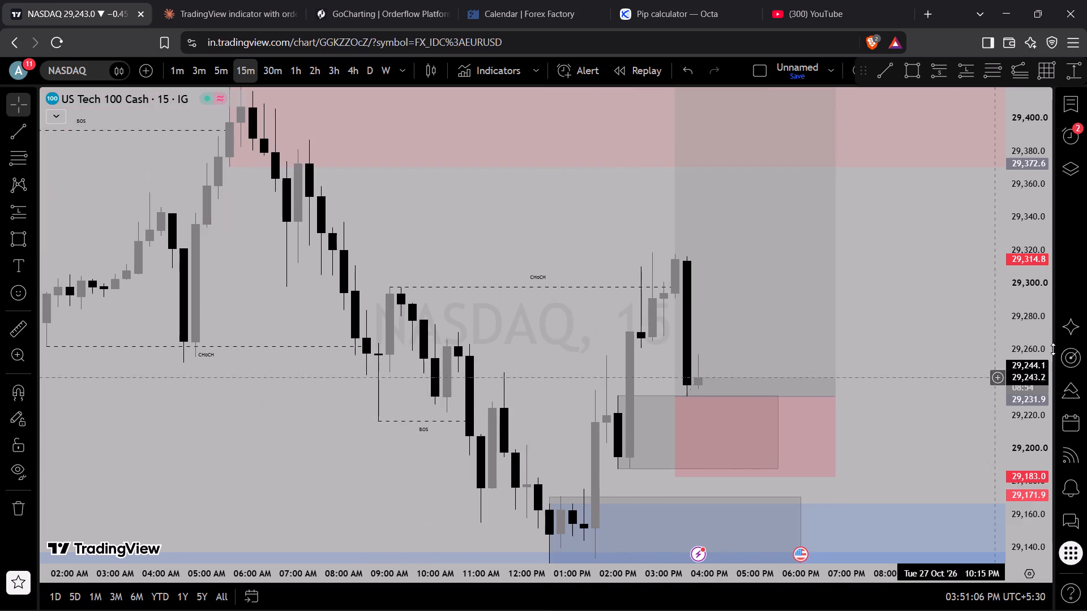
pyautogui.moveTo(1007, 339); pyautogui.dragTo(842, 438)
pyautogui.scroll(-4, 866, 375)
pyautogui.scroll(-4, 515, 403)
pyautogui.scroll(4, 537, 407)
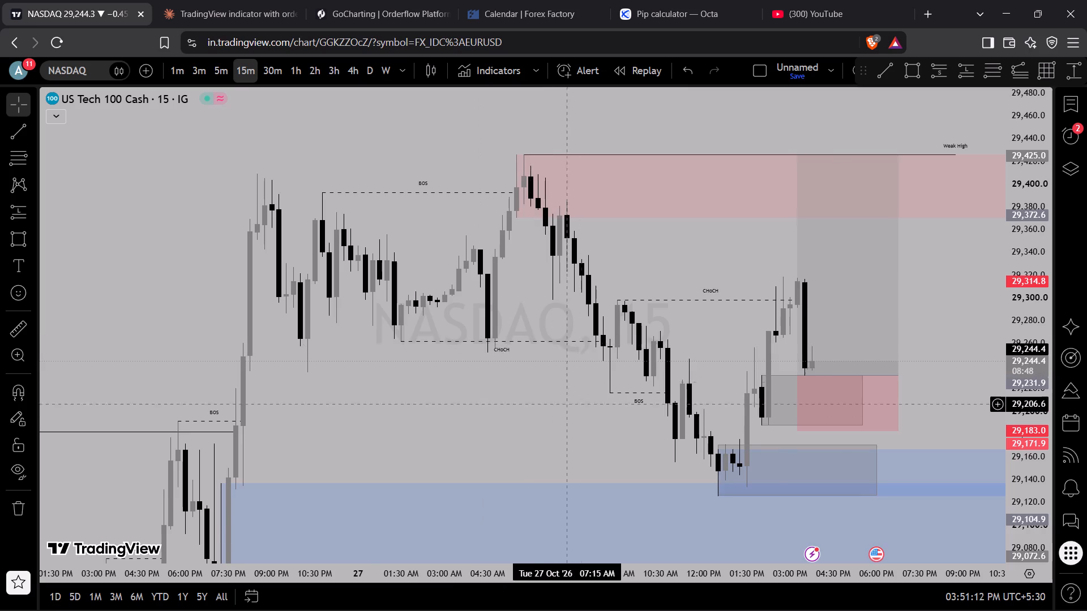
# Examine the lower blue demand zones, earlier structure breaks and Strong Low on the NASDAQ 15-minute chart.
pyautogui.scroll(-2, 526, 420)
pyautogui.moveTo(521, 439); pyautogui.dragTo(540, 178)
pyautogui.moveTo(637, 382); pyautogui.dragTo(848, 204)
pyautogui.moveTo(1035, 192); pyautogui.dragTo(970, 328)
pyautogui.scroll(-4, 739, 346)
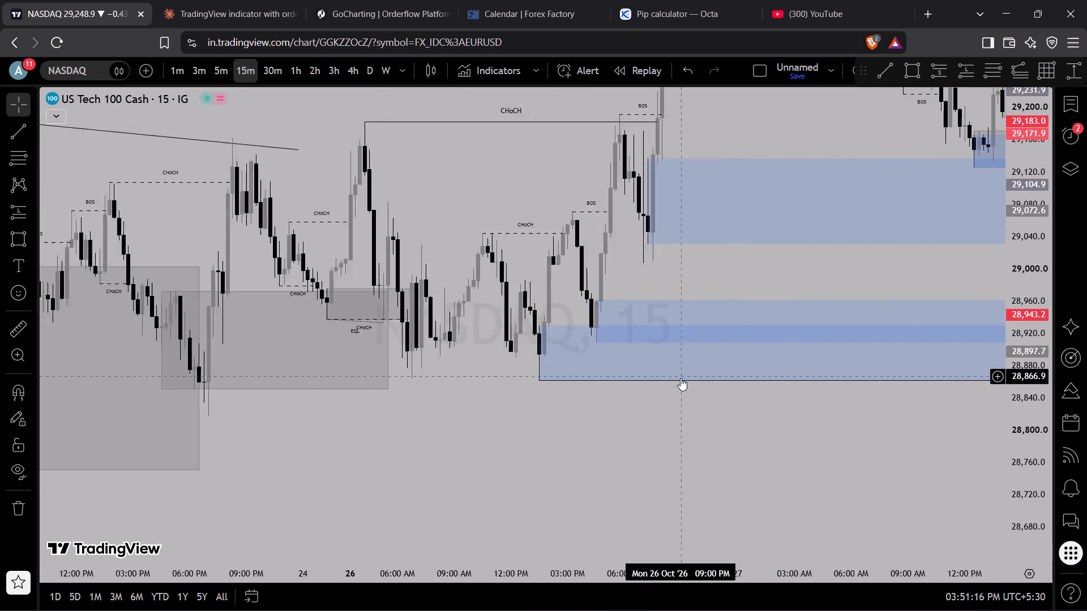
pyautogui.scroll(-3, 485, 436)
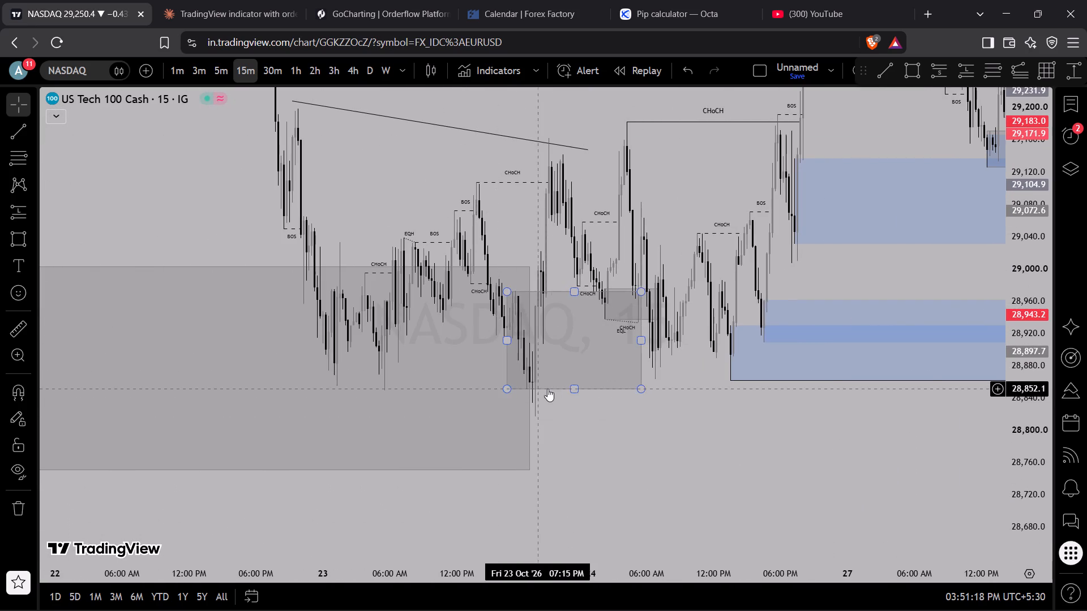
pyautogui.moveTo(638, 404); pyautogui.dragTo(448, 435)
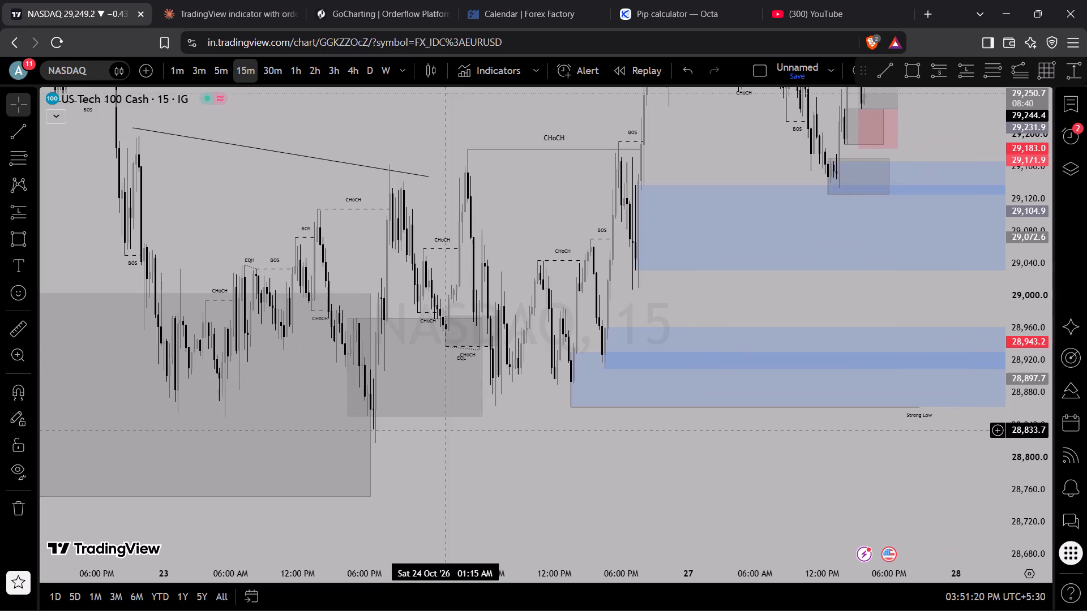
pyautogui.scroll(2, 461, 428)
pyautogui.scroll(-3, 379, 424)
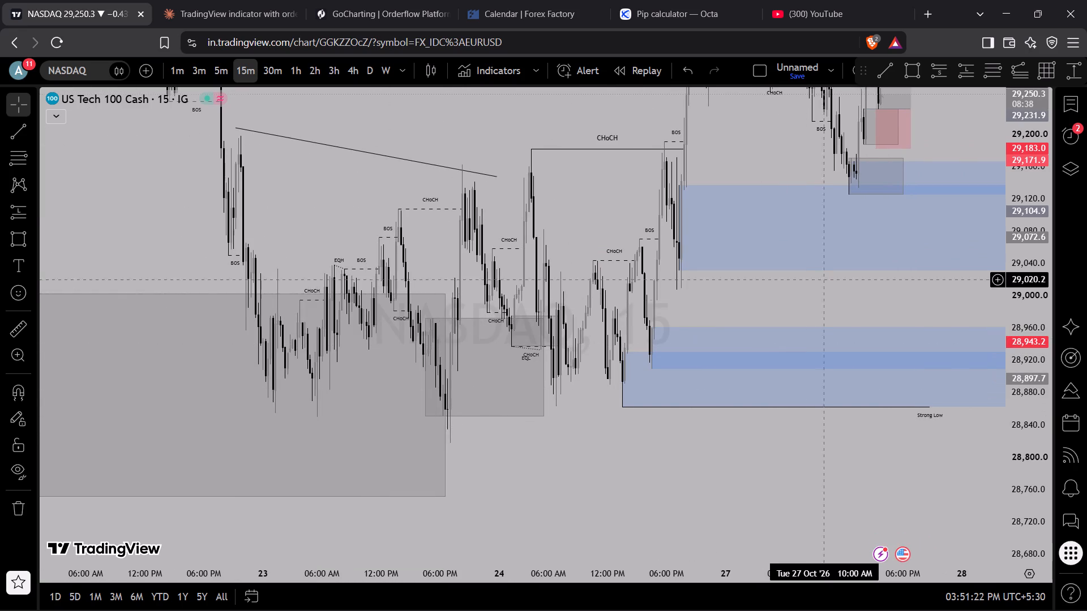
# Review NASDAQ on the 30-minute chart, from the demand zones above the Weak Low up to the long position.
pyautogui.click(279, 69)
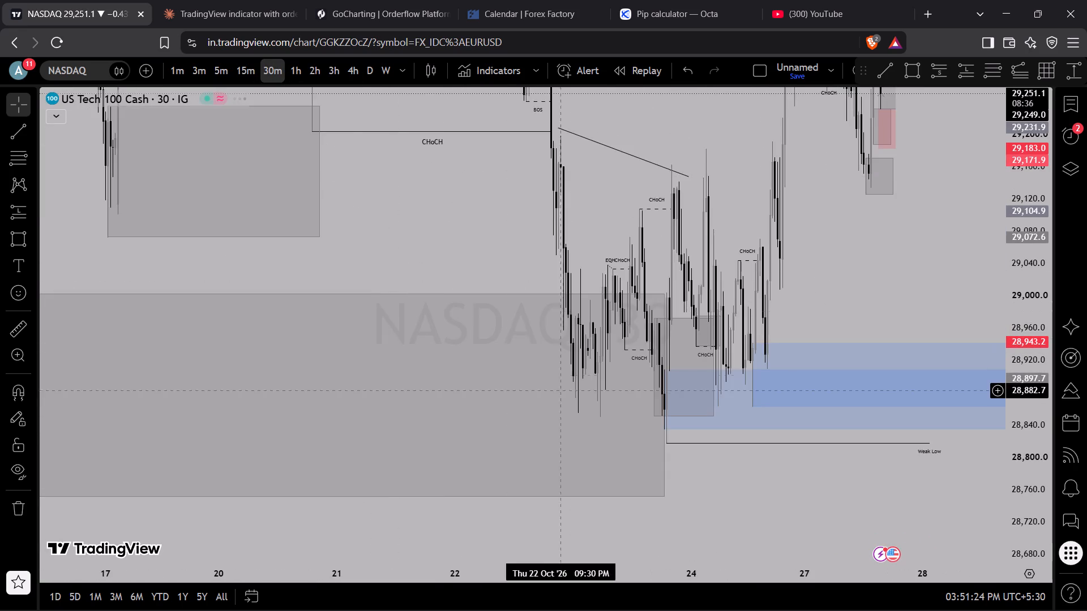
pyautogui.scroll(7, 566, 399)
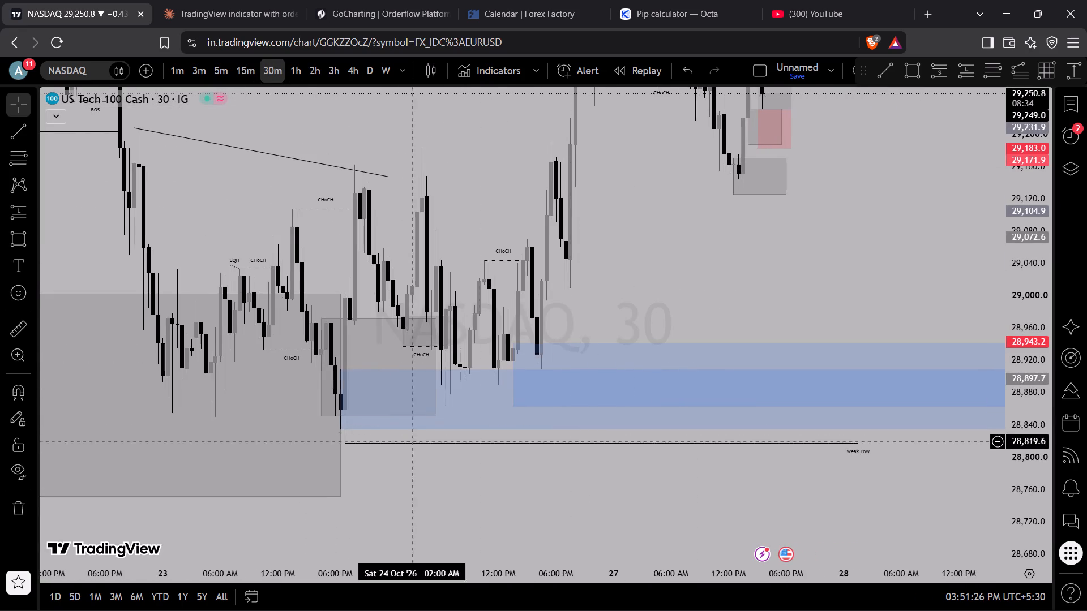
pyautogui.moveTo(376, 457); pyautogui.dragTo(237, 573)
pyautogui.moveTo(536, 348); pyautogui.dragTo(522, 453)
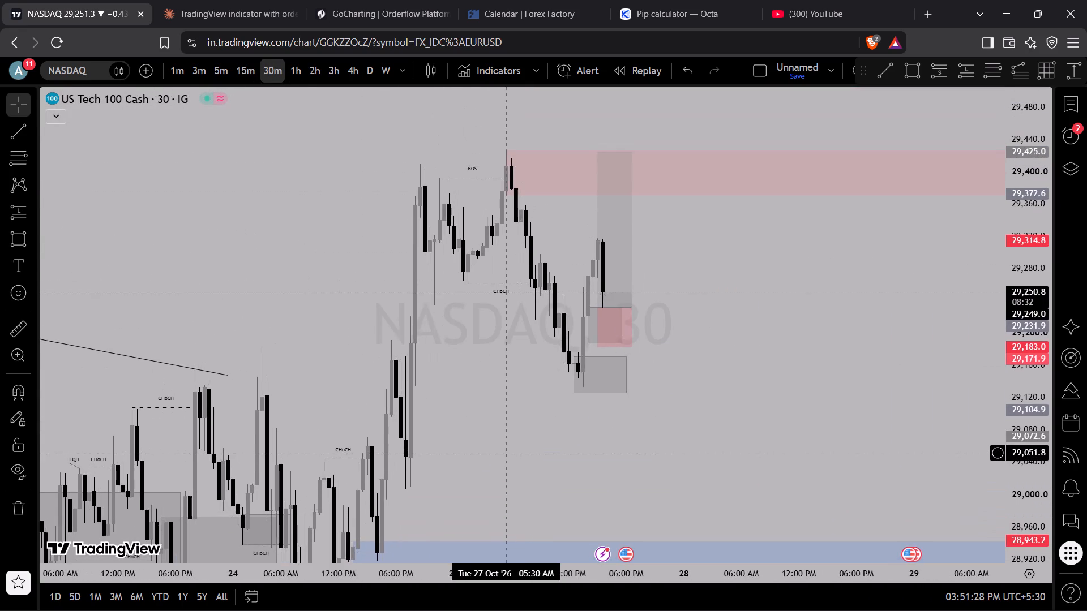
pyautogui.scroll(4, 504, 453)
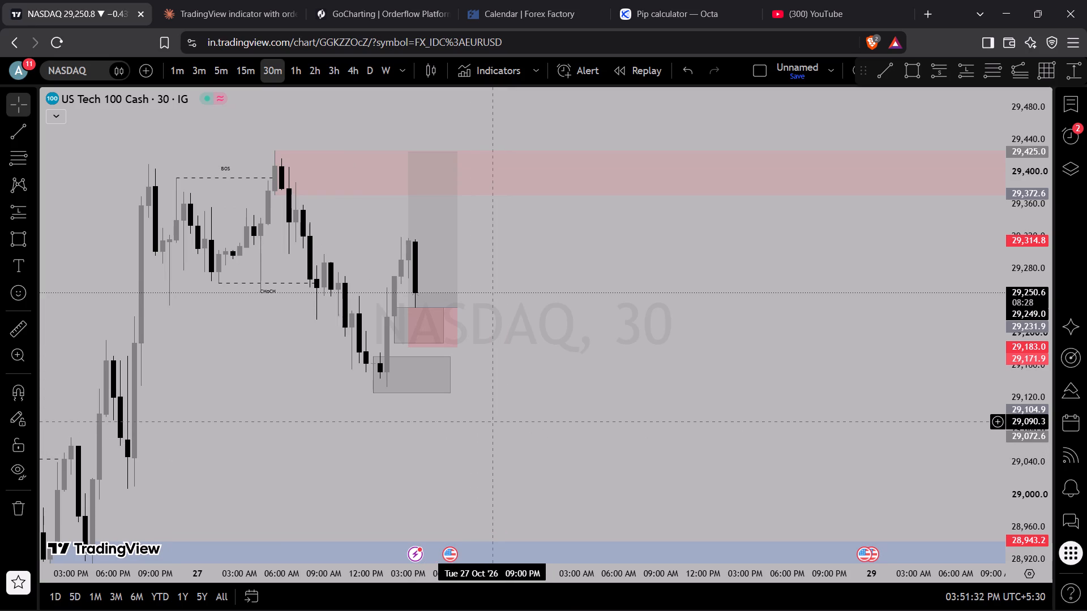
pyautogui.moveTo(540, 343); pyautogui.dragTo(556, 350)
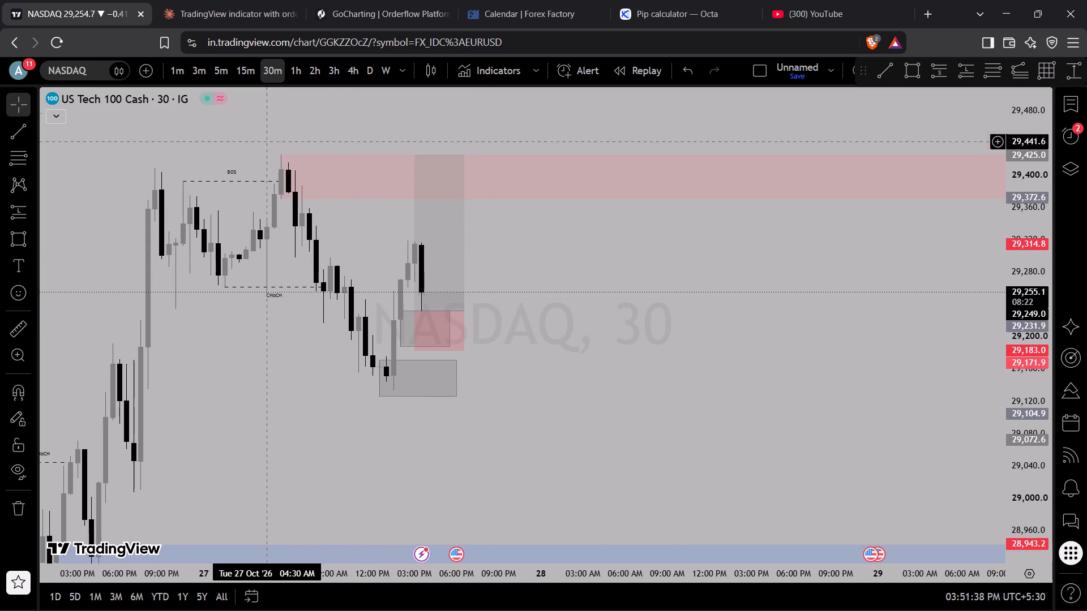
# Switch the NASDAQ chart back to the 15-minute timeframe.
pyautogui.moveTo(237, 69); pyautogui.dragTo(263, 89)
pyautogui.moveTo(246, 81); pyautogui.dragTo(246, 80)
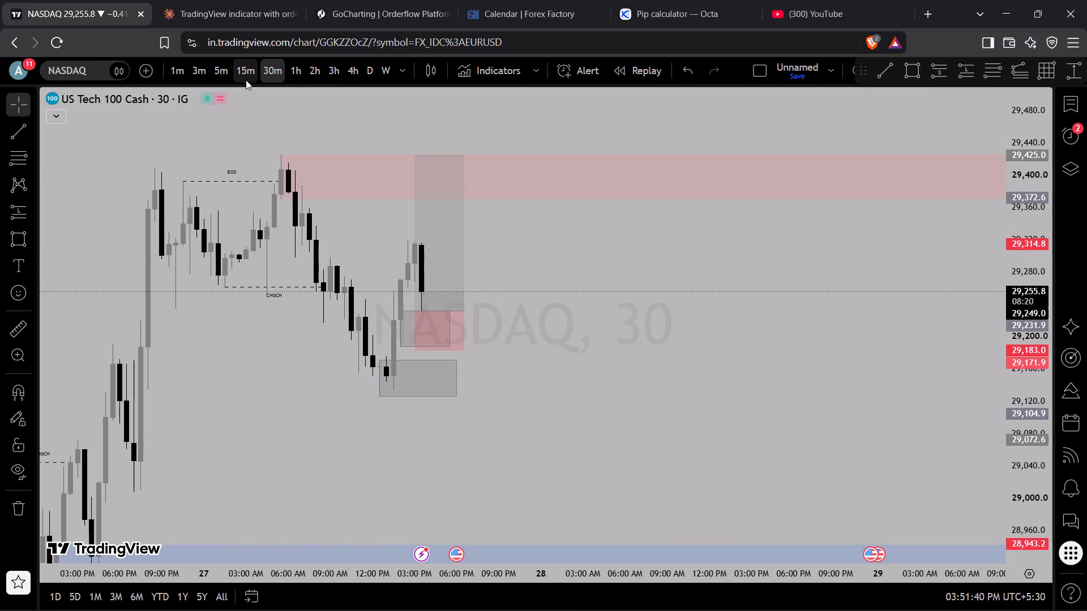
pyautogui.moveTo(246, 80); pyautogui.dragTo(244, 71)
# Load EURUSD from the watchlist and examine its 15-minute decline between the red supply zones and the Weak Low.
pyautogui.click(1071, 106)
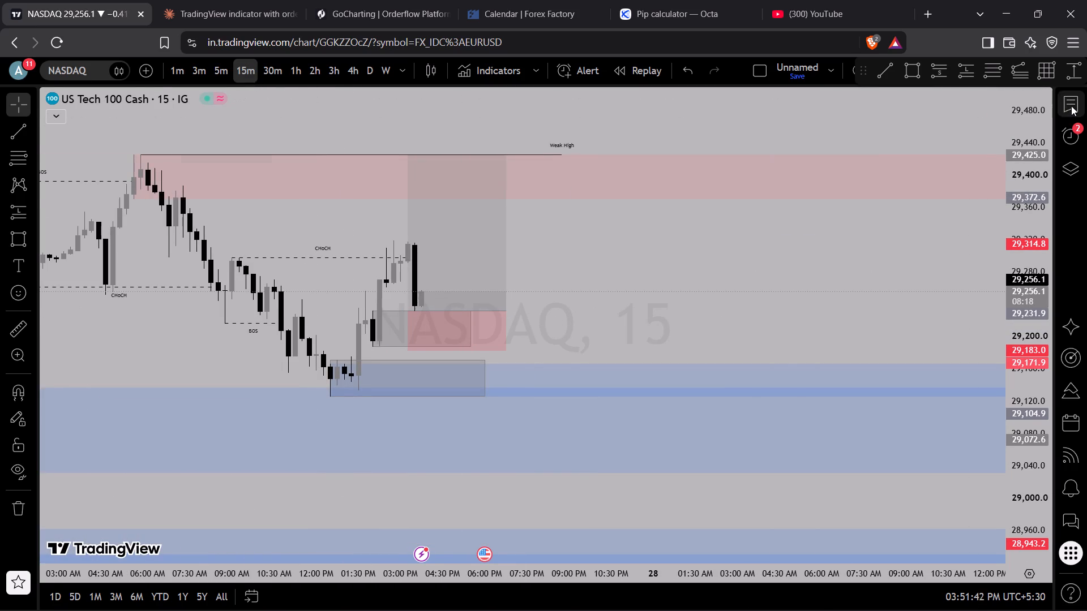
pyautogui.click(884, 409)
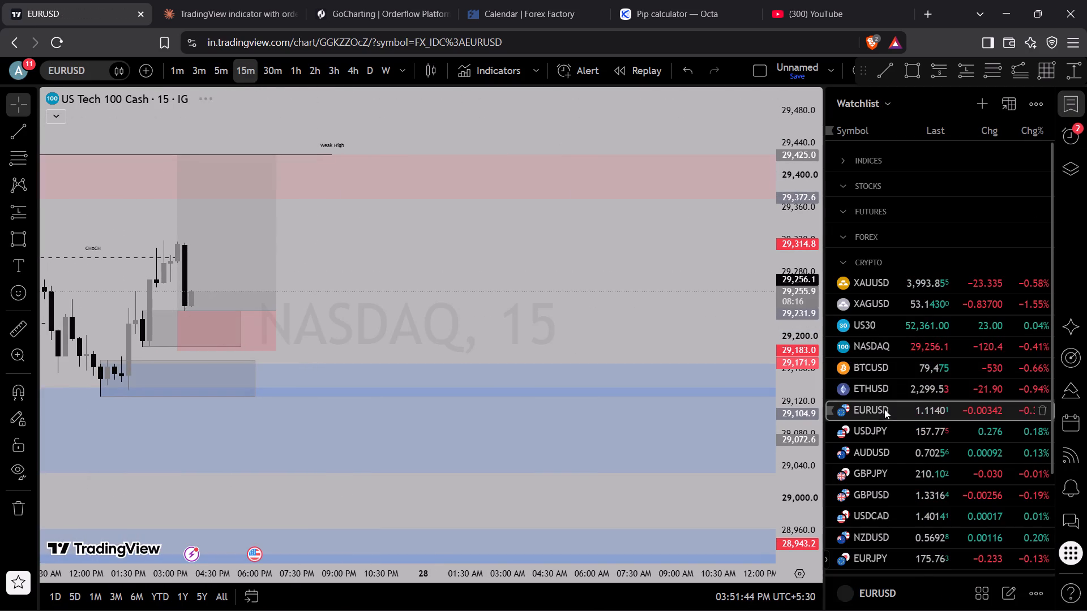
pyautogui.scroll(-3, 614, 348)
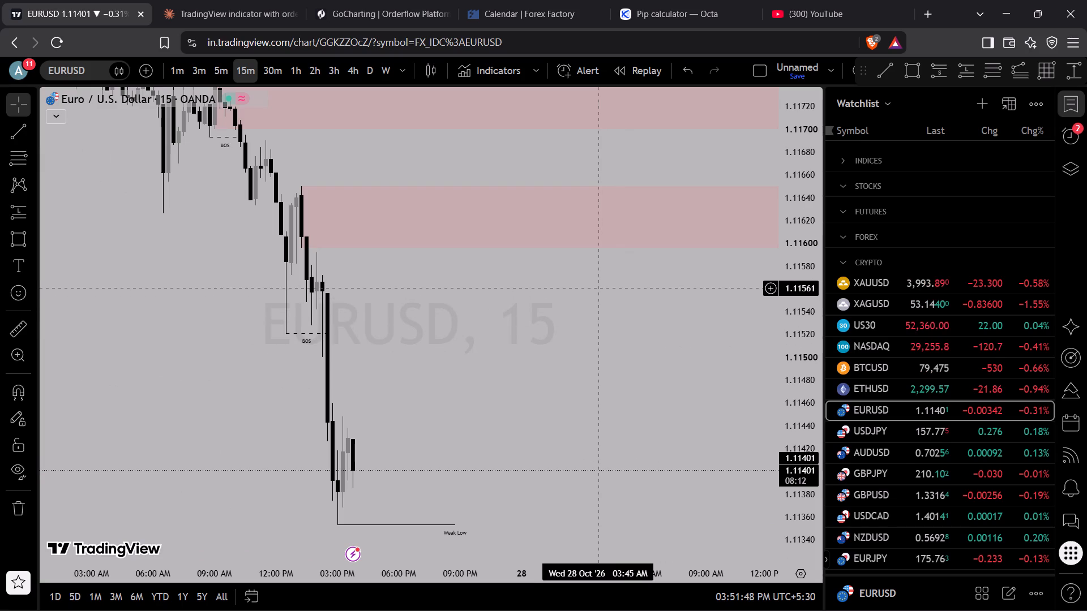
pyautogui.scroll(-2, 602, 242)
pyautogui.moveTo(491, 403); pyautogui.dragTo(507, 390)
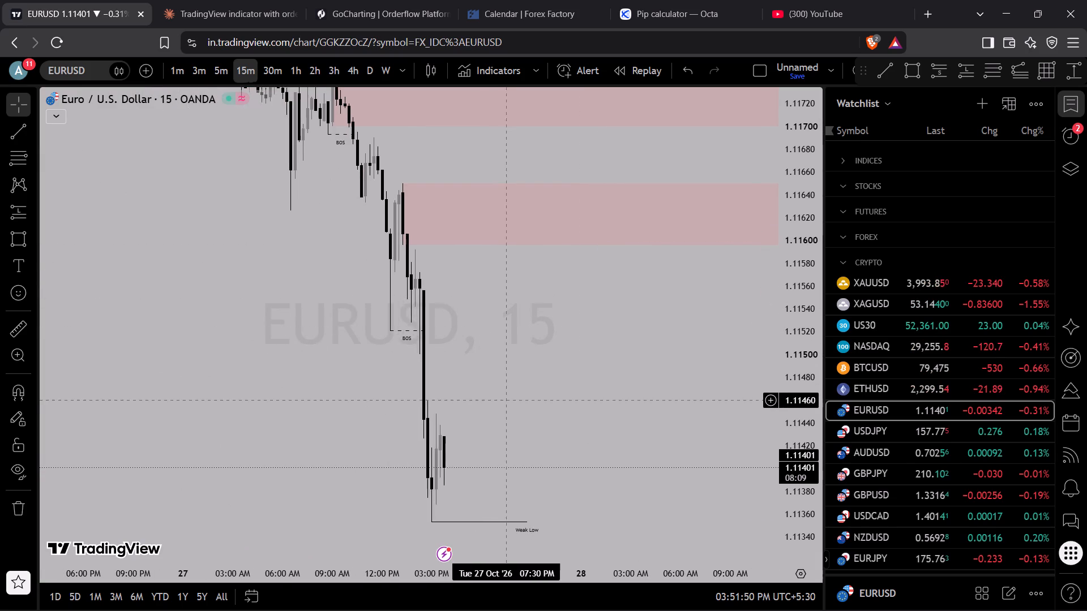
pyautogui.moveTo(507, 390); pyautogui.dragTo(503, 369)
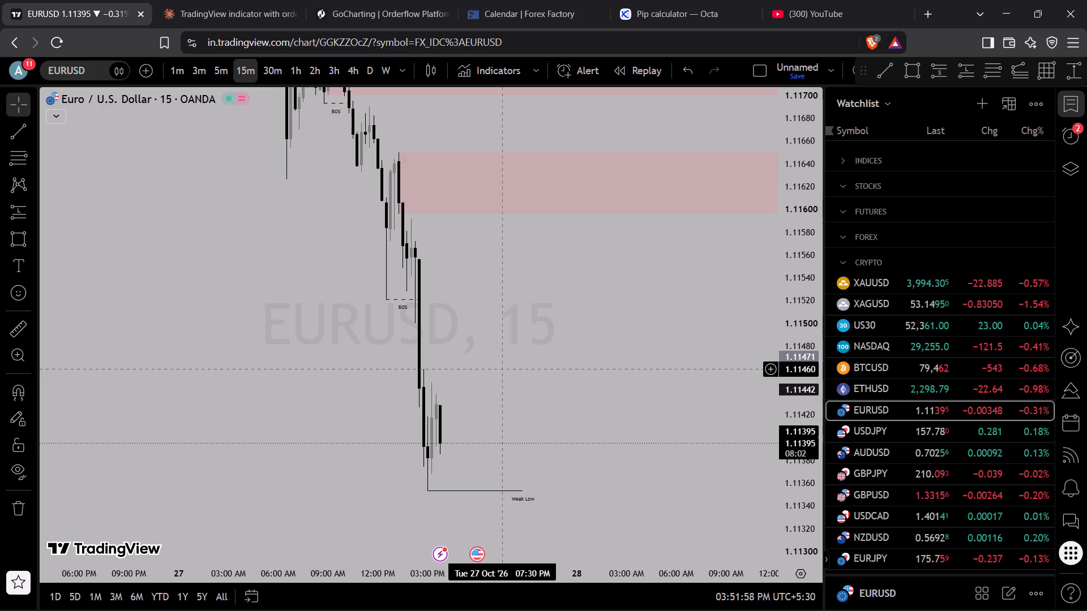
pyautogui.scroll(1, 259, 337)
pyautogui.scroll(-3, 259, 329)
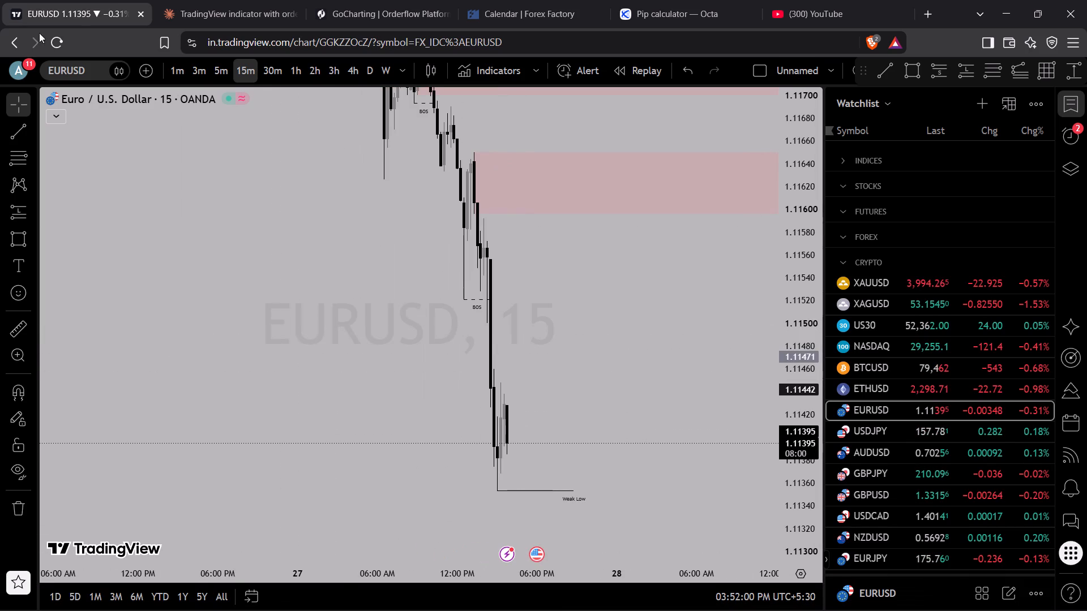
# Switch EURUSD to the 2-hour timeframe and examine the decline from the red supply zones to the Weak Low and blue demand zone.
pyautogui.click(319, 68)
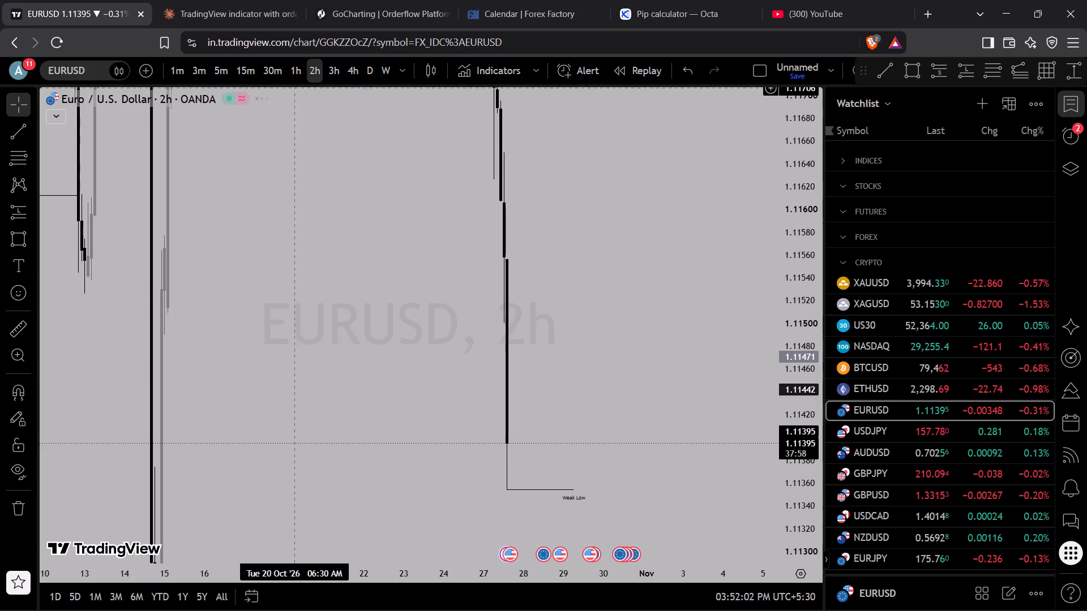
pyautogui.scroll(-3, 162, 173)
pyautogui.moveTo(790, 216); pyautogui.dragTo(777, 367)
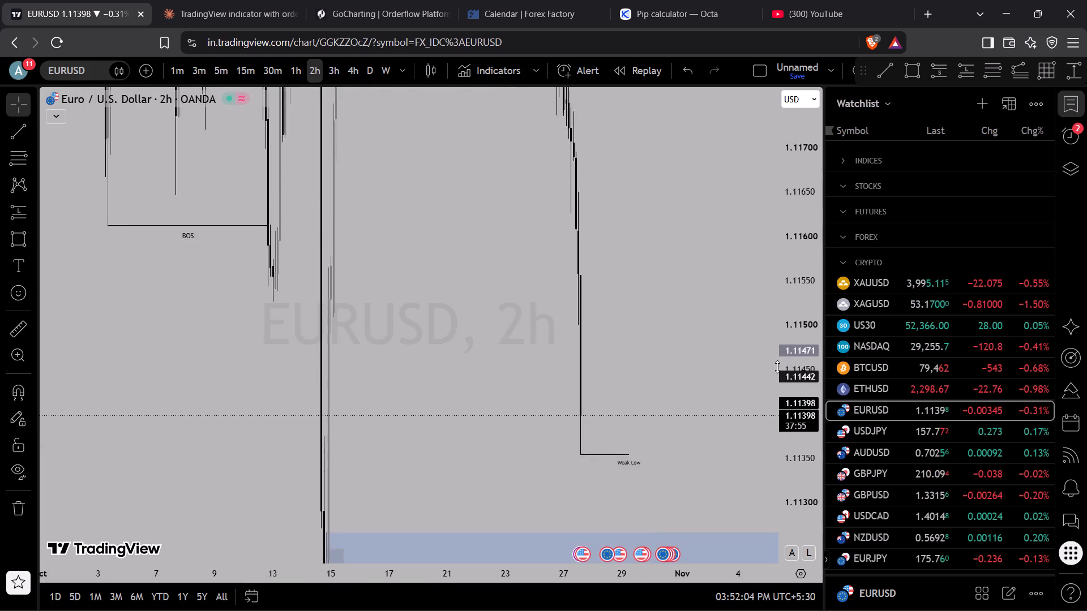
pyautogui.moveTo(777, 367); pyautogui.dragTo(718, 577)
pyautogui.scroll(3, 337, 362)
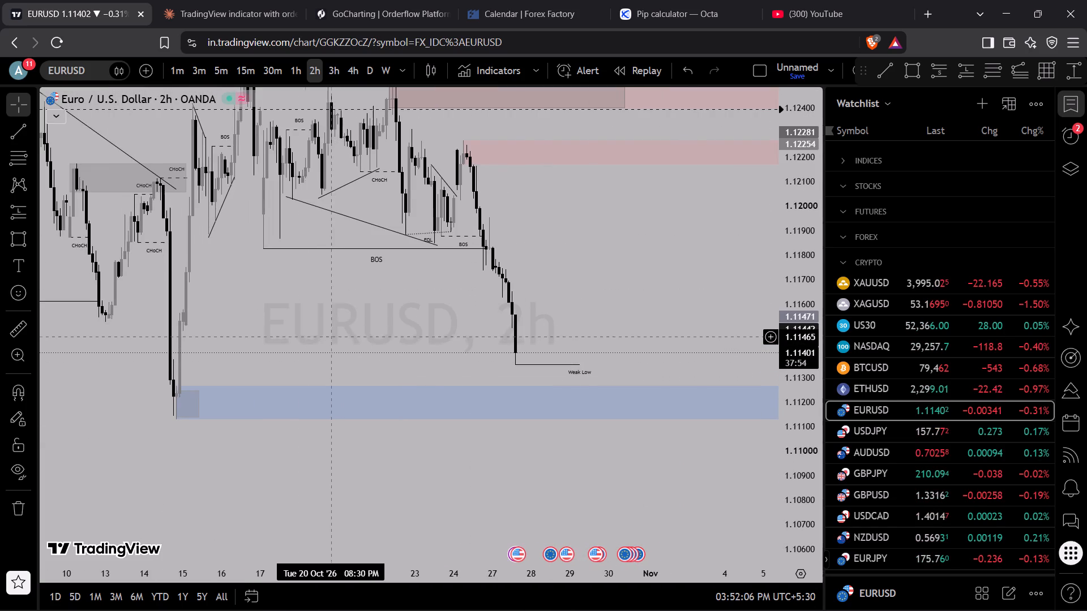
pyautogui.moveTo(343, 295); pyautogui.dragTo(394, 304)
pyautogui.scroll(3, 352, 323)
# Review EURUSD on the 30-minute chart, from the earlier structure breaks down to the Weak Low and blue demand zone.
pyautogui.click(278, 71)
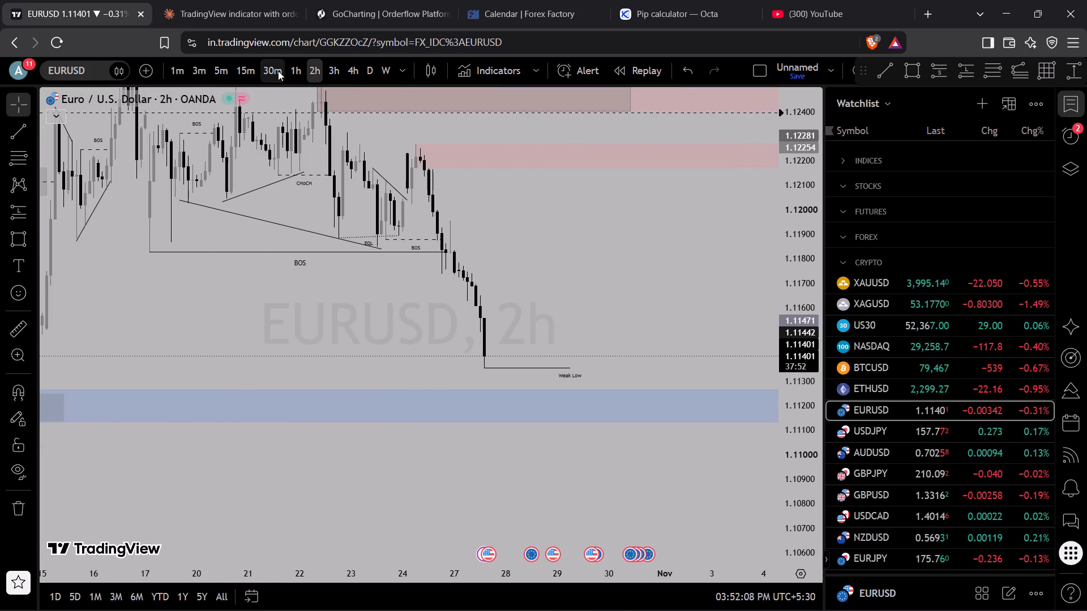
pyautogui.scroll(-3, 373, 309)
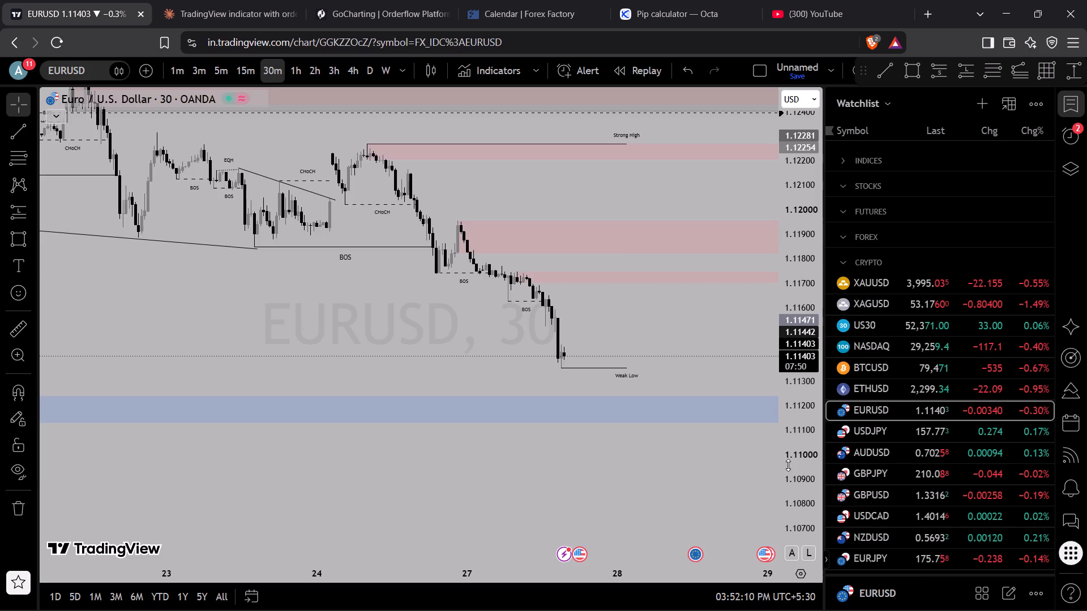
pyautogui.moveTo(788, 465); pyautogui.dragTo(791, 341)
pyautogui.scroll(-5, 374, 458)
pyautogui.scroll(-4, 327, 313)
pyautogui.scroll(-4, 324, 253)
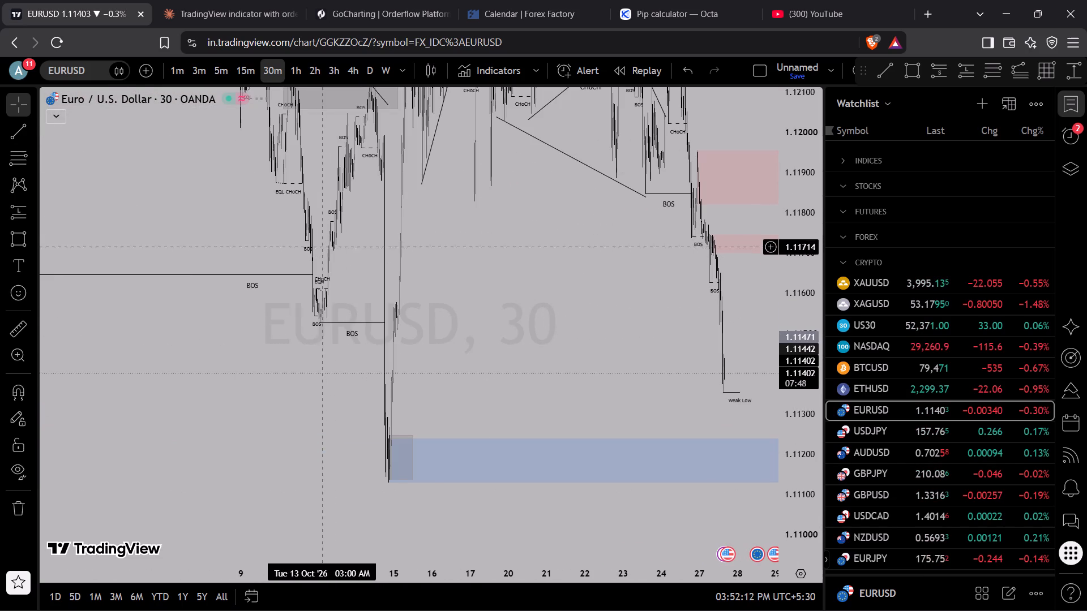
# Return EURUSD to the 2-hour timeframe and examine the mid-October low where the blue demand zone and small grey rectangle begin.
pyautogui.click(323, 68)
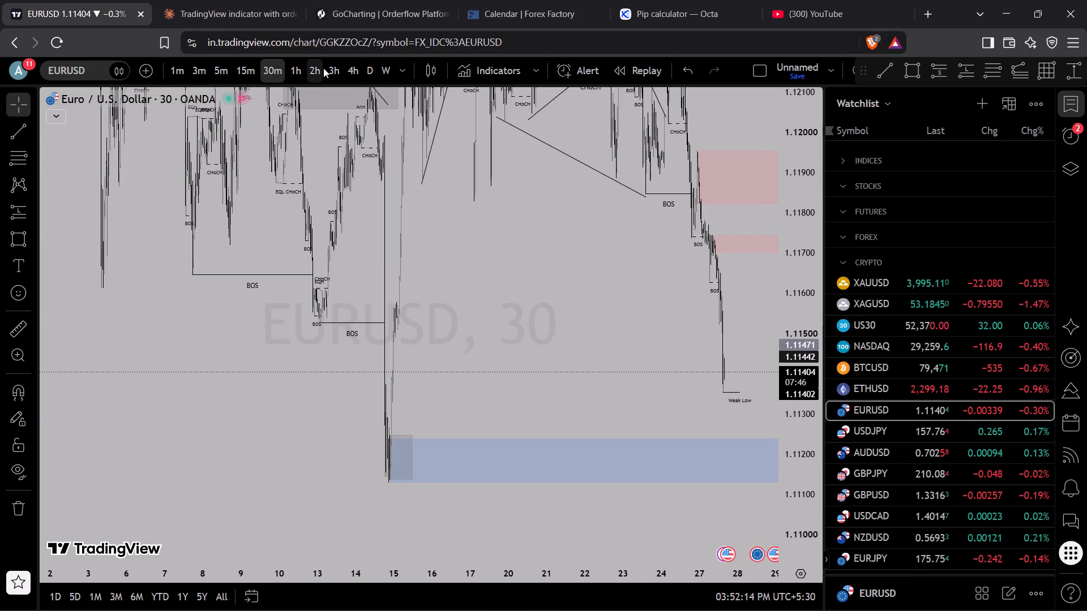
pyautogui.scroll(10, 584, 437)
pyautogui.scroll(-1, 555, 429)
pyautogui.scroll(8, 555, 429)
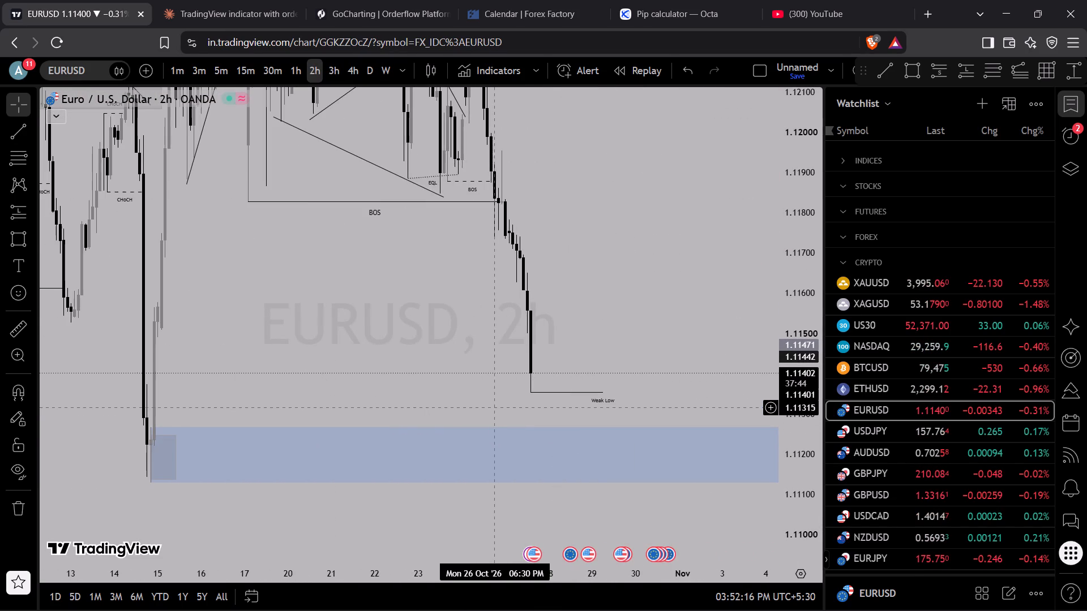
pyautogui.moveTo(337, 386); pyautogui.dragTo(394, 377)
pyautogui.moveTo(284, 382); pyautogui.dragTo(456, 348)
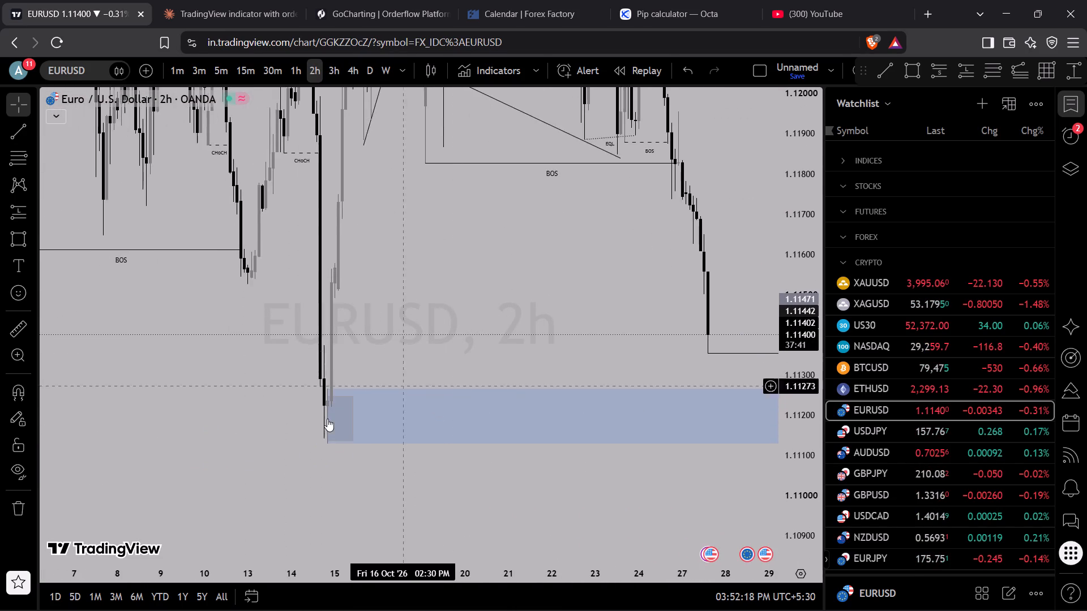
pyautogui.scroll(3, 248, 440)
pyautogui.scroll(-1, 248, 440)
pyautogui.scroll(1, 248, 440)
pyautogui.moveTo(338, 356); pyautogui.dragTo(515, 316)
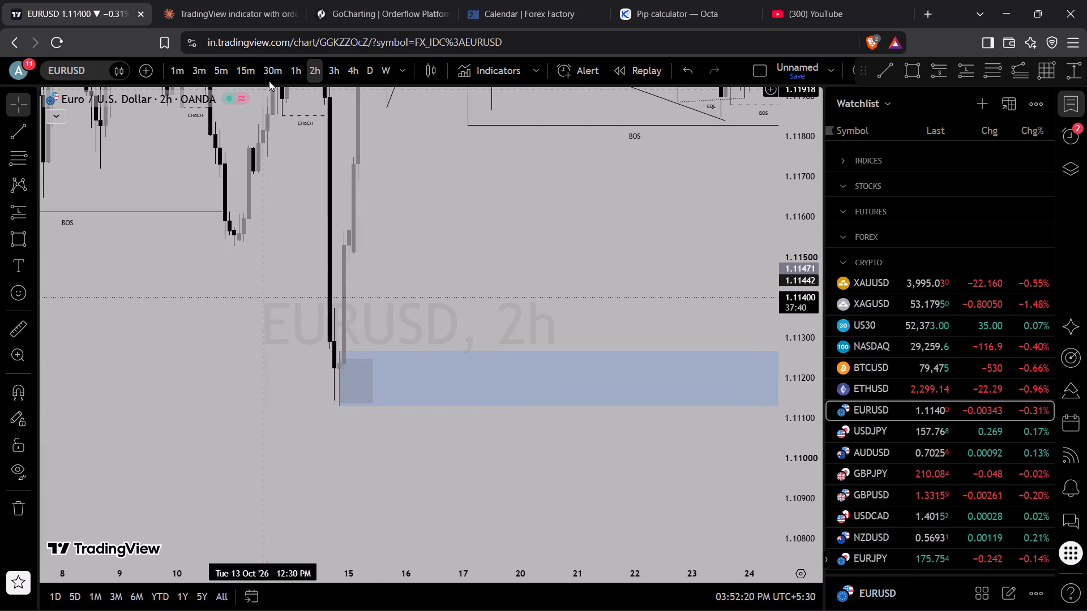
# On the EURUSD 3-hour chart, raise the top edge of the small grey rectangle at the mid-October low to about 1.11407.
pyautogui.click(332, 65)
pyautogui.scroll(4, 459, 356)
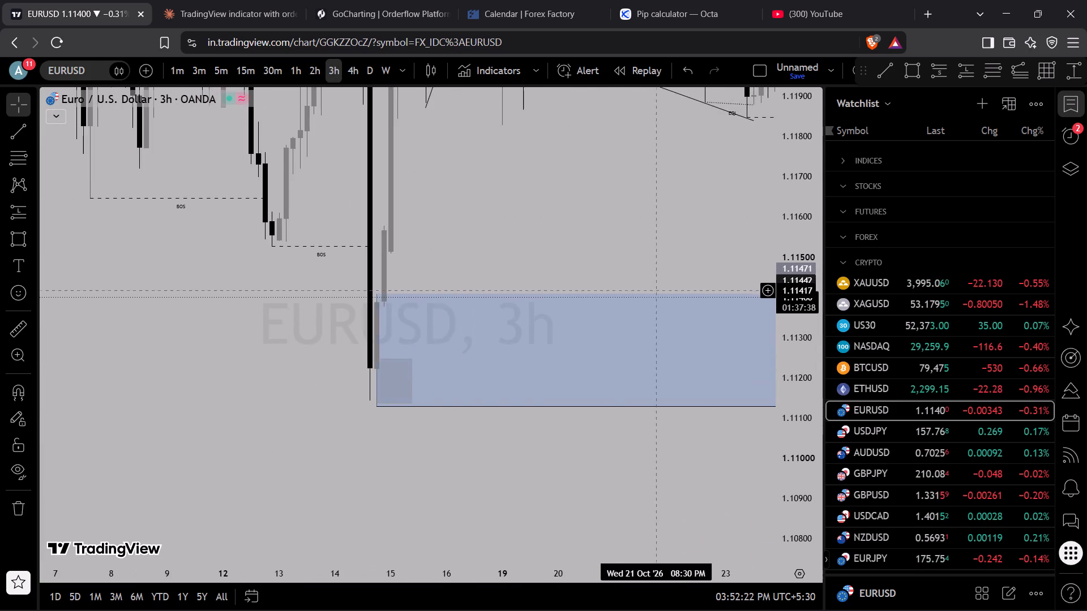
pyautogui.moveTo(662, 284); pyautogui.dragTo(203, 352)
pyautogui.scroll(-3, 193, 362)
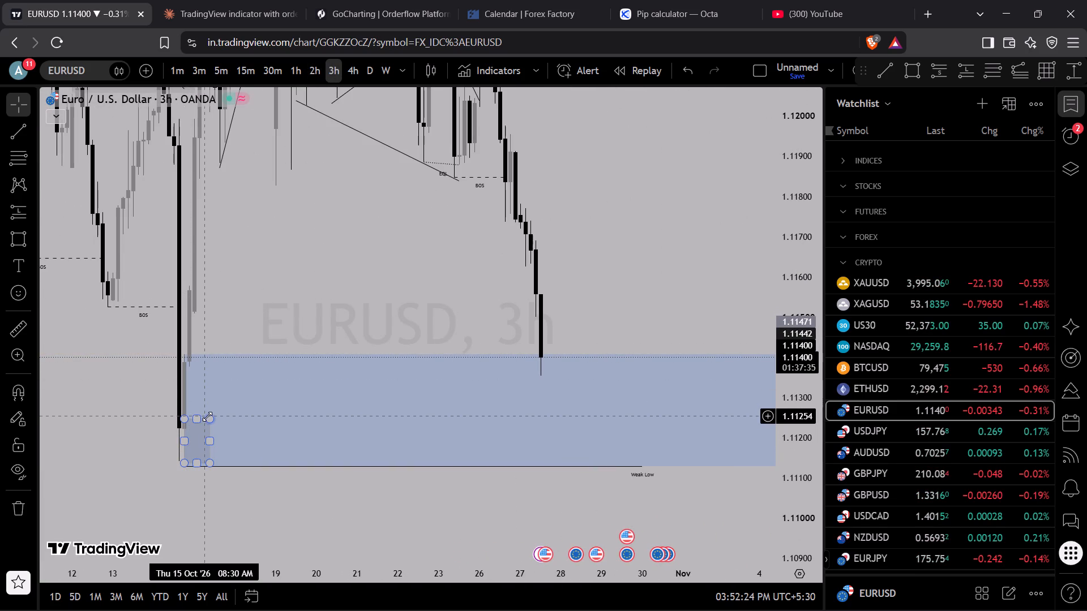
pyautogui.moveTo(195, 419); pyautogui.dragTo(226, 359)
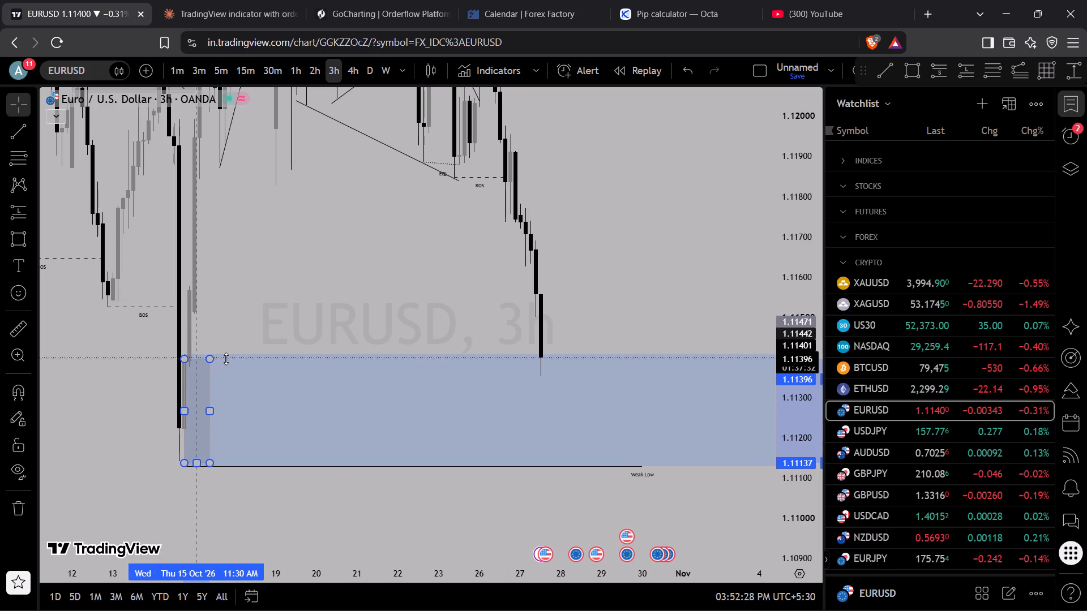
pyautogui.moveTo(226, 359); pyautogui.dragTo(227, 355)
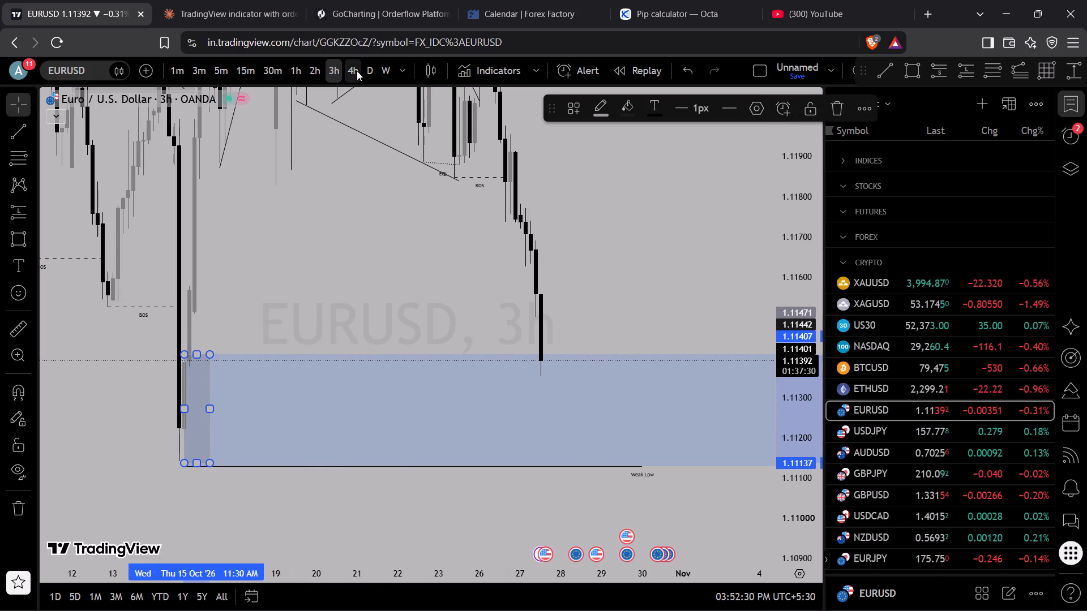
# On the 4-hour chart, stretch the grey rectangle from 13 October to 28 October with its top edge at about 1.11373.
pyautogui.click(357, 71)
pyautogui.scroll(4, 363, 339)
pyautogui.click(327, 346)
pyautogui.moveTo(259, 372); pyautogui.dragTo(269, 382)
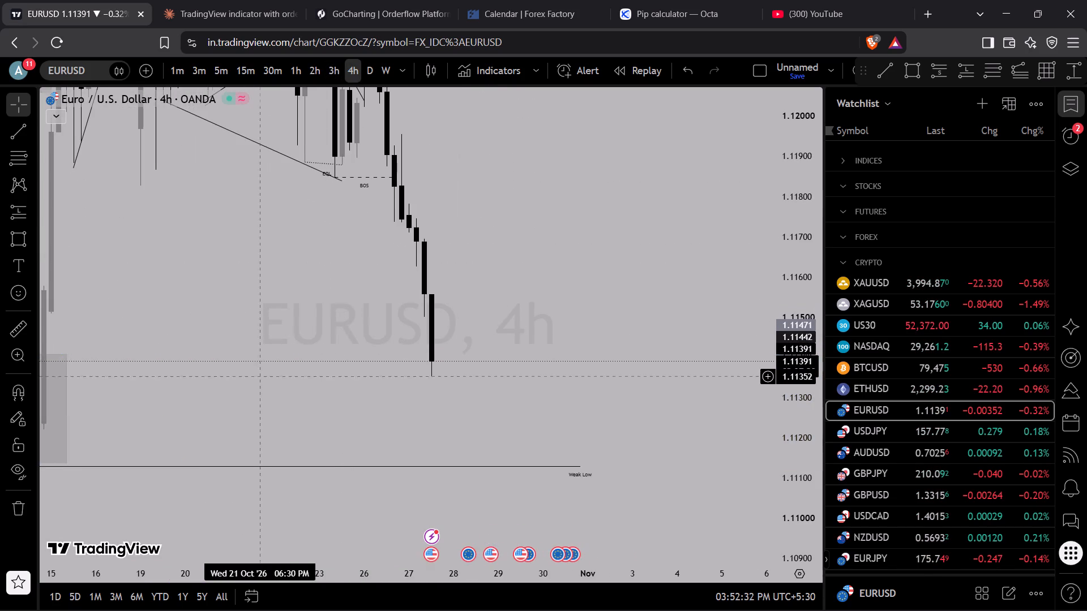
pyautogui.moveTo(269, 382); pyautogui.dragTo(397, 391)
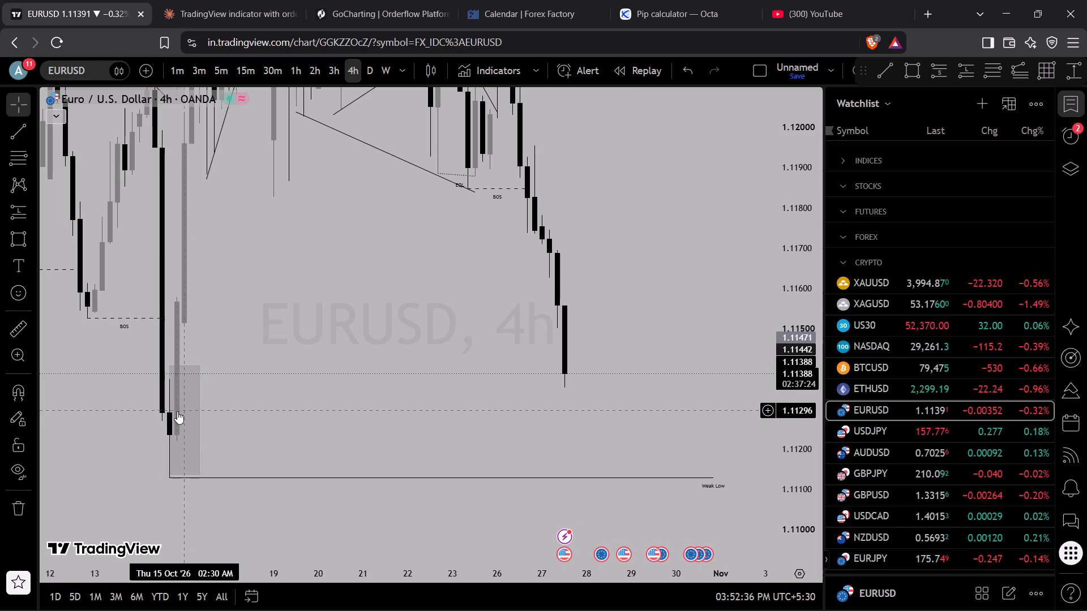
pyautogui.moveTo(166, 419); pyautogui.dragTo(128, 428)
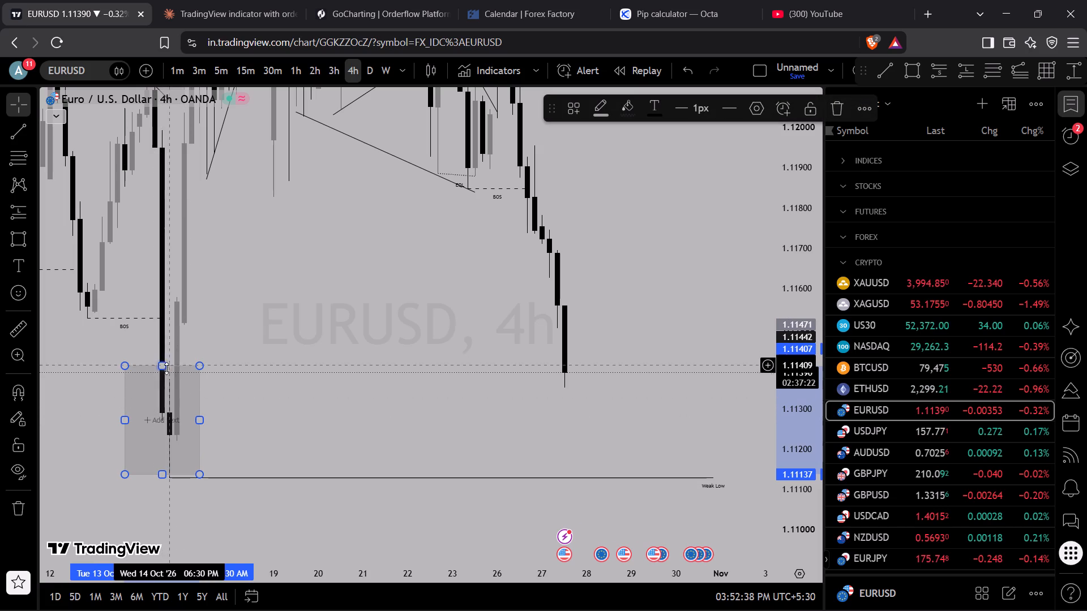
pyautogui.moveTo(204, 364); pyautogui.dragTo(316, 371)
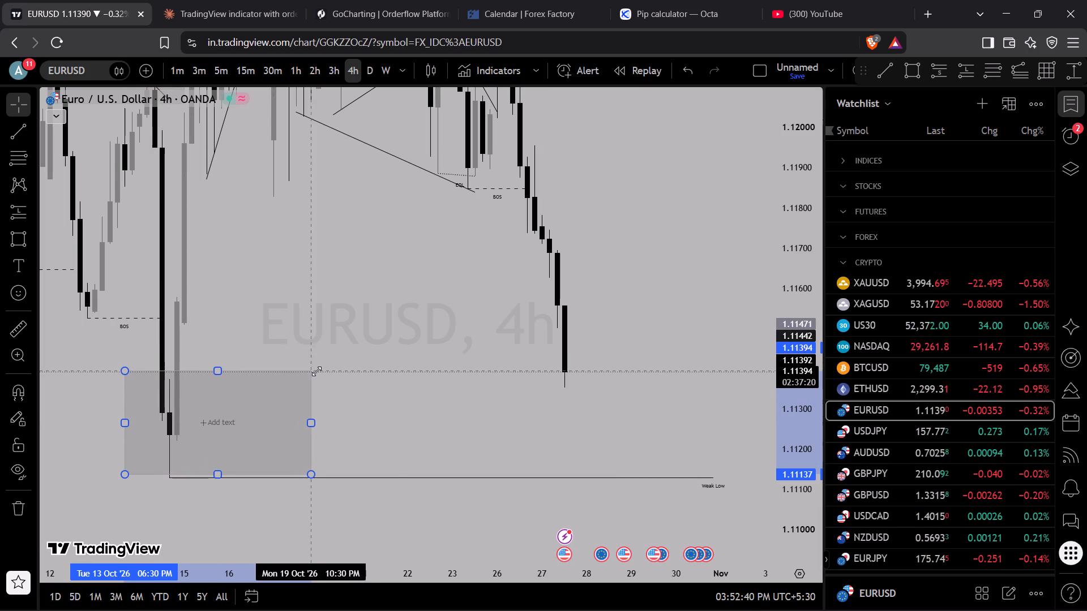
pyautogui.moveTo(316, 371); pyautogui.dragTo(624, 375)
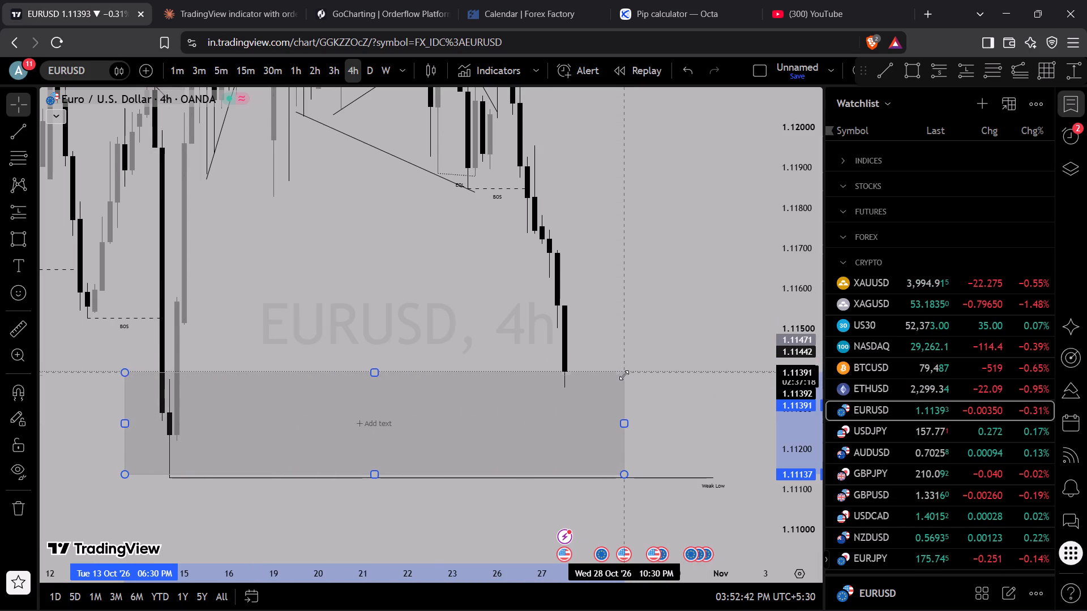
pyautogui.moveTo(624, 375); pyautogui.dragTo(613, 379)
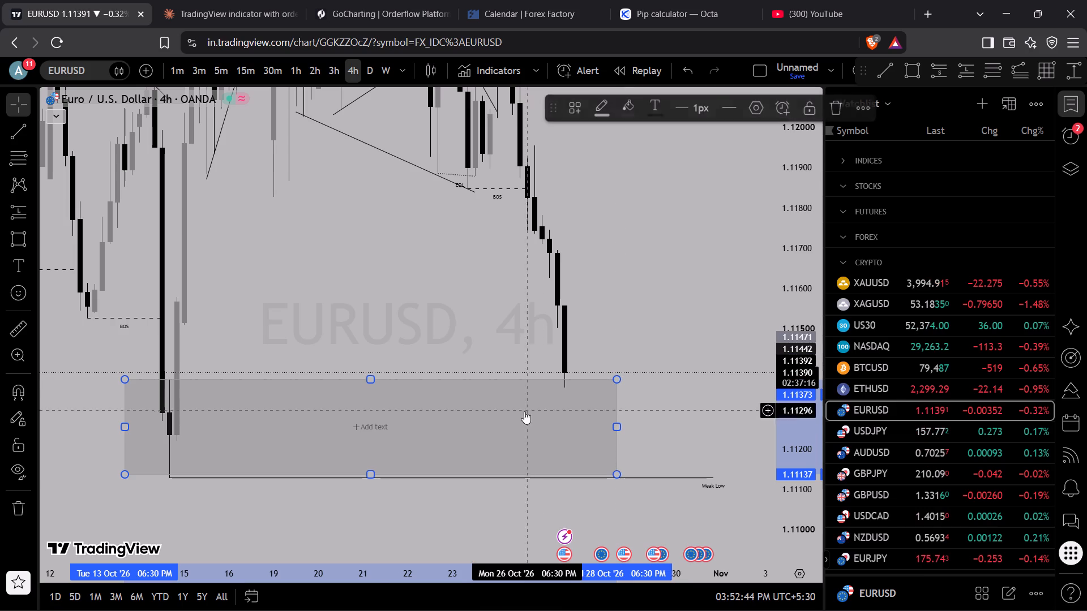
# Lower the grey rectangle's bottom edge to about 1.11131 and start its left edge at 14 October, 06:30 PM.
pyautogui.click(376, 472)
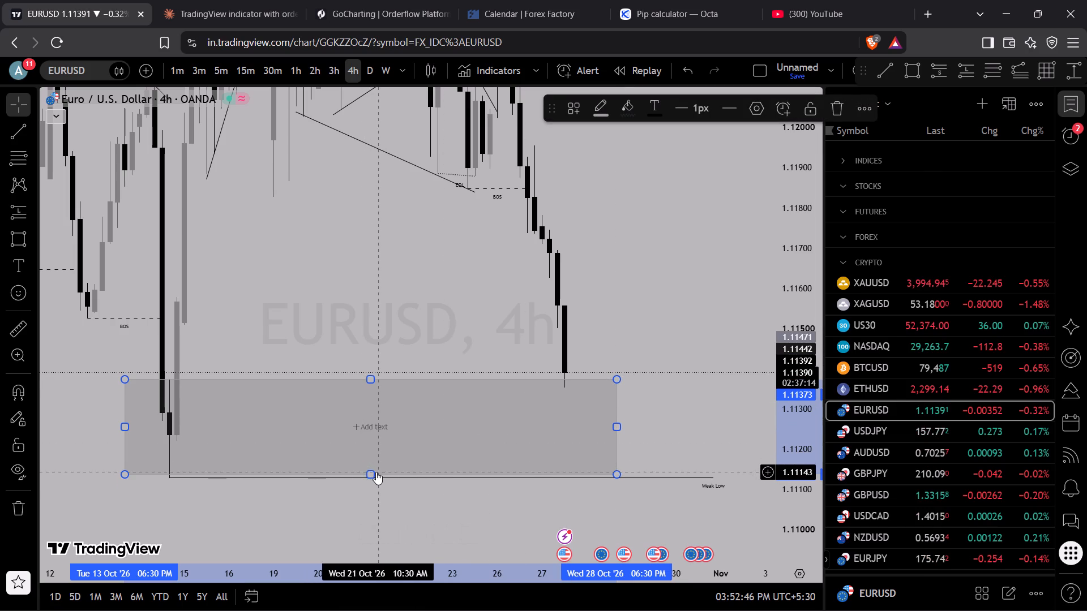
pyautogui.moveTo(371, 476); pyautogui.dragTo(386, 476)
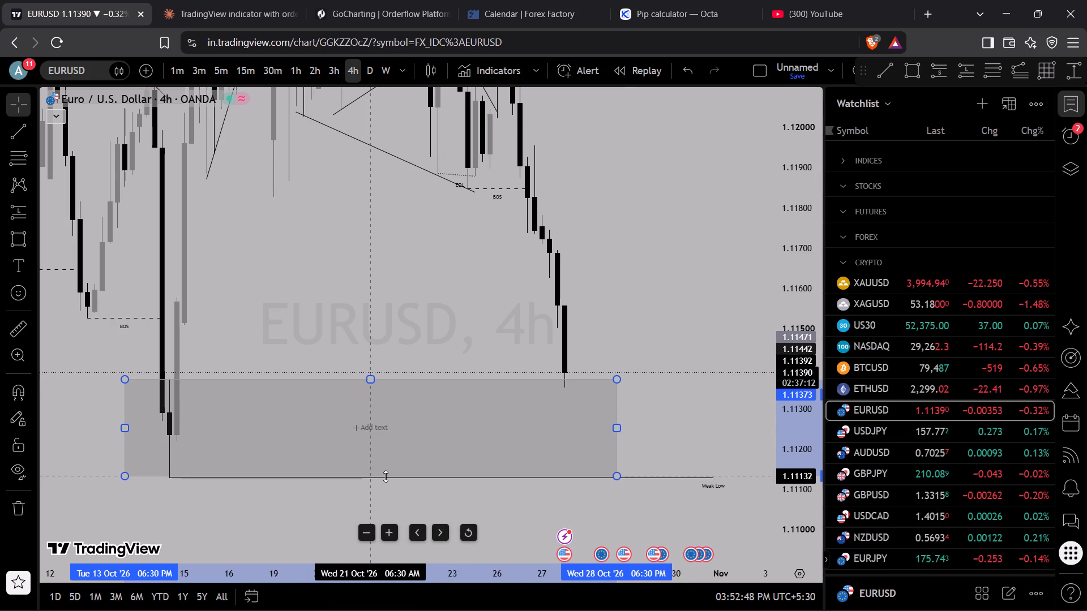
pyautogui.moveTo(386, 476); pyautogui.dragTo(386, 477)
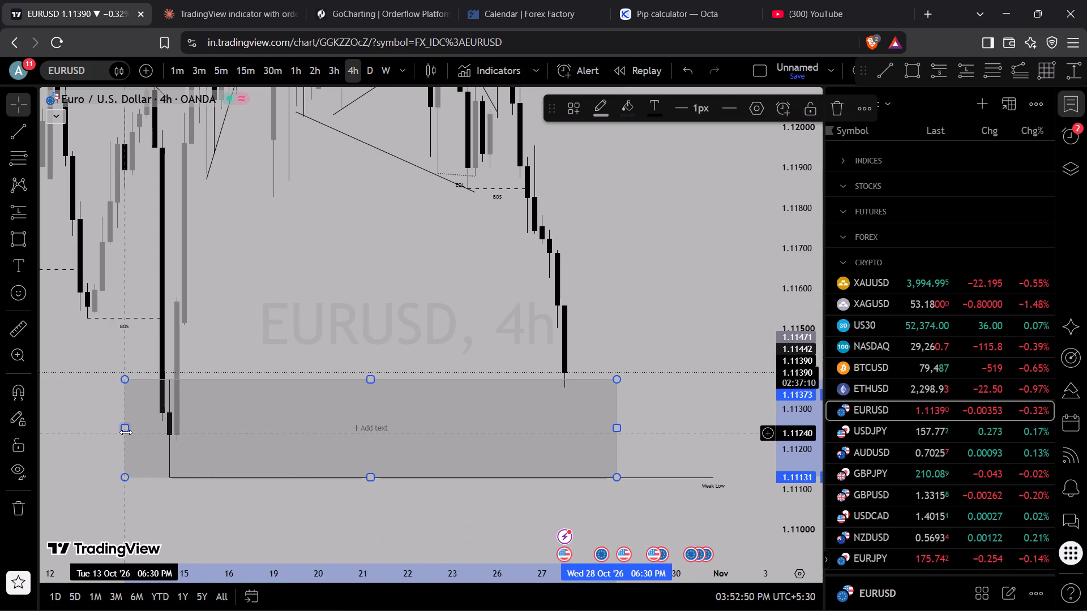
pyautogui.moveTo(126, 431); pyautogui.dragTo(171, 438)
# Examine the EURUSD 4-hour structure from the higher supply zones and earlier breaks down to the resized demand rectangle.
pyautogui.moveTo(358, 280); pyautogui.dragTo(397, 269)
pyautogui.moveTo(484, 305); pyautogui.dragTo(369, 442)
pyautogui.moveTo(815, 320); pyautogui.dragTo(791, 518)
pyautogui.scroll(-5, 587, 413)
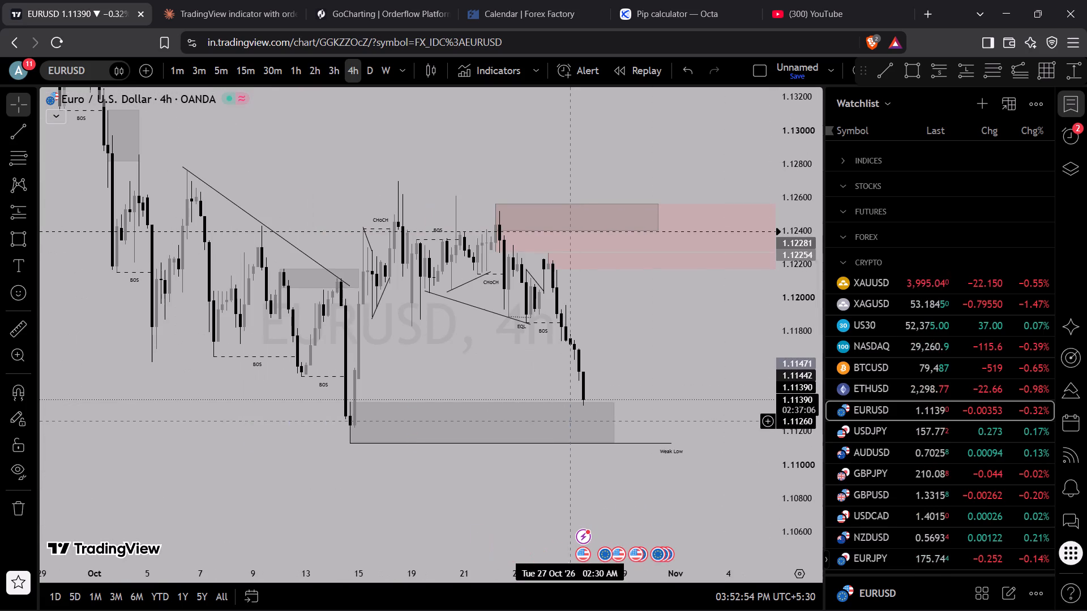
pyautogui.moveTo(789, 477); pyautogui.dragTo(815, 203)
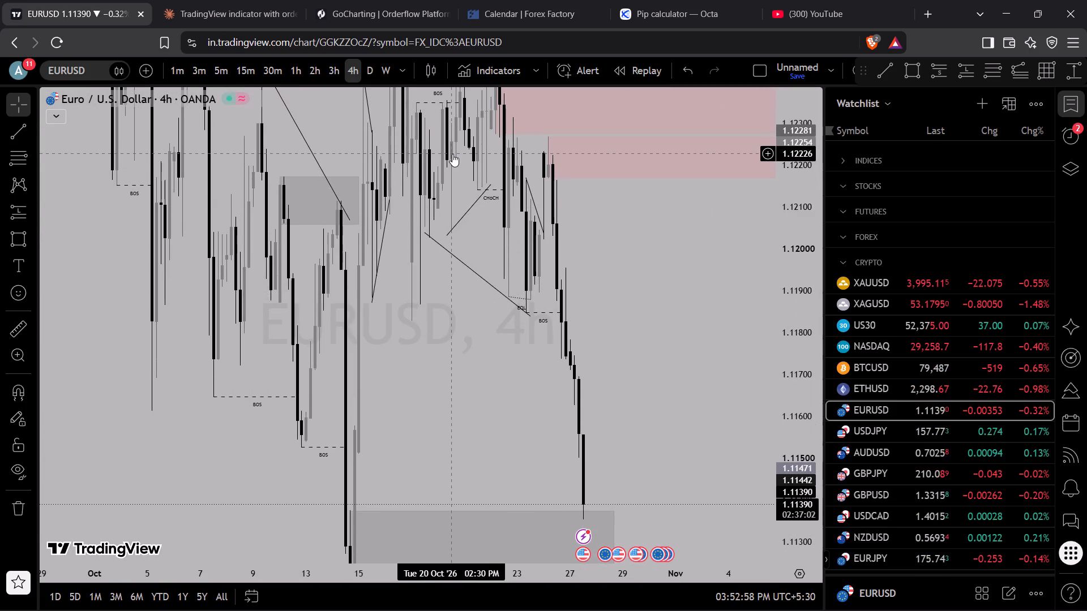
pyautogui.moveTo(780, 212); pyautogui.dragTo(727, 514)
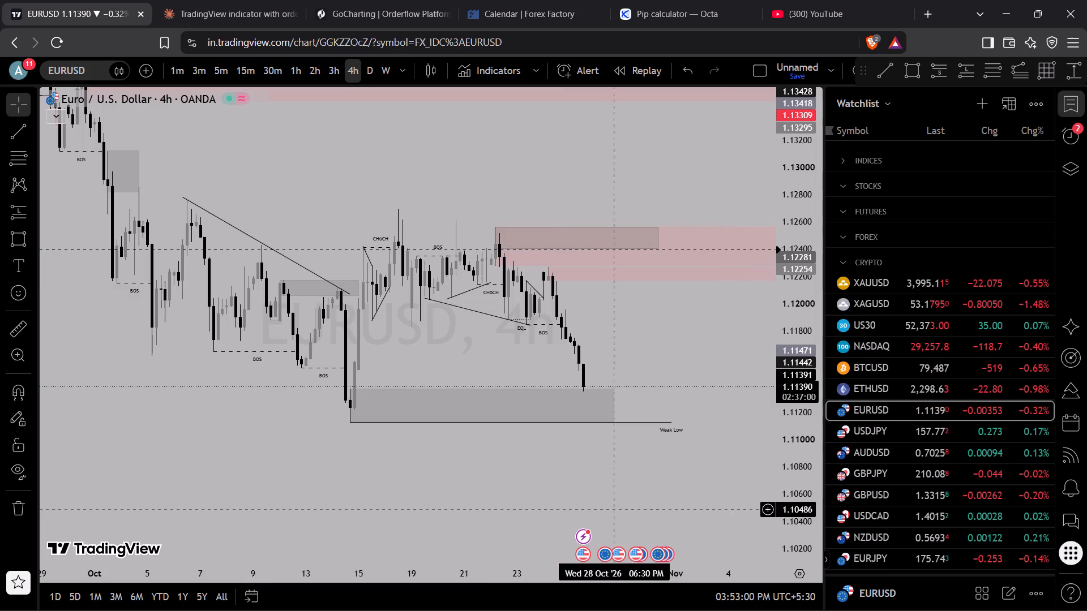
pyautogui.scroll(-8, 340, 480)
pyautogui.scroll(2, 289, 465)
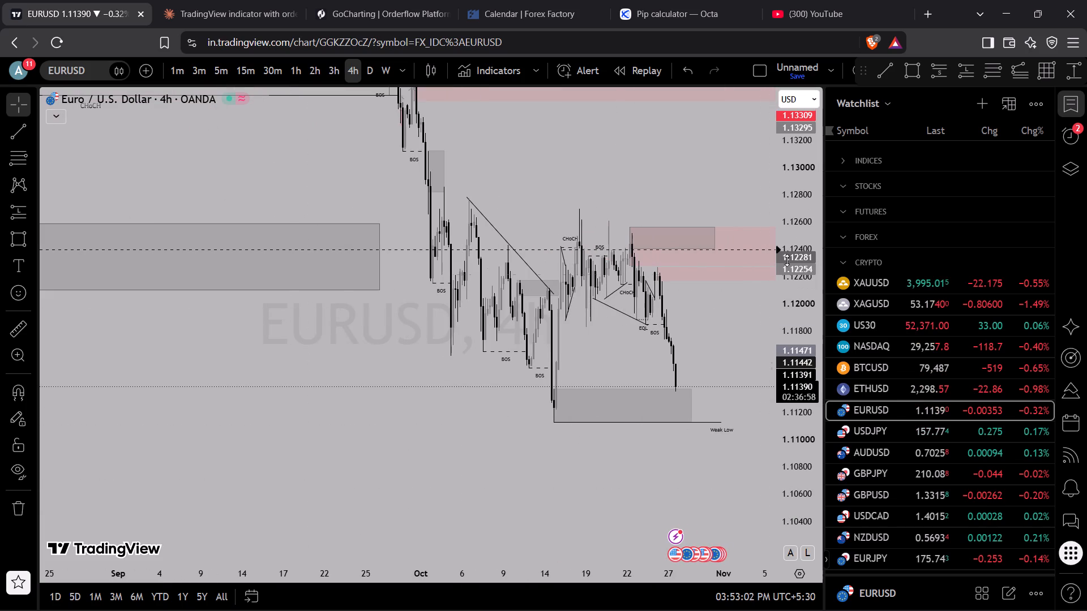
pyautogui.moveTo(806, 229); pyautogui.dragTo(765, 456)
pyautogui.scroll(-8, 567, 423)
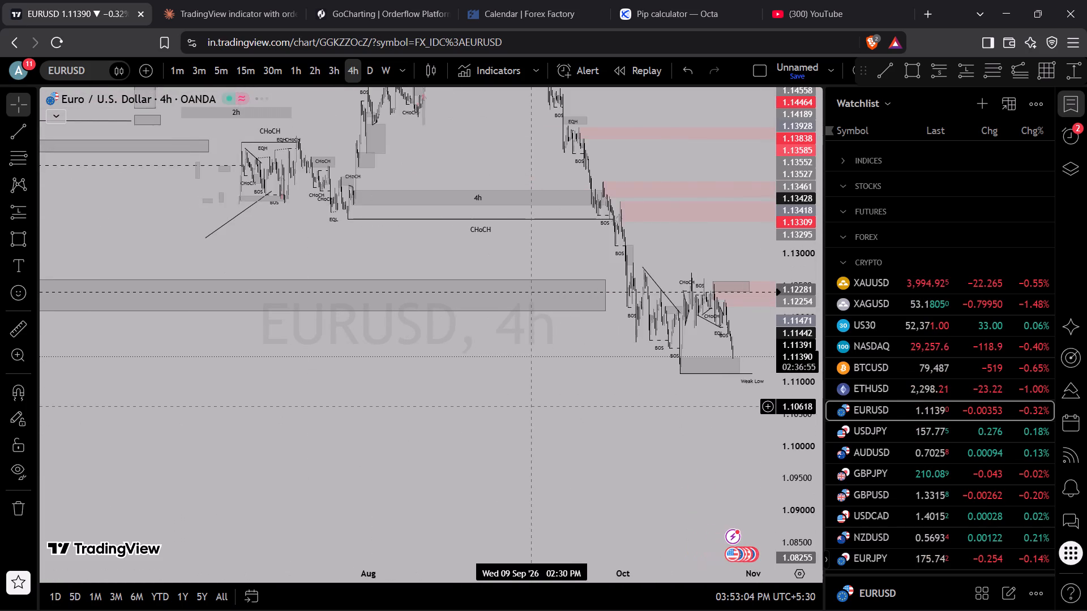
pyautogui.scroll(2, 606, 393)
pyautogui.scroll(-1, 606, 393)
pyautogui.scroll(8, 606, 393)
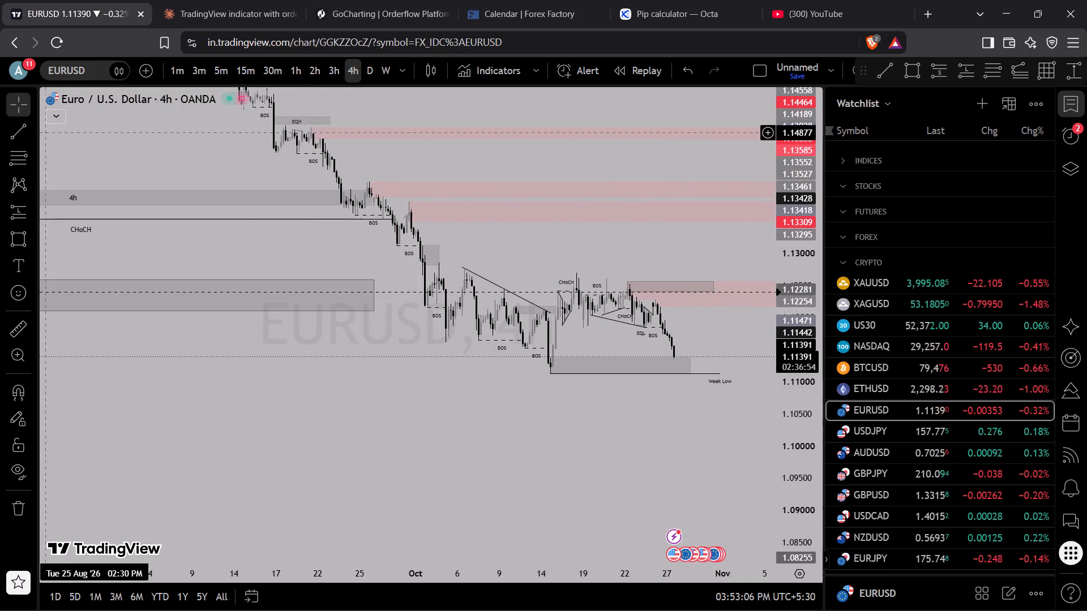
# Draw a descending trend line across the October highs, from about 1.12709 on 16 October to about 1.12533 on 23 October.
pyautogui.click(23, 133)
pyautogui.click(572, 272)
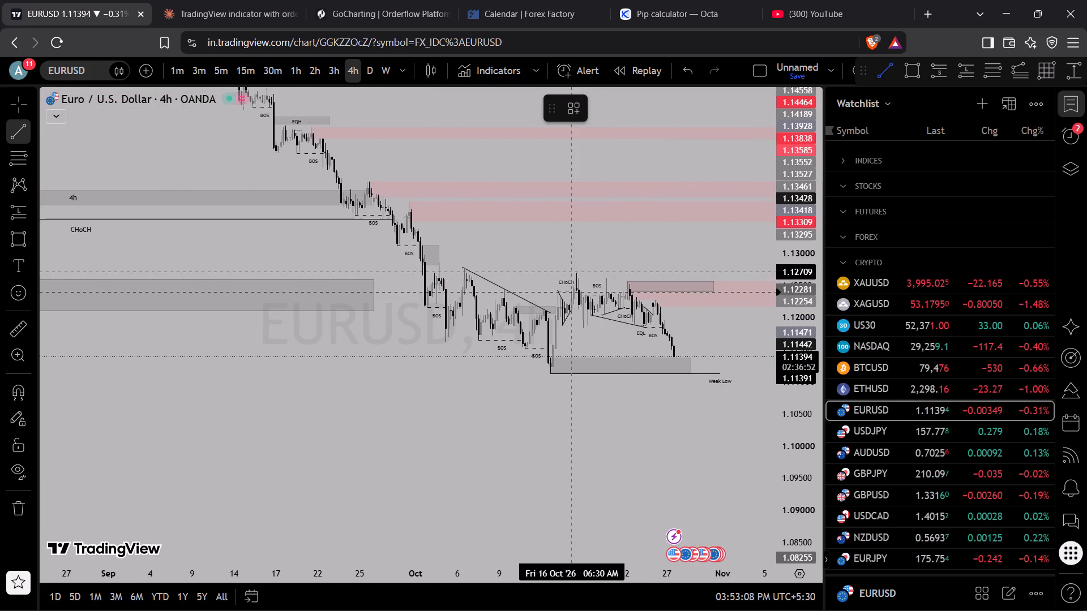
pyautogui.click(639, 283)
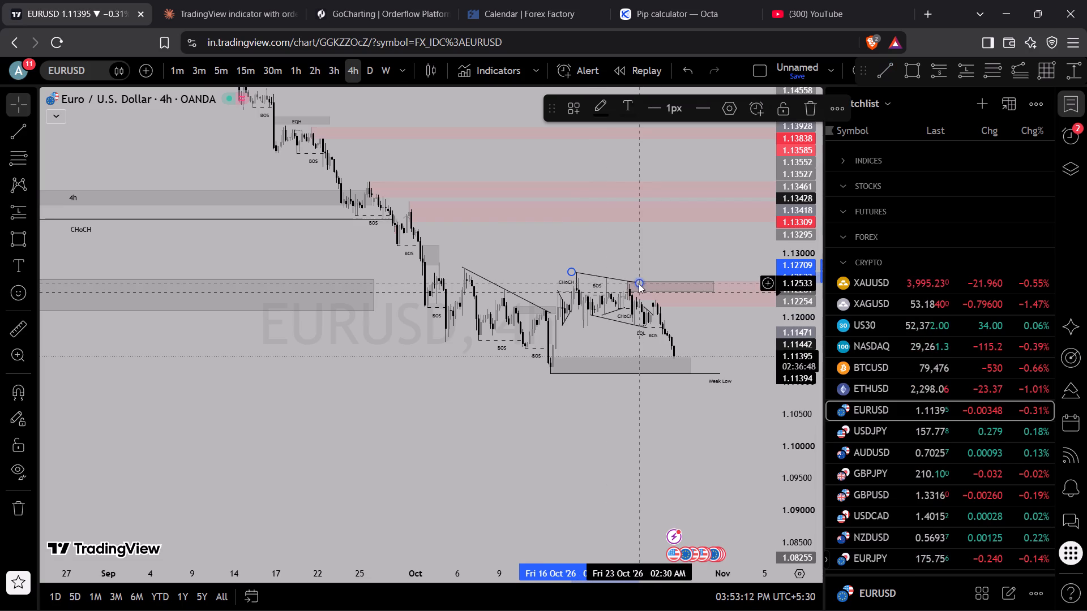
pyautogui.click(639, 277)
# Switch EURUSD to the 15-minute timeframe and view October's price action with the new trend line and demand rectangle.
pyautogui.click(247, 66)
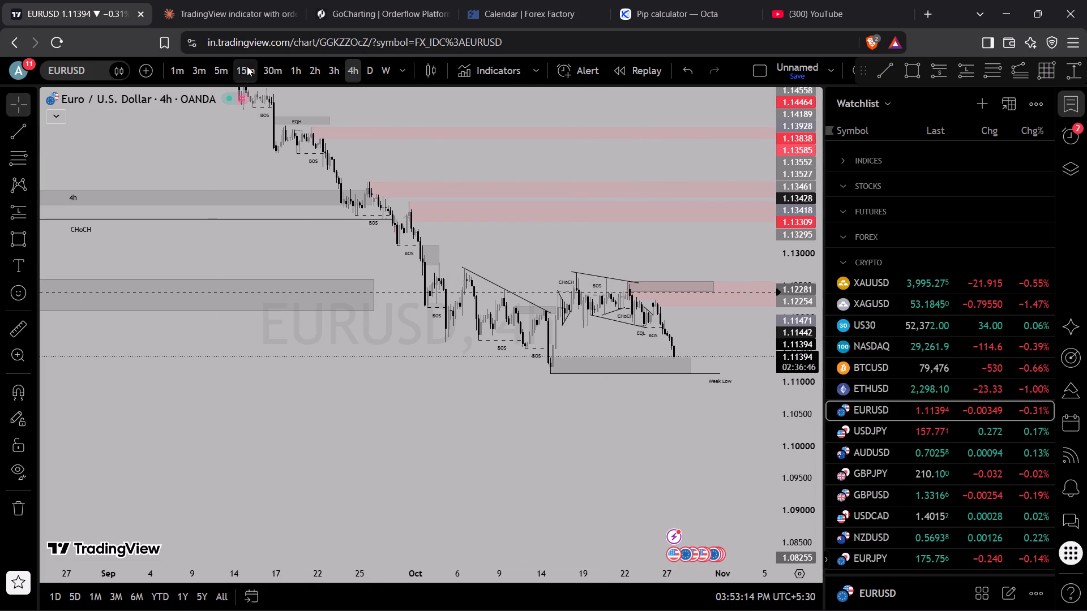
pyautogui.scroll(-19, 395, 205)
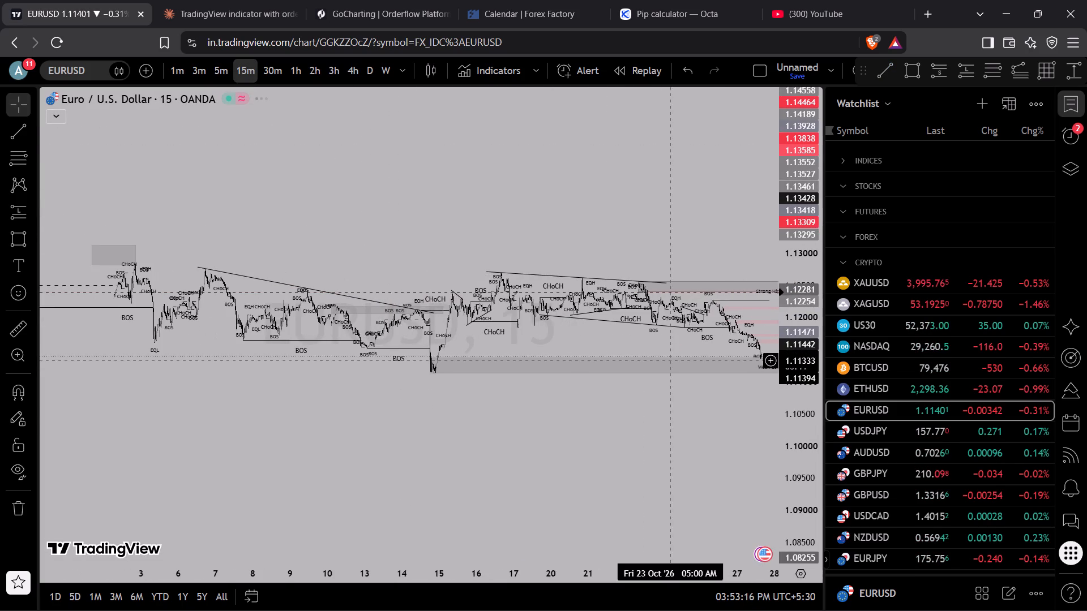
pyautogui.moveTo(794, 434); pyautogui.dragTo(865, 127)
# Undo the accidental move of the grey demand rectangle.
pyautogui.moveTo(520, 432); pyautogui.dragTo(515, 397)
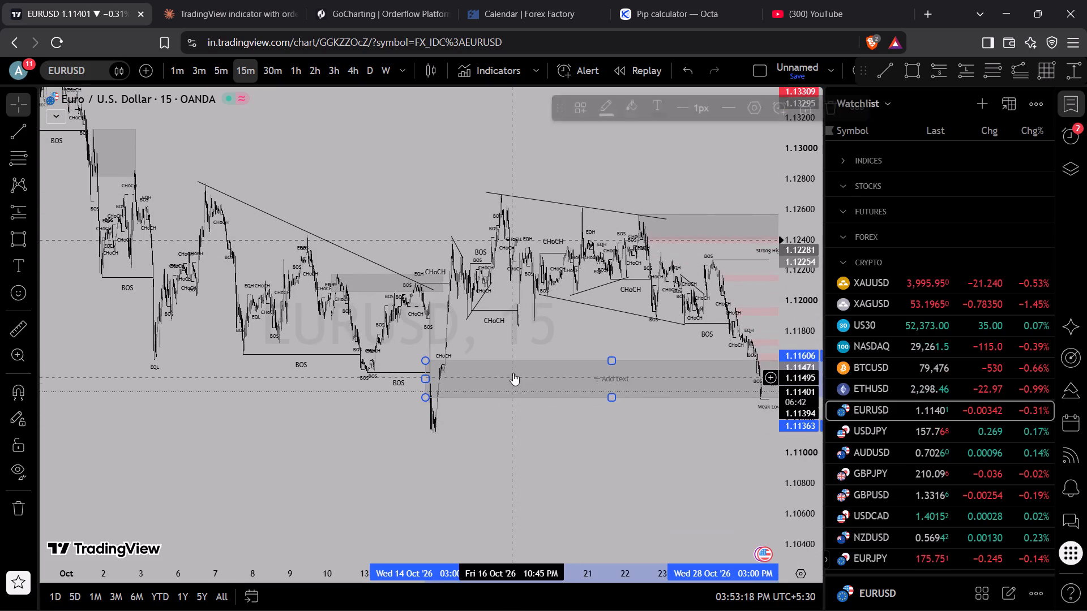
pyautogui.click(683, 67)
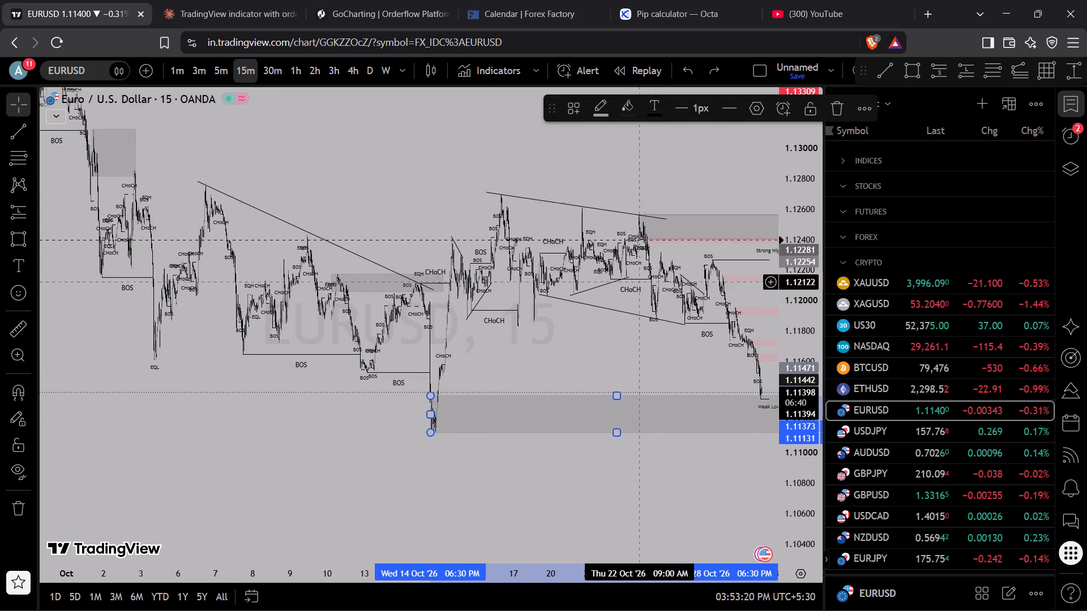
# Examine EURUSD's 15-minute decline through the red supply zones down to the latest candles above the grey demand rectangle.
pyautogui.click(652, 390)
pyautogui.moveTo(649, 381); pyautogui.dragTo(418, 319)
pyautogui.scroll(4, 617, 476)
pyautogui.scroll(2, 575, 447)
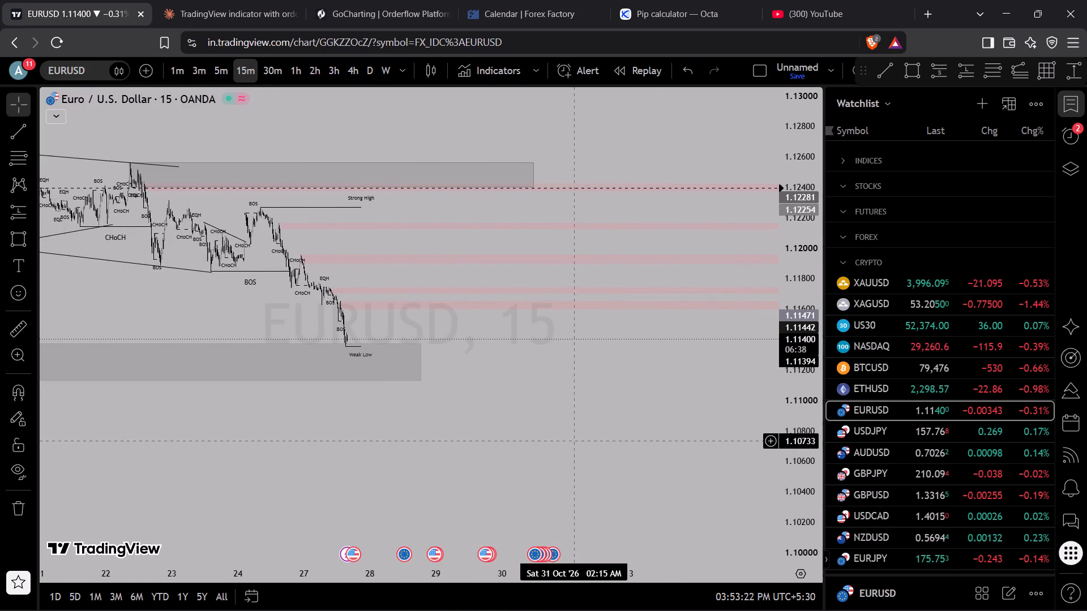
pyautogui.moveTo(566, 436); pyautogui.dragTo(717, 414)
pyautogui.moveTo(794, 423); pyautogui.dragTo(745, 239)
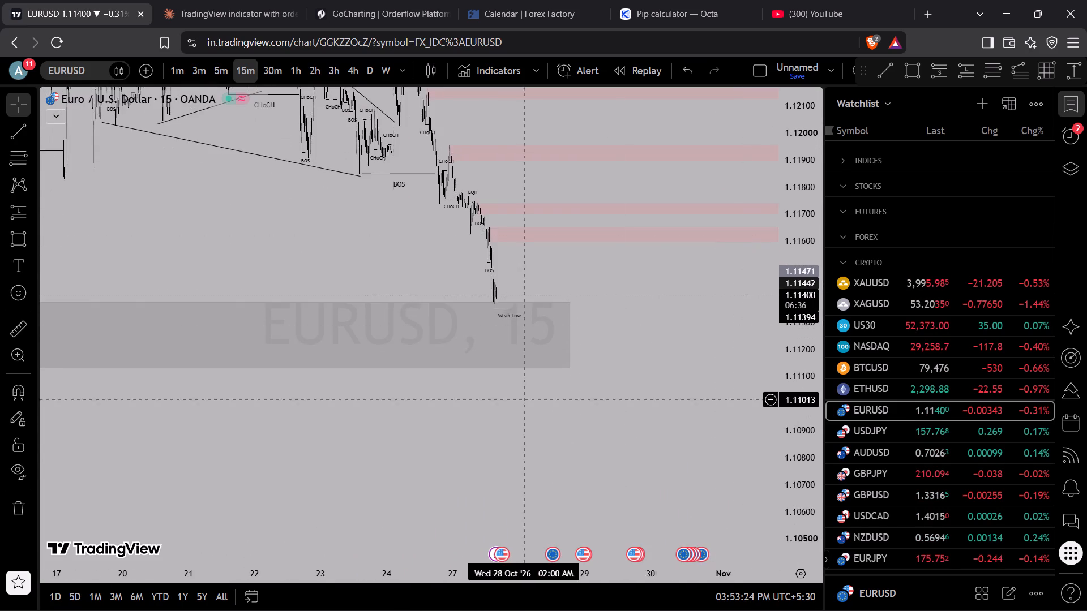
pyautogui.scroll(9, 378, 474)
pyautogui.moveTo(473, 254); pyautogui.dragTo(718, 349)
pyautogui.moveTo(538, 364); pyautogui.dragTo(687, 372)
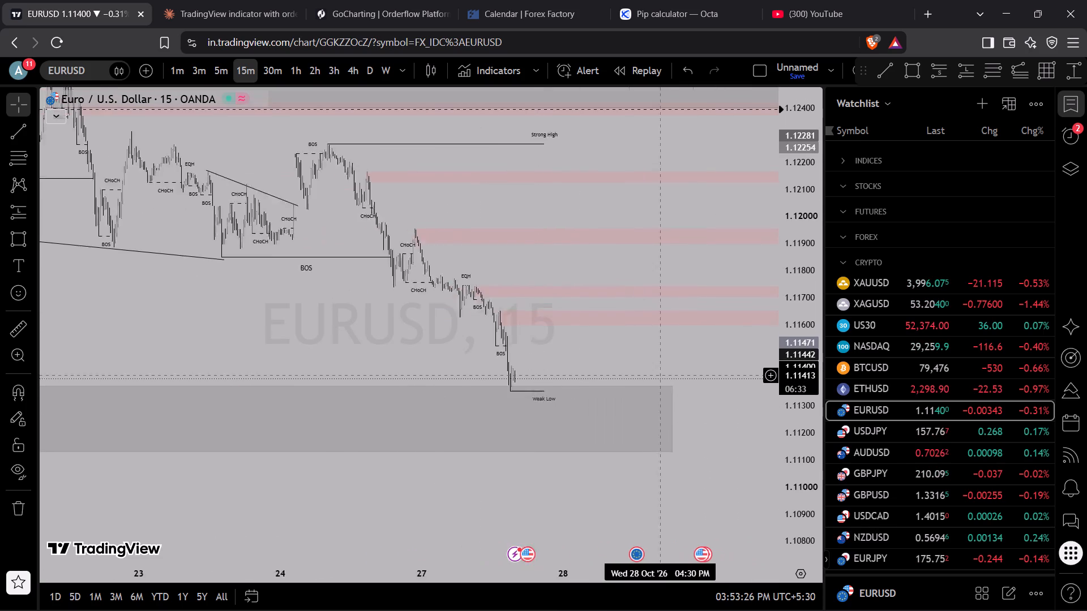
pyautogui.moveTo(687, 372); pyautogui.dragTo(707, 371)
pyautogui.moveTo(801, 414); pyautogui.dragTo(807, 222)
pyautogui.scroll(7, 650, 290)
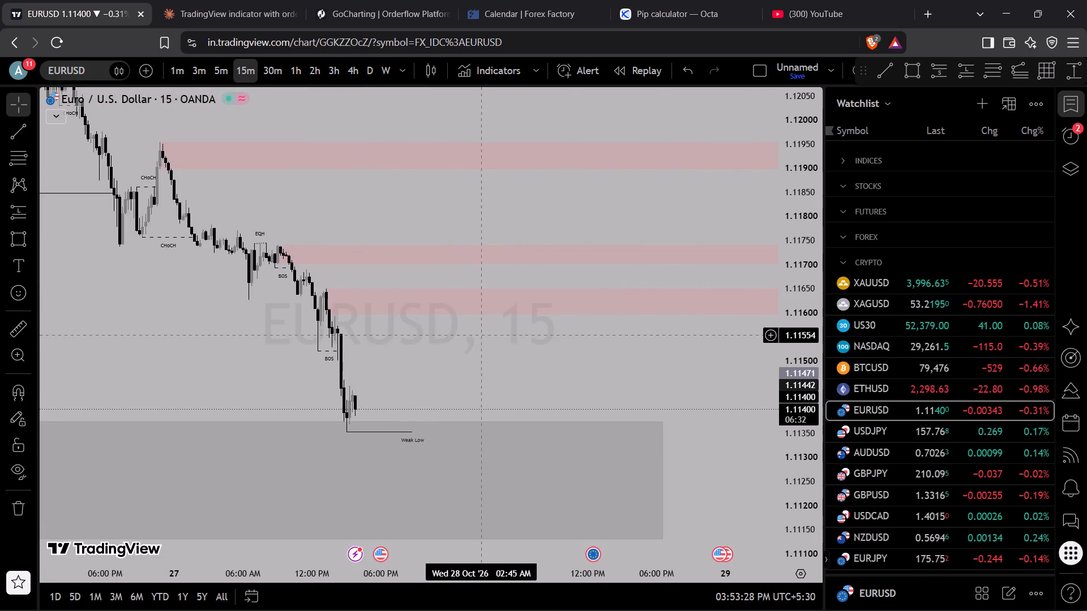
pyautogui.moveTo(391, 343); pyautogui.dragTo(474, 380)
pyautogui.scroll(1, 461, 424)
pyautogui.moveTo(427, 382); pyautogui.dragTo(503, 355)
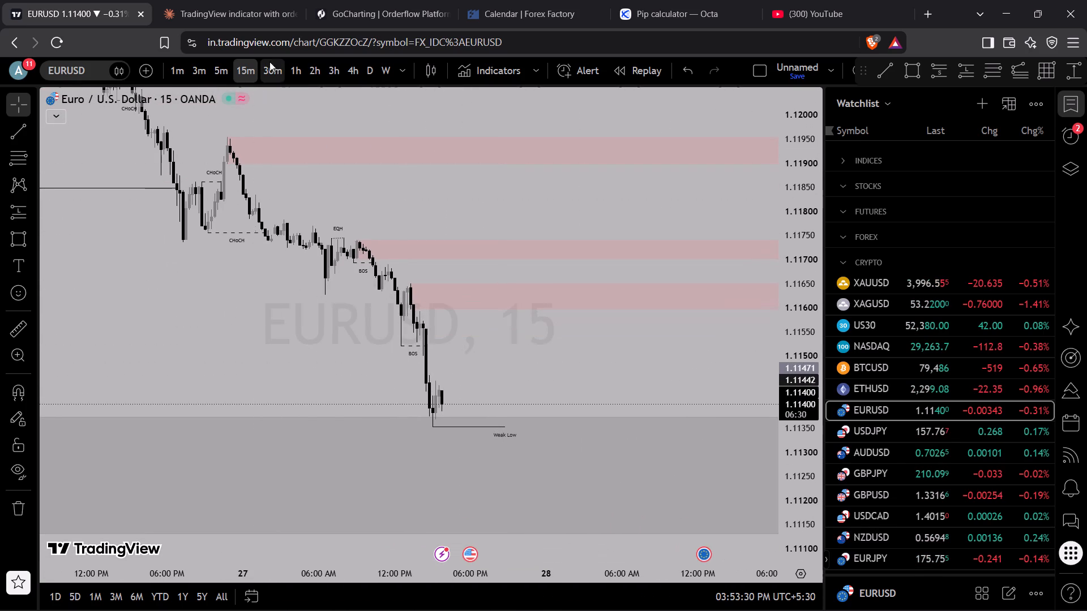
# Switch EURUSD to the 30-minute timeframe and inspect the latest candles against the grey and blue demand zones.
pyautogui.click(273, 57)
pyautogui.click(271, 70)
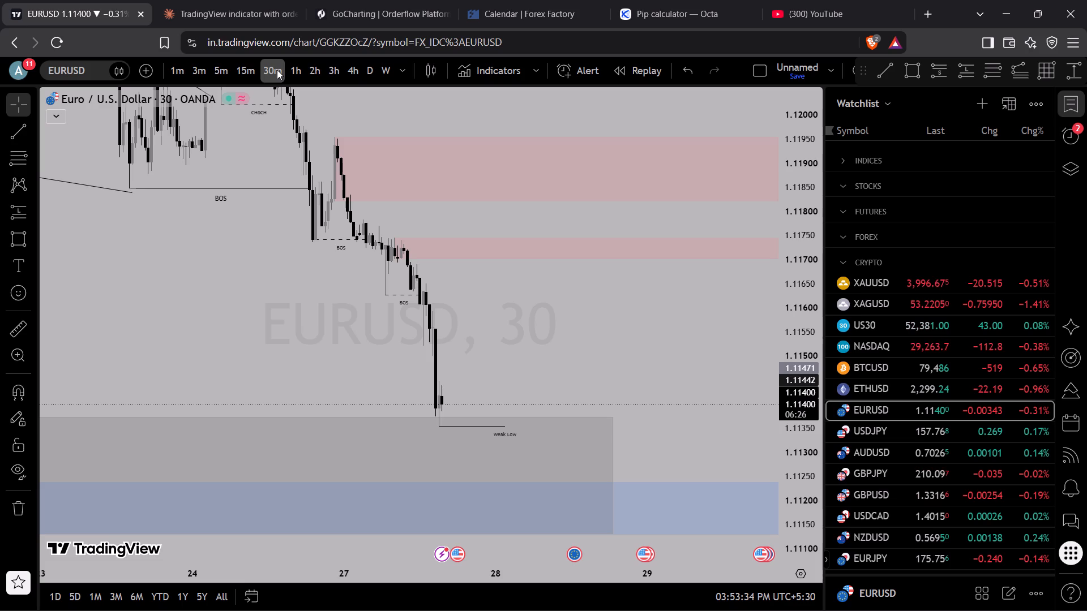
pyautogui.moveTo(532, 348); pyautogui.dragTo(484, 222)
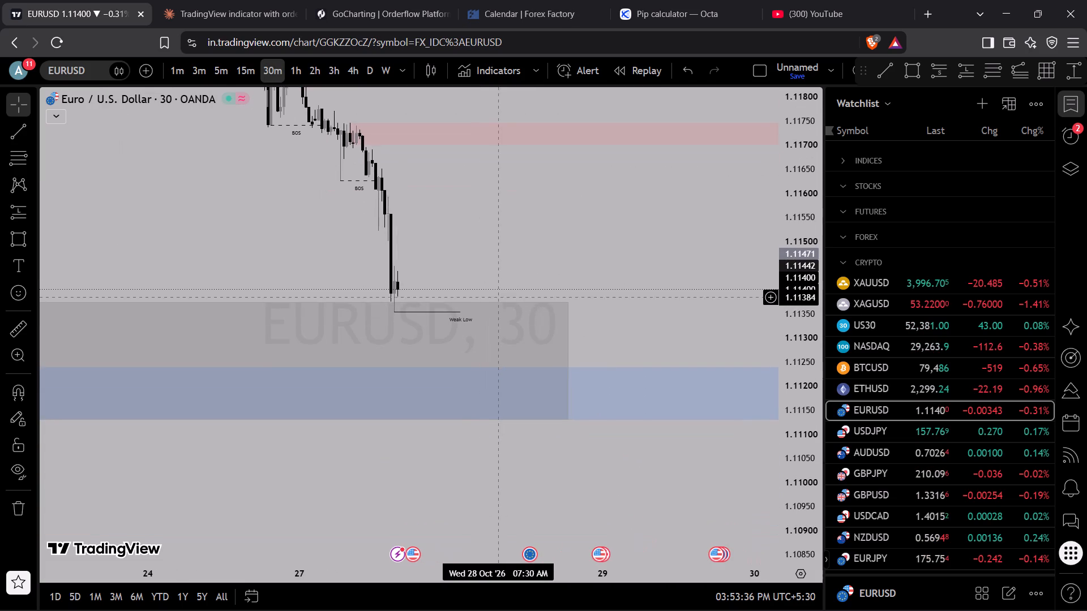
pyautogui.scroll(3, 497, 299)
pyautogui.moveTo(411, 246); pyautogui.dragTo(570, 223)
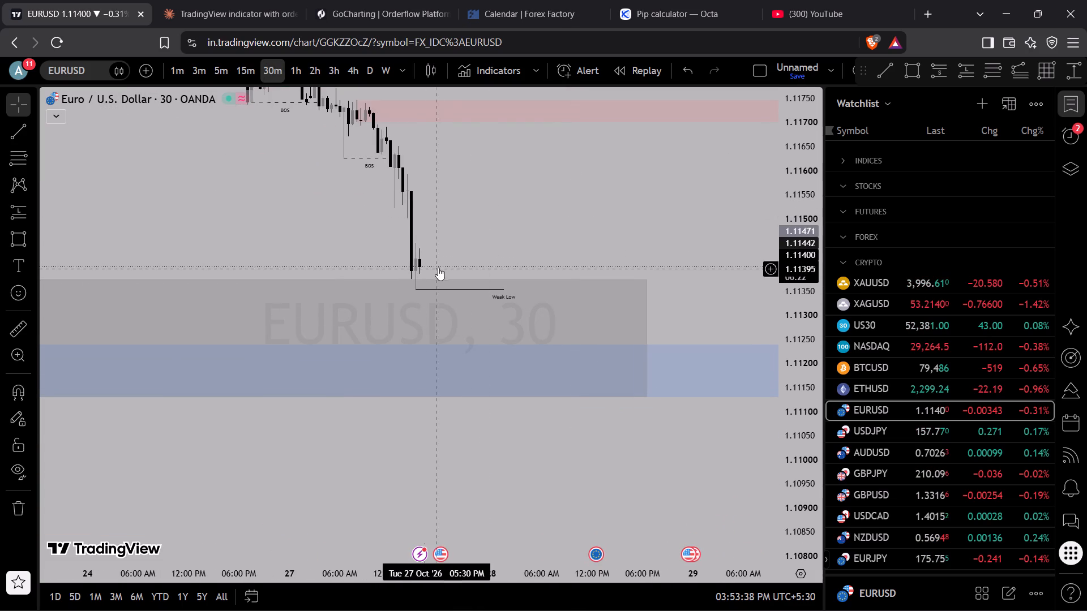
pyautogui.scroll(2, 440, 267)
pyautogui.moveTo(440, 228); pyautogui.dragTo(644, 252)
pyautogui.moveTo(806, 341); pyautogui.dragTo(809, 15)
pyautogui.moveTo(587, 160); pyautogui.dragTo(557, 276)
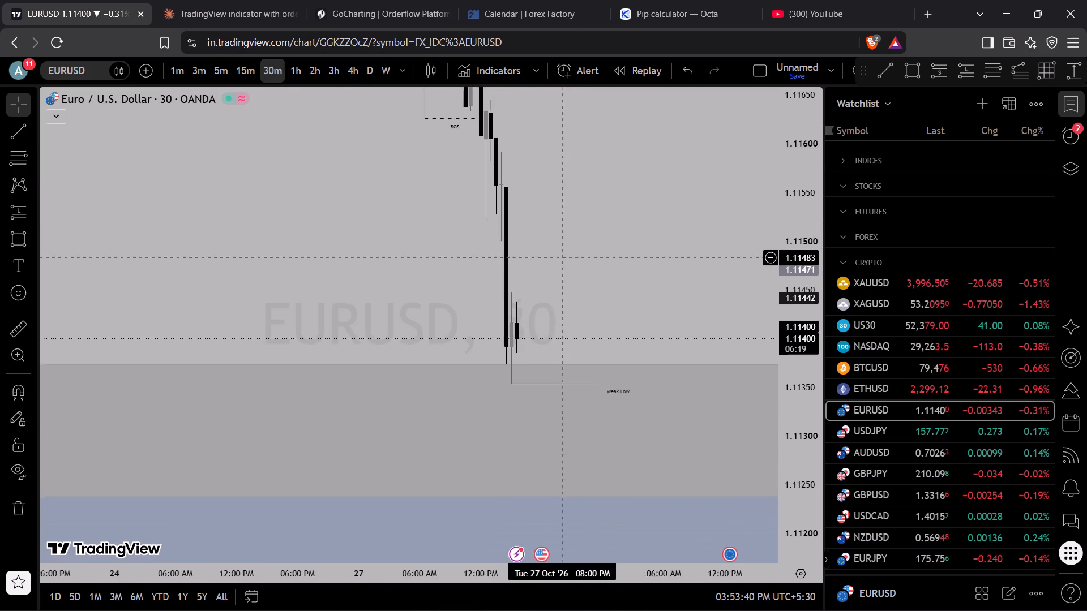
pyautogui.moveTo(557, 276); pyautogui.dragTo(554, 287)
pyautogui.scroll(2, 281, 404)
pyautogui.scroll(-1, 281, 404)
pyautogui.scroll(1, 281, 404)
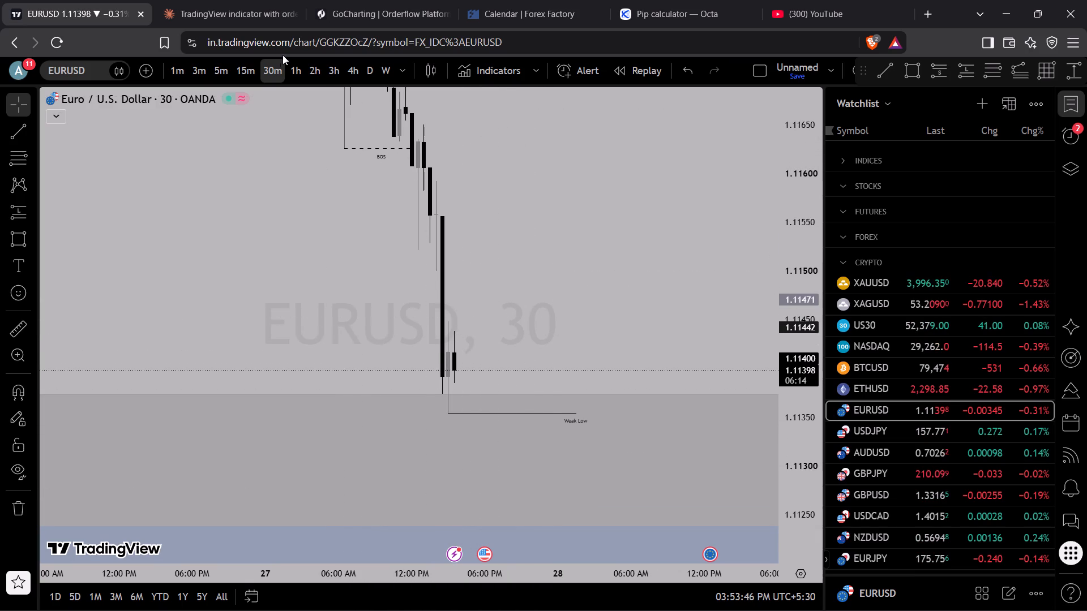
# Check EURUSD on the 1-hour timeframe, returning to 30 minutes to study the 27 October candles at the grey demand rectangle.
pyautogui.click(292, 72)
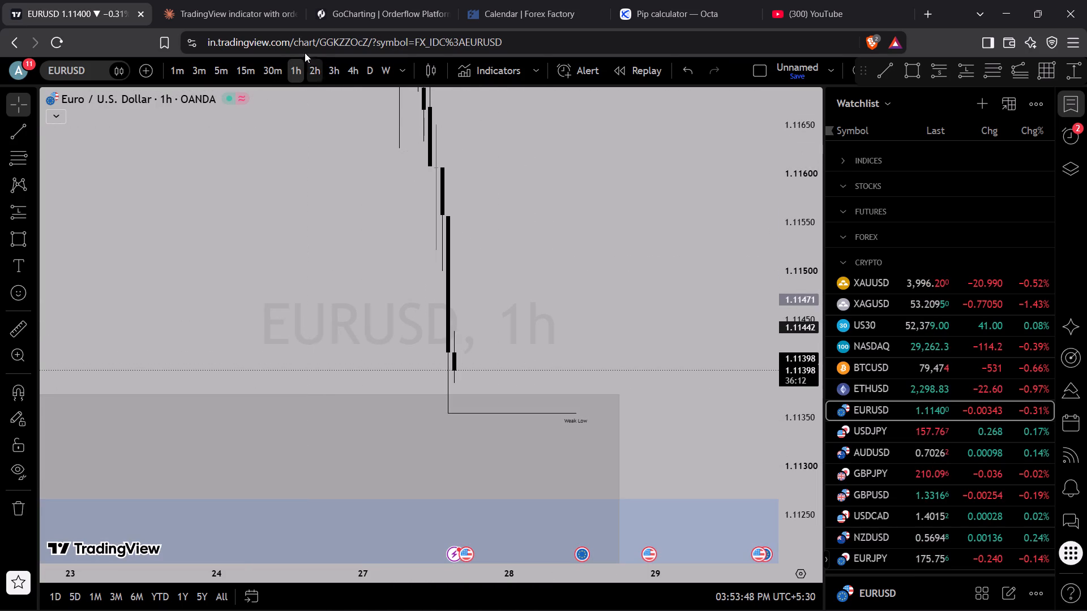
pyautogui.click(268, 71)
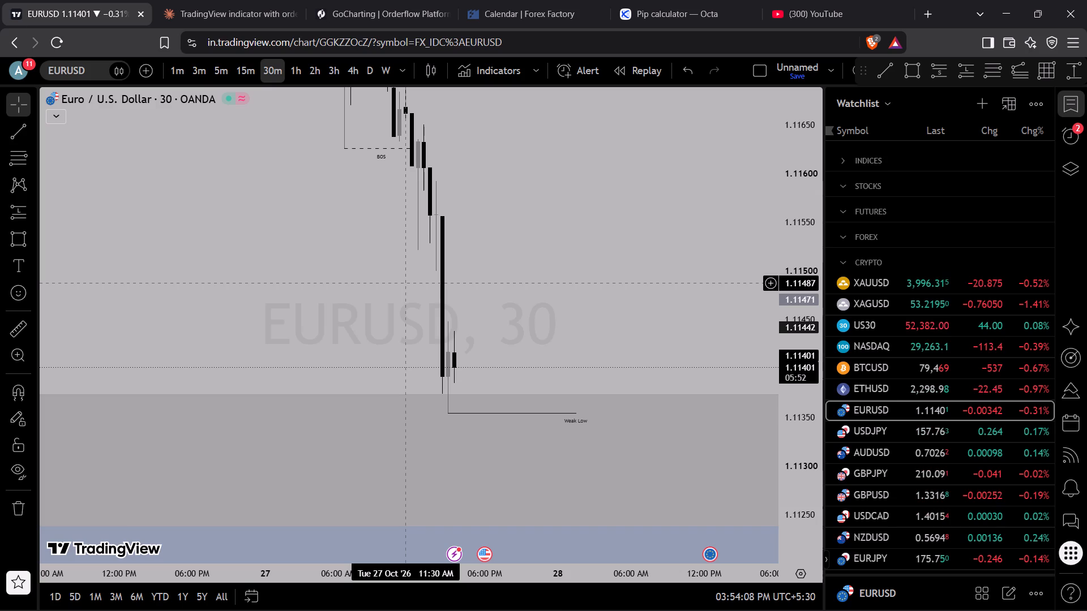
pyautogui.scroll(-2, 444, 318)
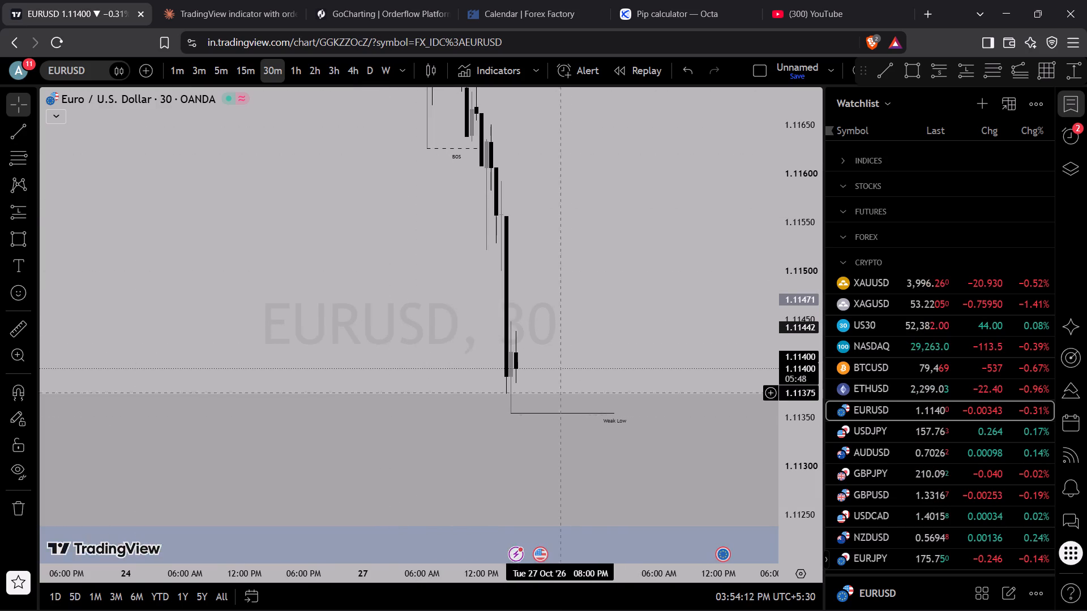
pyautogui.scroll(3, 367, 309)
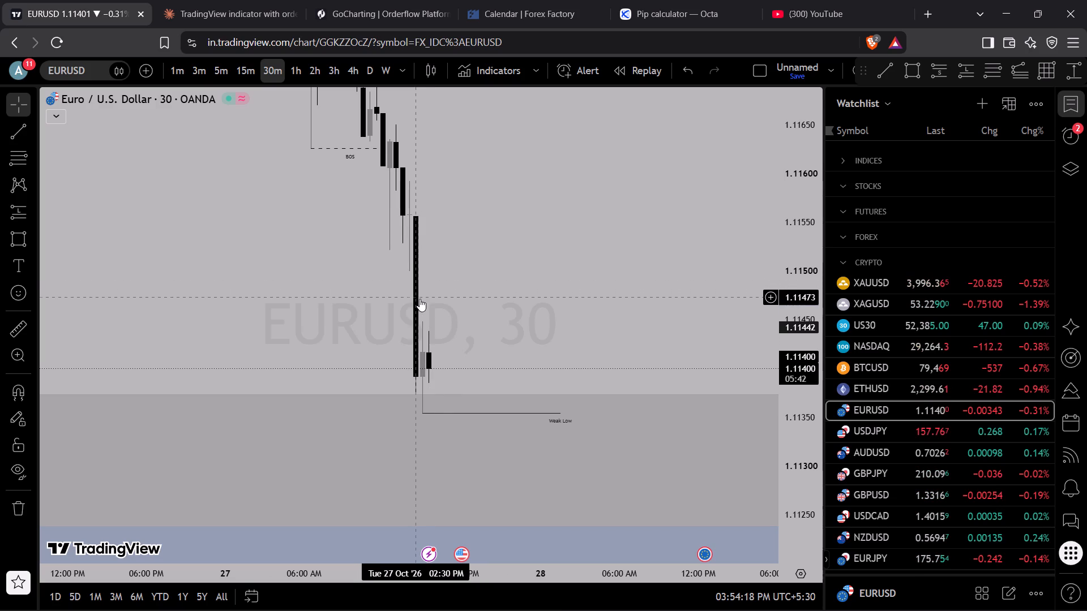
pyautogui.scroll(3, 387, 304)
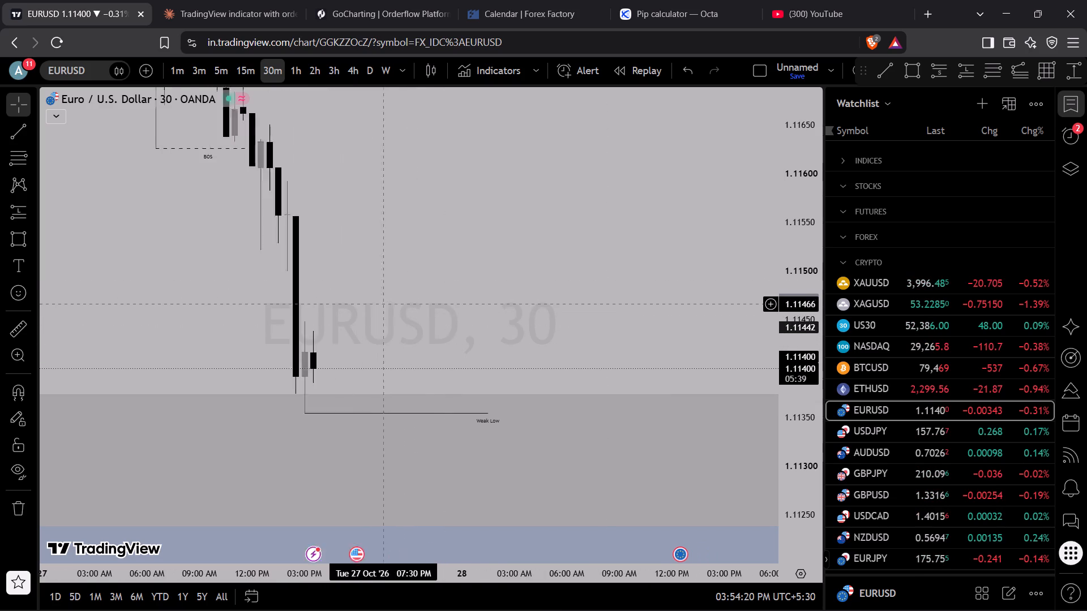
pyautogui.scroll(1, 391, 303)
pyautogui.moveTo(474, 303); pyautogui.dragTo(652, 320)
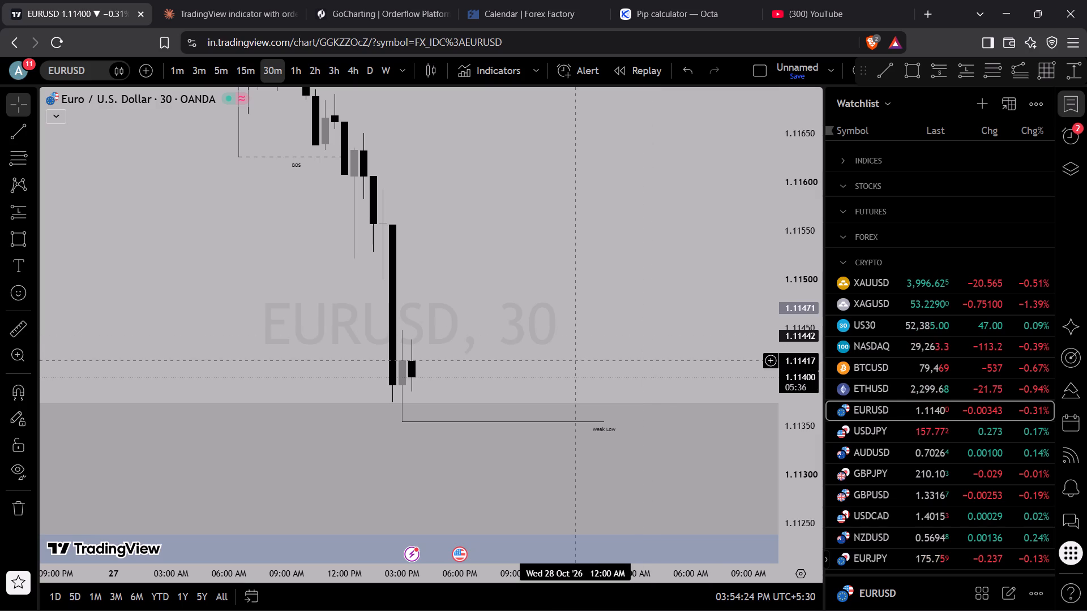
pyautogui.scroll(-4, 849, 343)
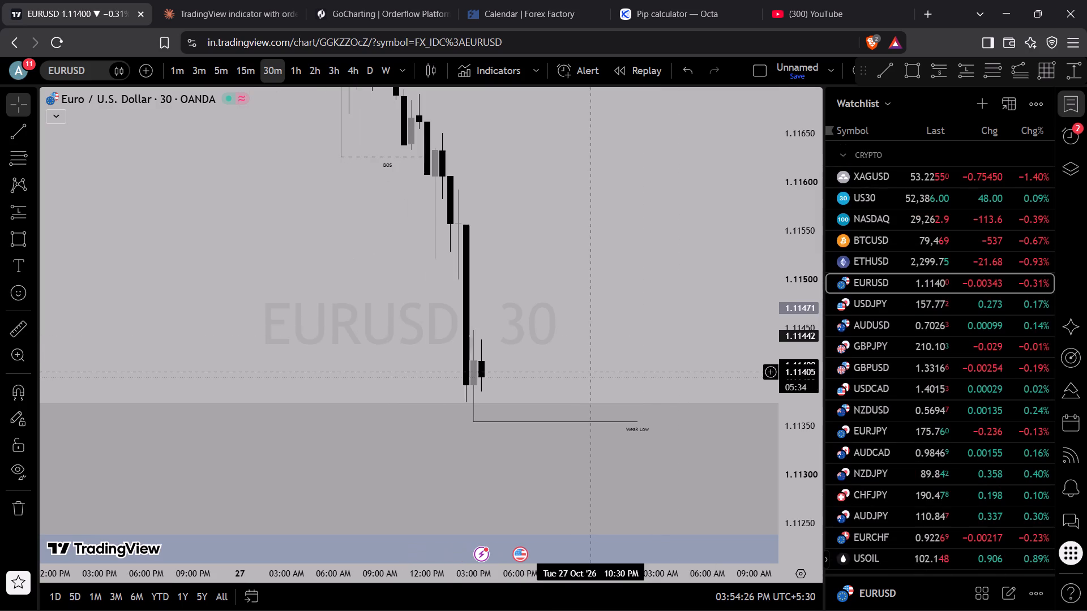
pyautogui.scroll(-2, 794, 314)
pyautogui.scroll(4, 904, 346)
pyautogui.moveTo(808, 479); pyautogui.dragTo(807, 454)
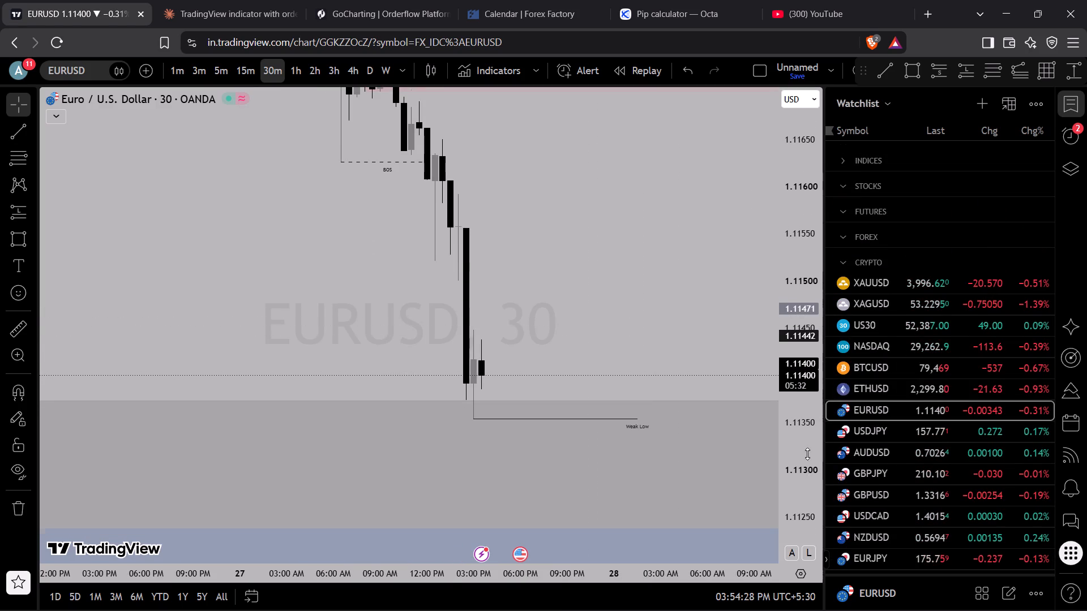
pyautogui.moveTo(807, 454); pyautogui.dragTo(796, 161)
pyautogui.scroll(5, 589, 259)
pyautogui.moveTo(548, 375); pyautogui.dragTo(670, 214)
pyautogui.moveTo(821, 186); pyautogui.dragTo(802, 355)
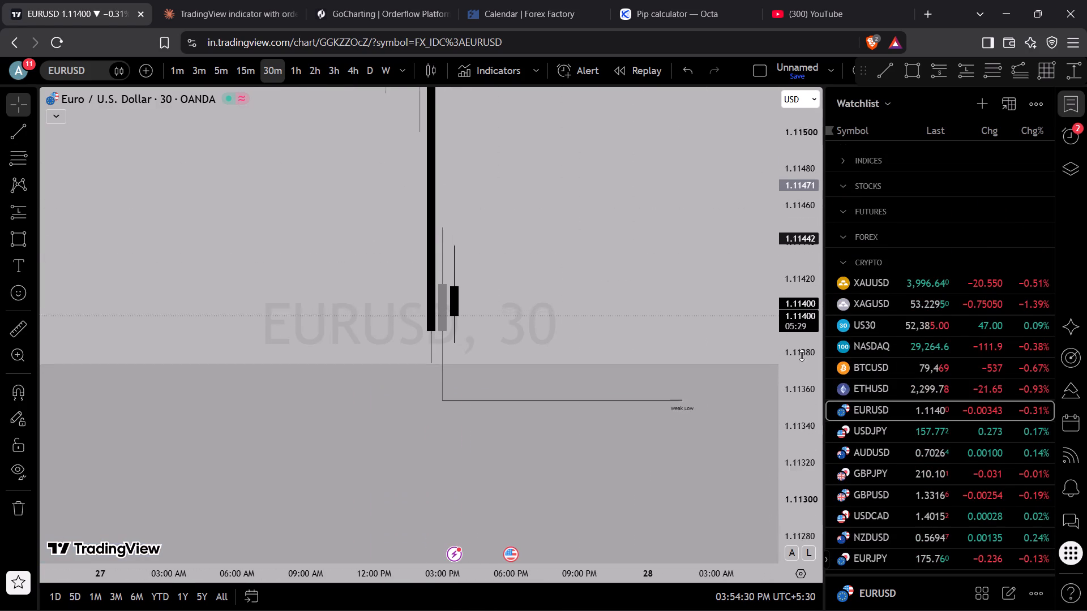
pyautogui.moveTo(802, 355); pyautogui.dragTo(756, 484)
pyautogui.scroll(2, 613, 335)
pyautogui.scroll(-6, 241, 206)
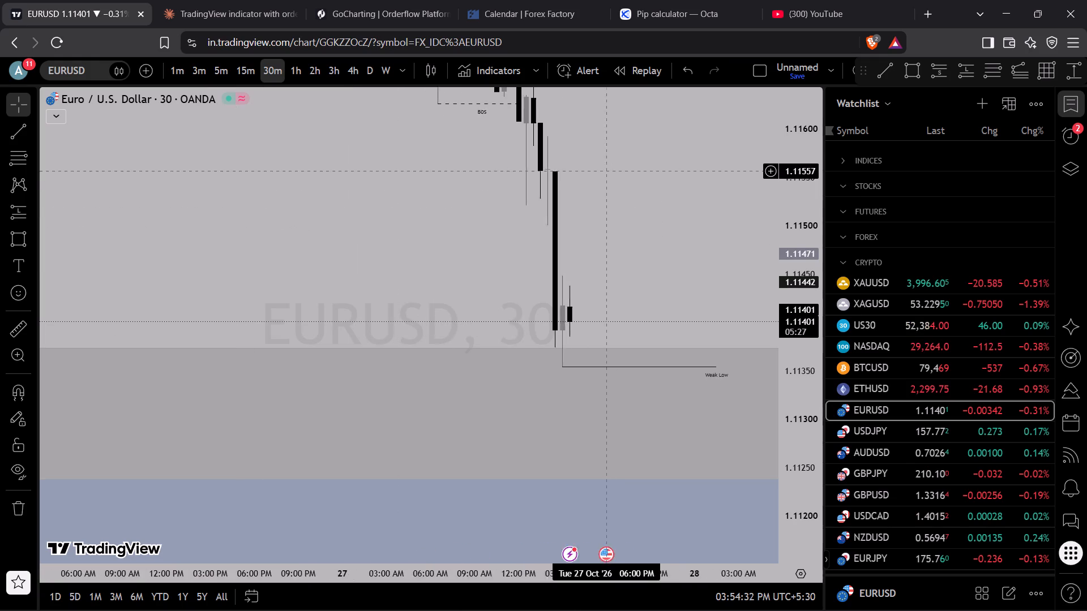
# Review the wider EURUSD 30-minute structure from the red supply zones and BOS levels down to the demand zones.
pyautogui.scroll(-1, 610, 176)
pyautogui.moveTo(801, 174); pyautogui.dragTo(722, 431)
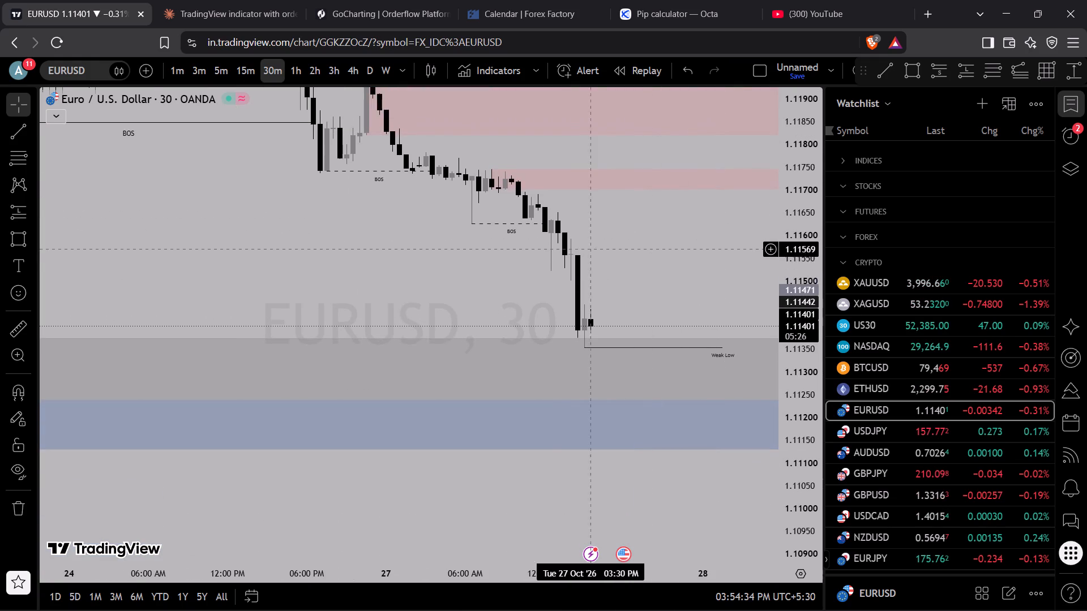
pyautogui.scroll(3, 565, 250)
pyautogui.moveTo(543, 253); pyautogui.dragTo(707, 339)
pyautogui.moveTo(798, 242); pyautogui.dragTo(753, 389)
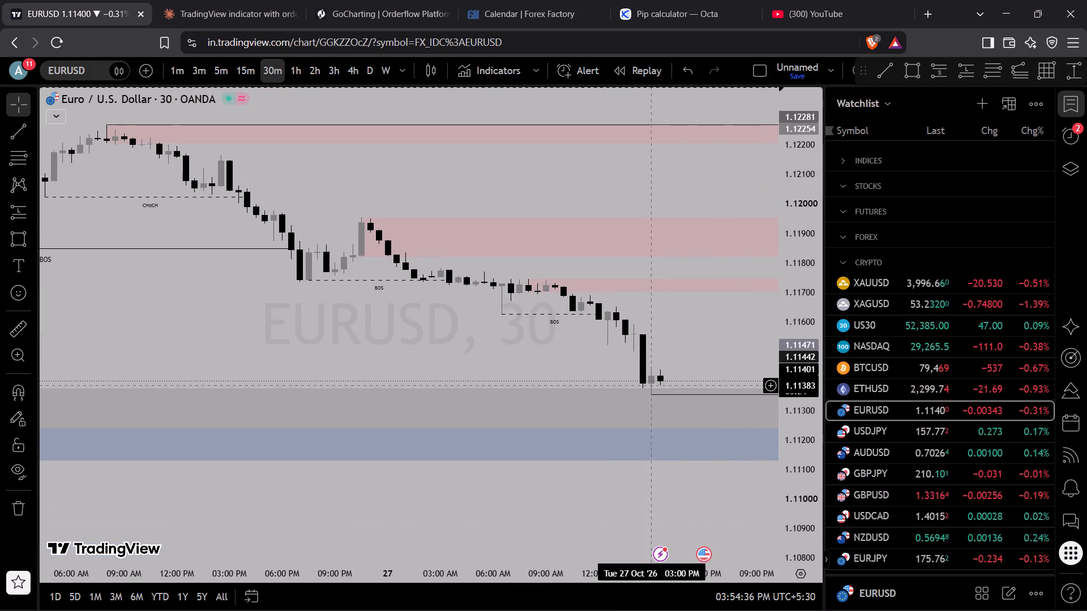
pyautogui.scroll(-12, 538, 379)
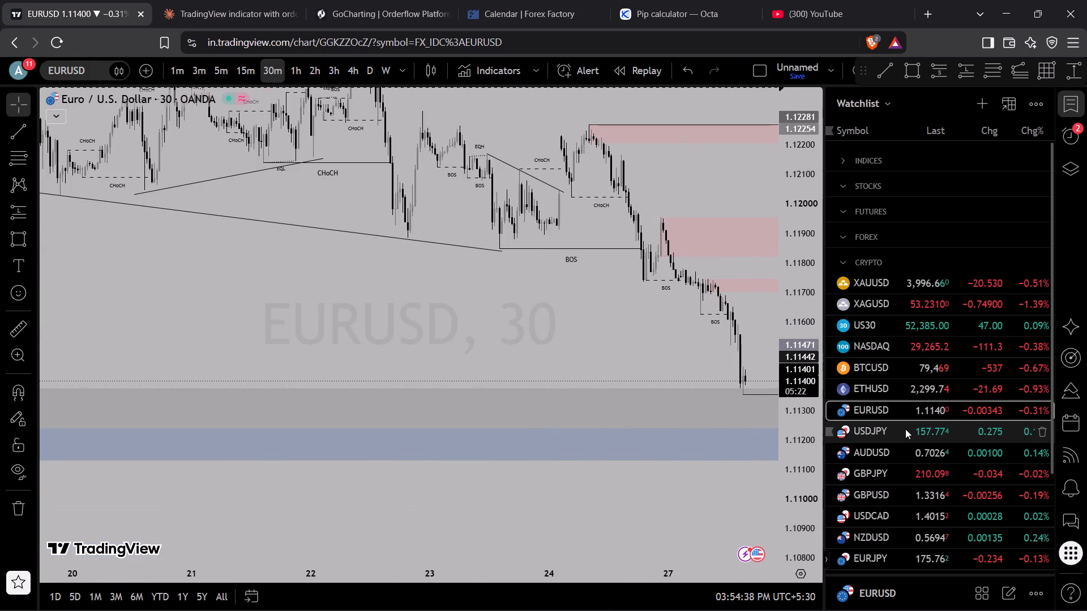
# Open USDJPY on the 4-hour timeframe and examine its late-October recovery toward the red supply zones.
pyautogui.click(905, 429)
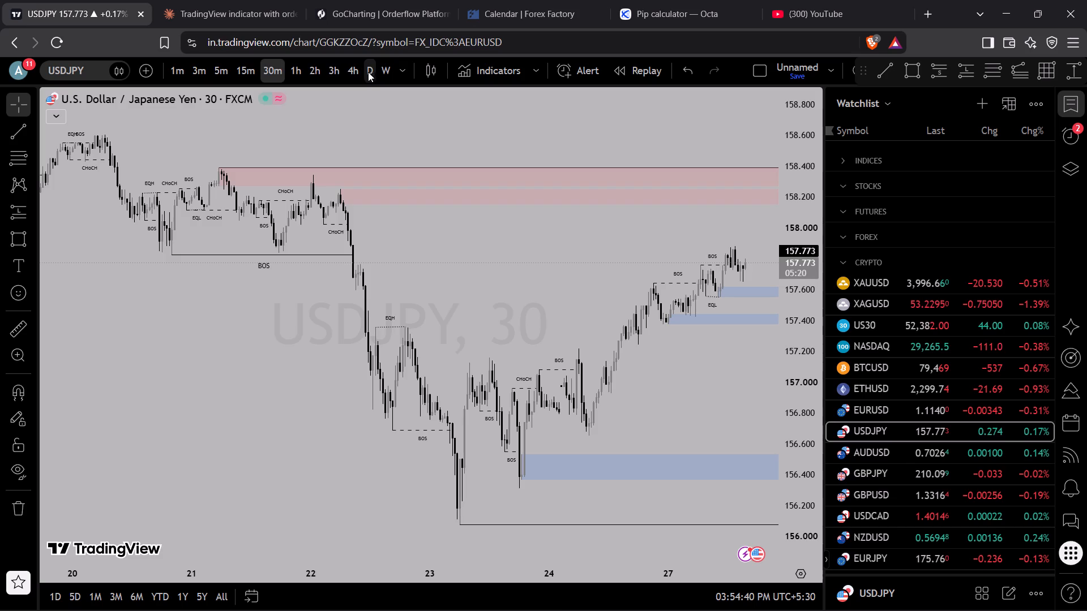
pyautogui.click(357, 65)
pyautogui.scroll(4, 687, 380)
pyautogui.scroll(-1, 684, 367)
pyautogui.scroll(7, 684, 367)
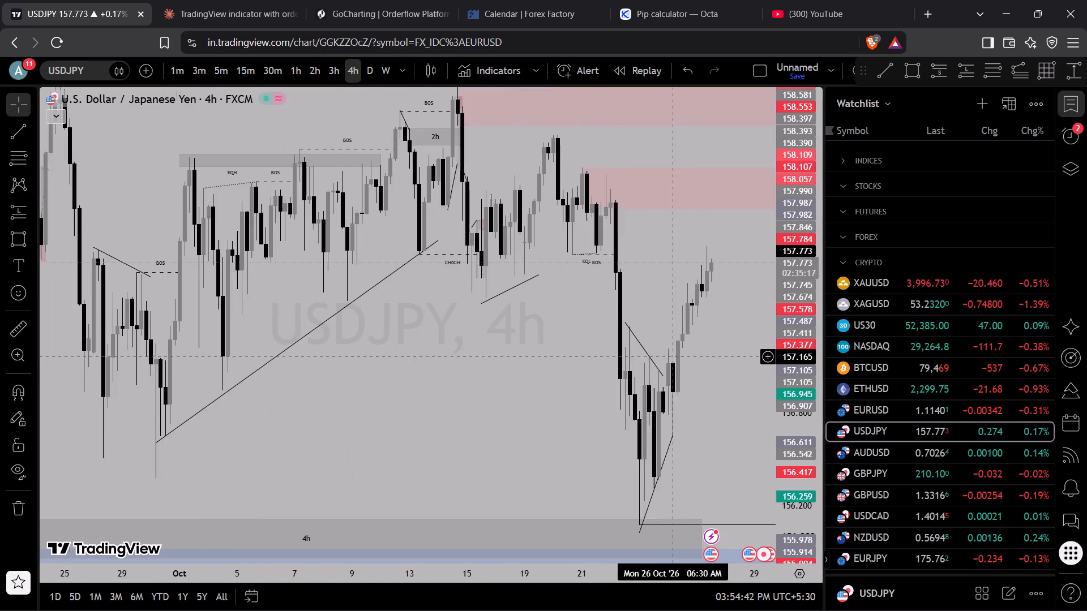
pyautogui.scroll(3, 692, 351)
pyautogui.moveTo(718, 328); pyautogui.dragTo(632, 377)
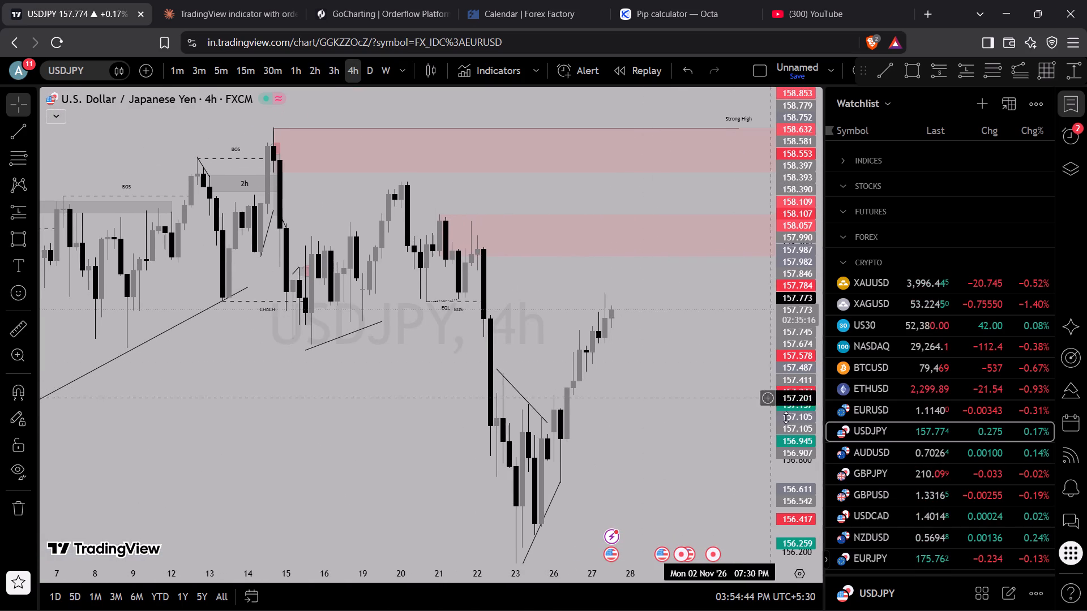
pyautogui.moveTo(802, 425); pyautogui.dragTo(810, 141)
pyautogui.moveTo(559, 245); pyautogui.dragTo(572, 369)
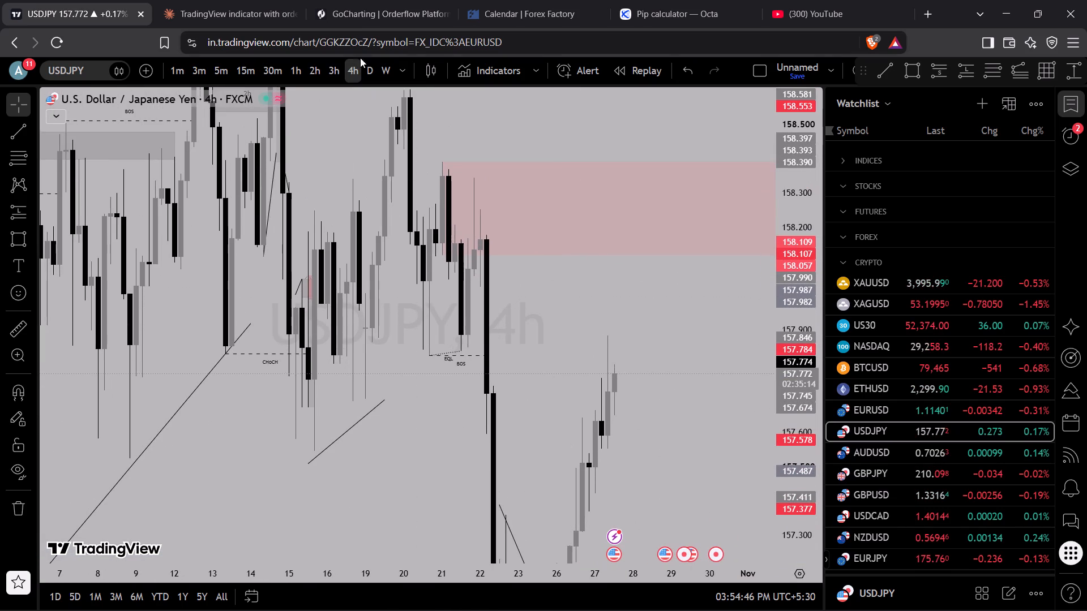
# Switch USDJPY to the daily timeframe and examine price between the large red supply zone and the 4h demand rectangle.
pyautogui.click(366, 75)
pyautogui.scroll(2, 529, 337)
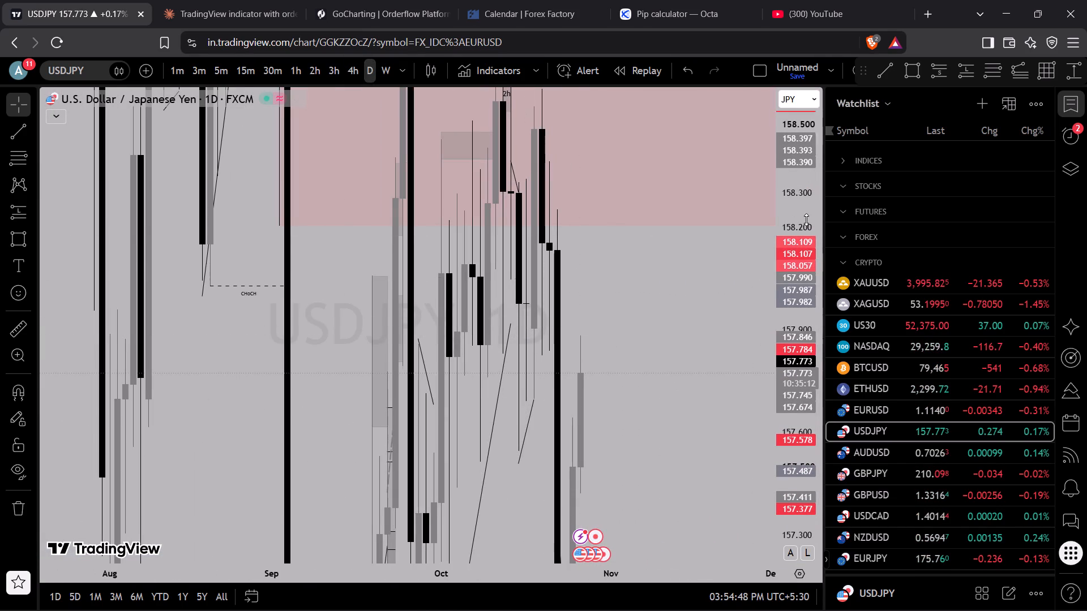
pyautogui.moveTo(806, 220); pyautogui.dragTo(781, 599)
pyautogui.moveTo(688, 419); pyautogui.dragTo(687, 406)
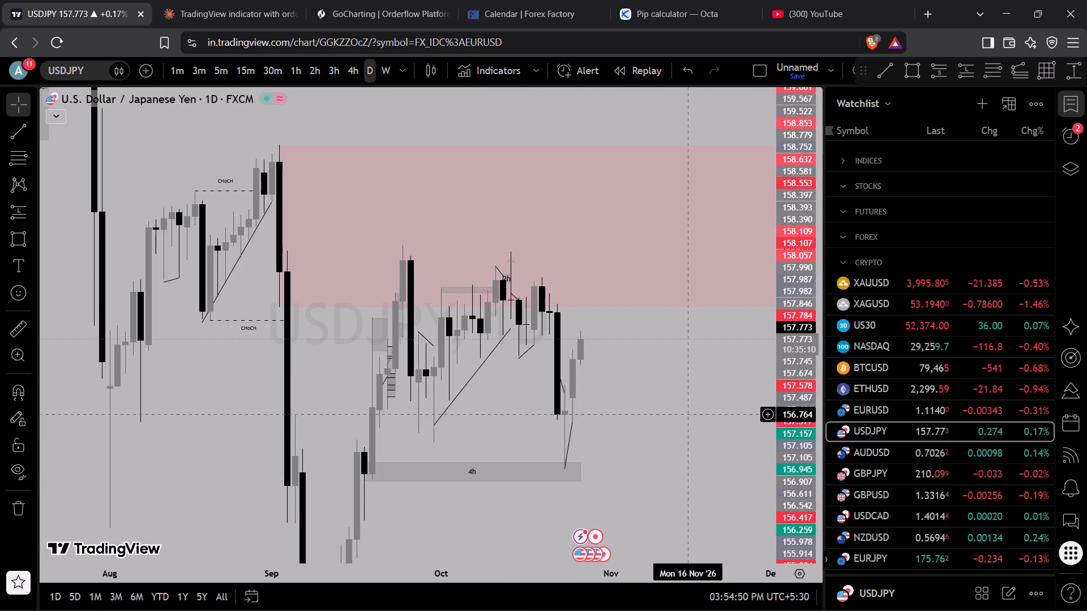
pyautogui.moveTo(687, 406); pyautogui.dragTo(704, 341)
pyautogui.scroll(-1, 541, 382)
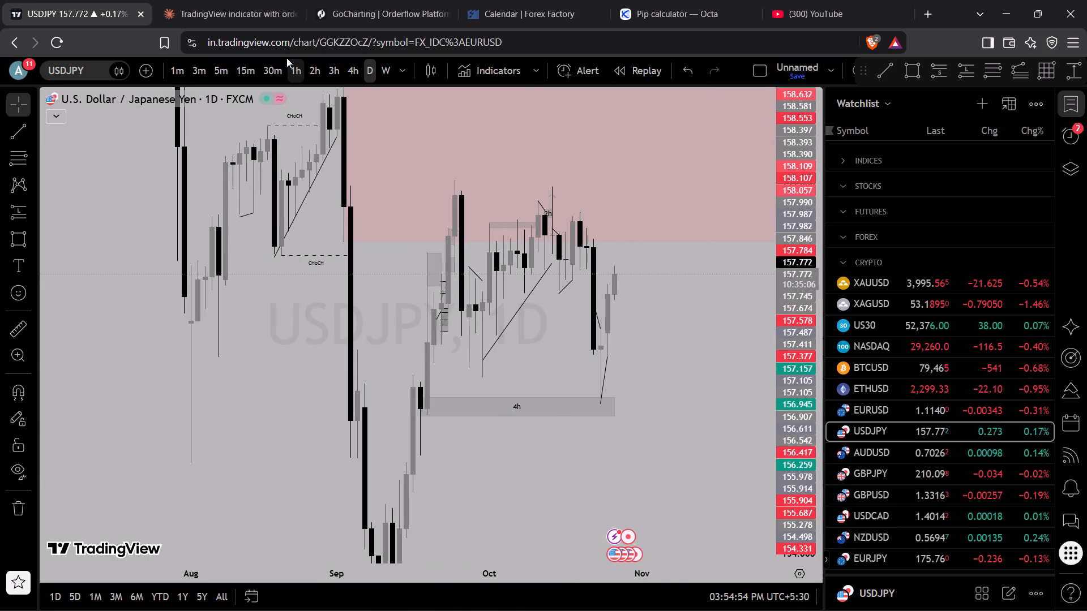
# Switch USDJPY to the 30-minute timeframe and examine the rally from the grey demand rectangle toward the red supply zones.
pyautogui.click(265, 75)
pyautogui.scroll(-8, 537, 438)
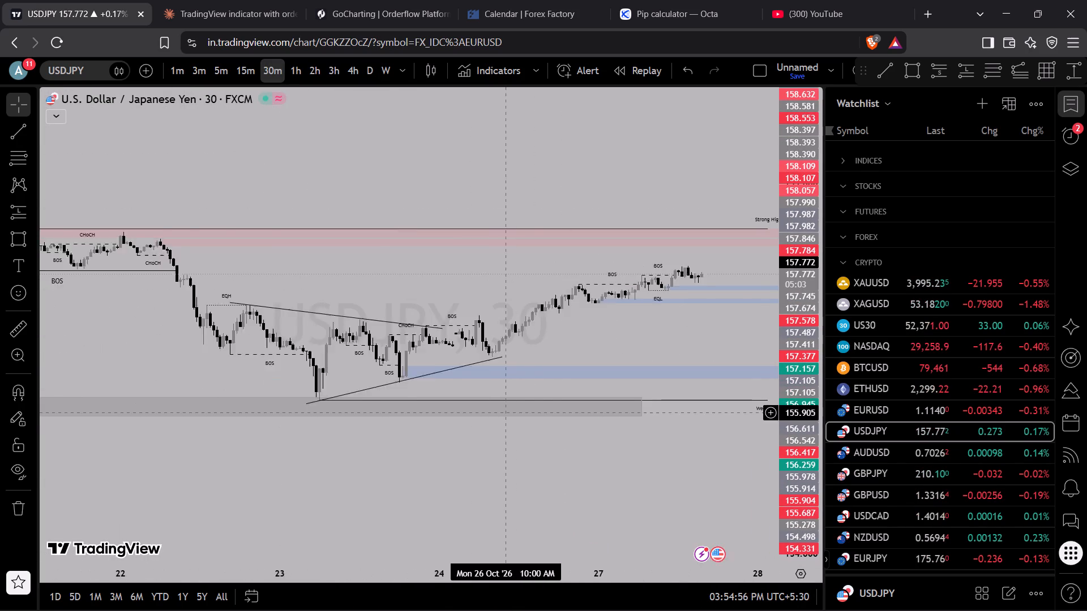
pyautogui.scroll(-3, 510, 414)
pyautogui.moveTo(818, 484); pyautogui.dragTo(772, 274)
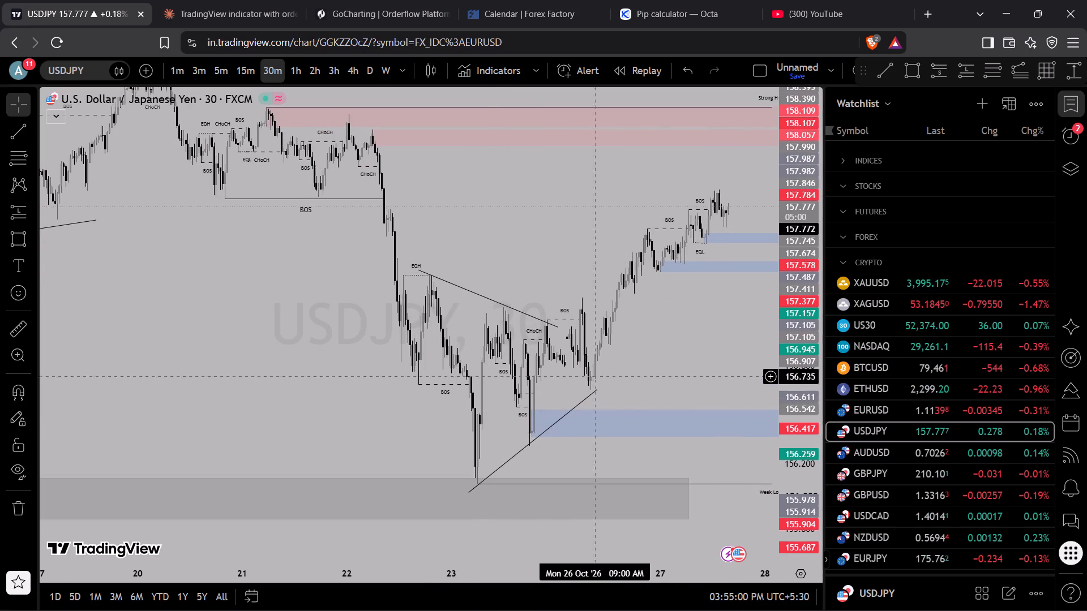
pyautogui.moveTo(707, 332); pyautogui.dragTo(605, 434)
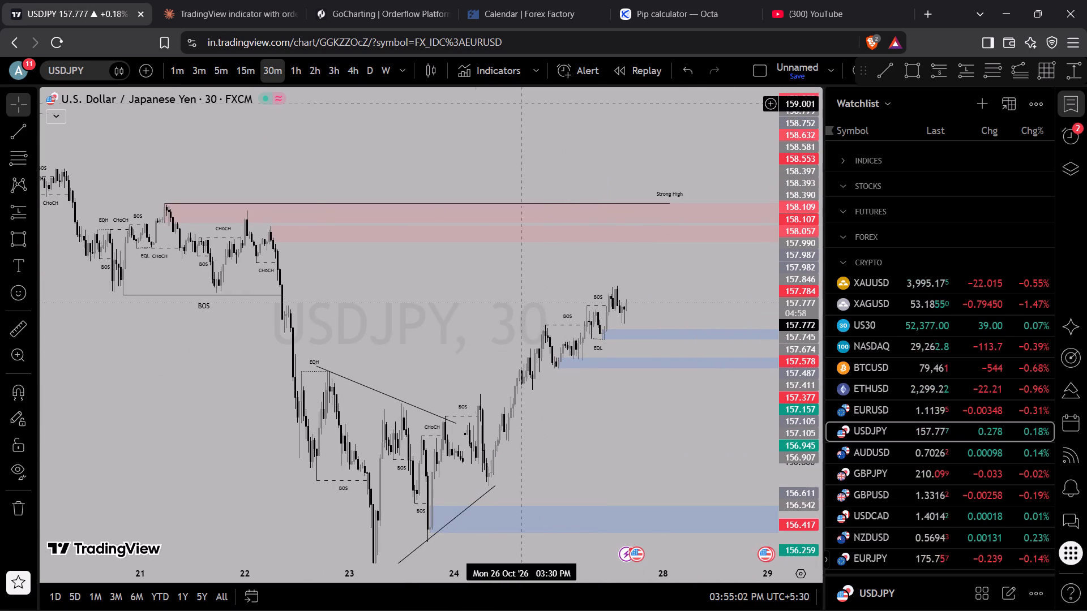
# Open AUDUSD and examine its late-October swing highs and trendlines on the 4-hour and daily timeframes.
pyautogui.click(883, 461)
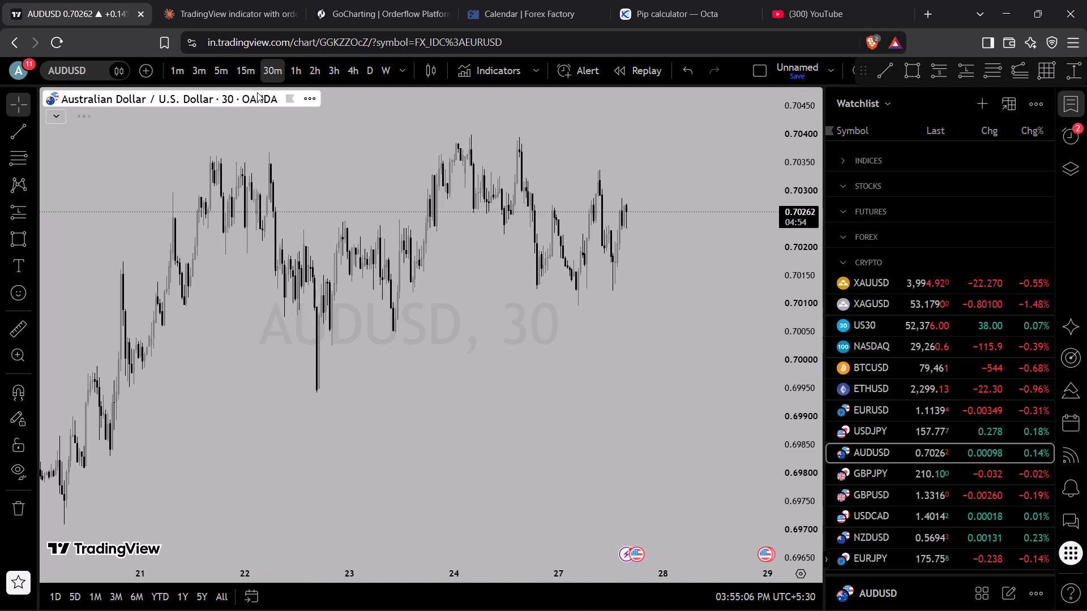
pyautogui.click(349, 78)
pyautogui.scroll(5, 709, 391)
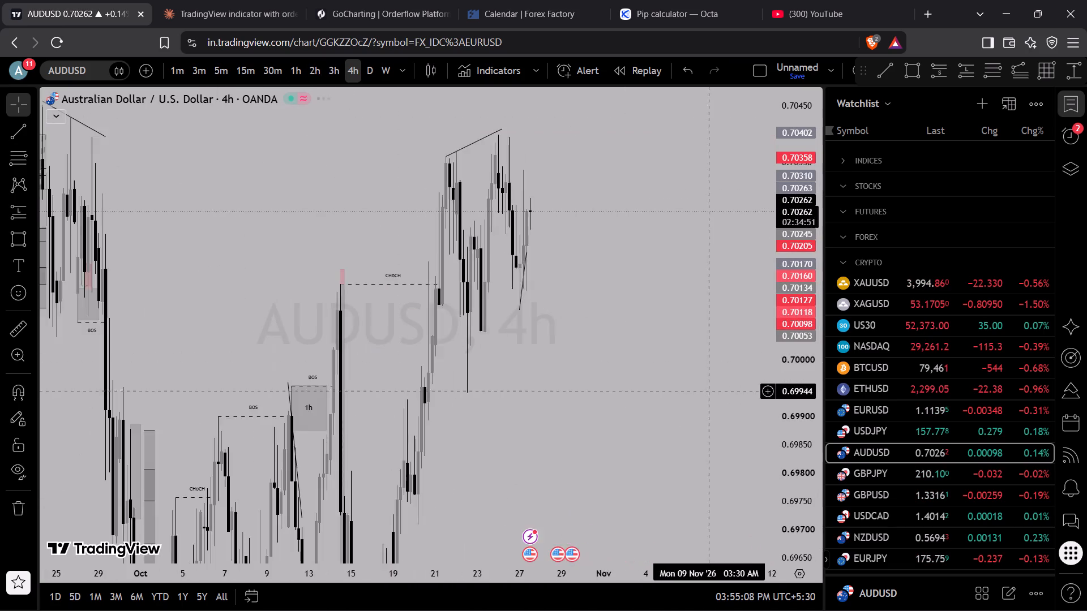
pyautogui.scroll(4, 674, 384)
pyautogui.moveTo(517, 308); pyautogui.dragTo(572, 471)
pyautogui.scroll(5, 428, 424)
pyautogui.moveTo(414, 400); pyautogui.dragTo(605, 438)
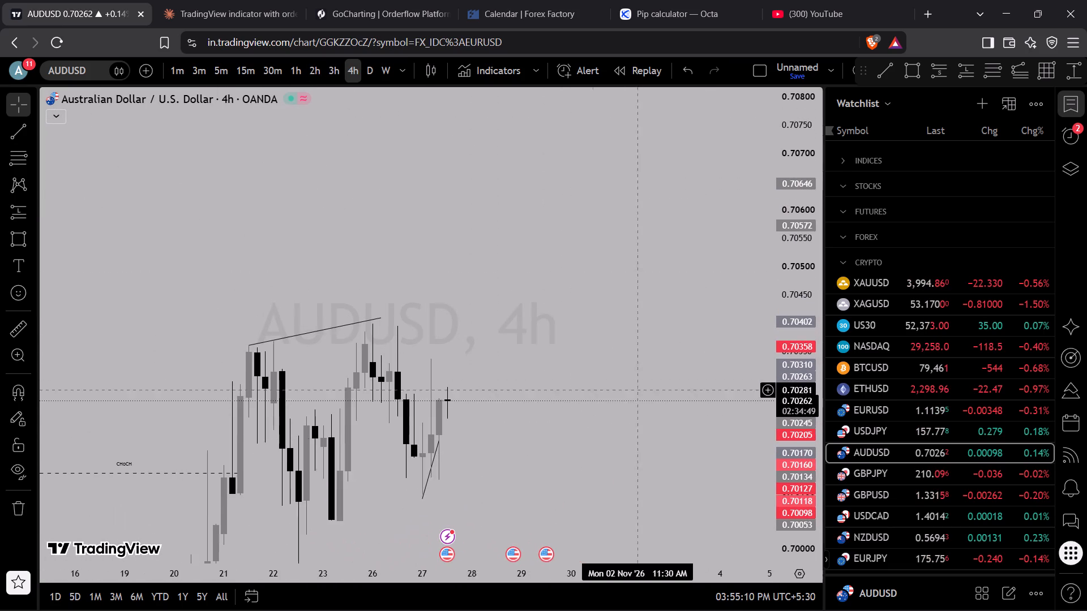
pyautogui.click(364, 79)
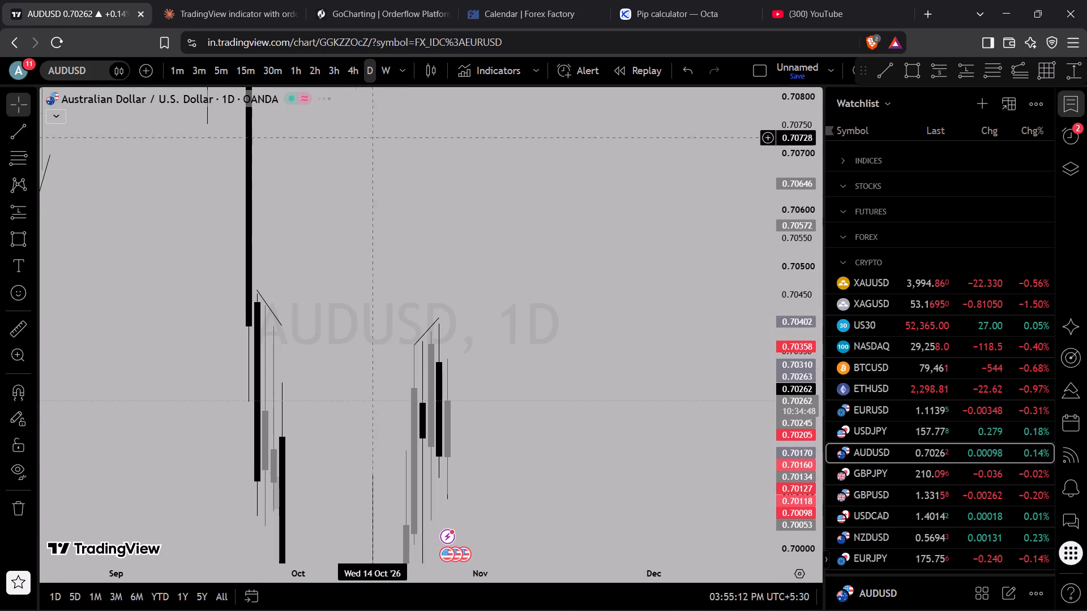
pyautogui.scroll(2, 536, 375)
# Switch AUDUSD to the 2-hour timeframe and examine price between the red supply zone and the two blue demand zones.
pyautogui.click(314, 80)
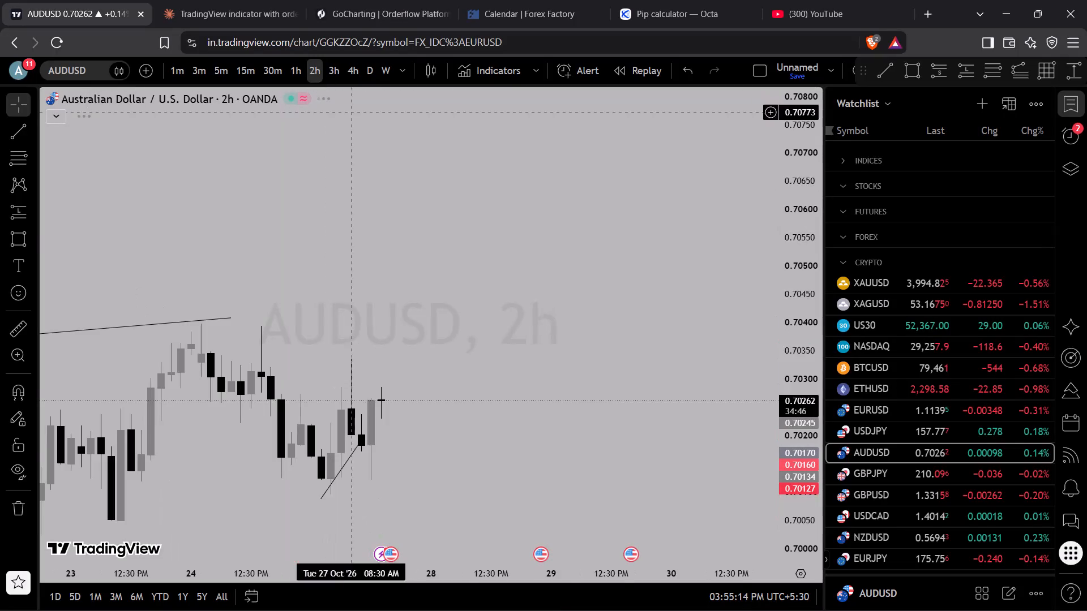
pyautogui.scroll(-2, 538, 282)
pyautogui.scroll(-2, 513, 470)
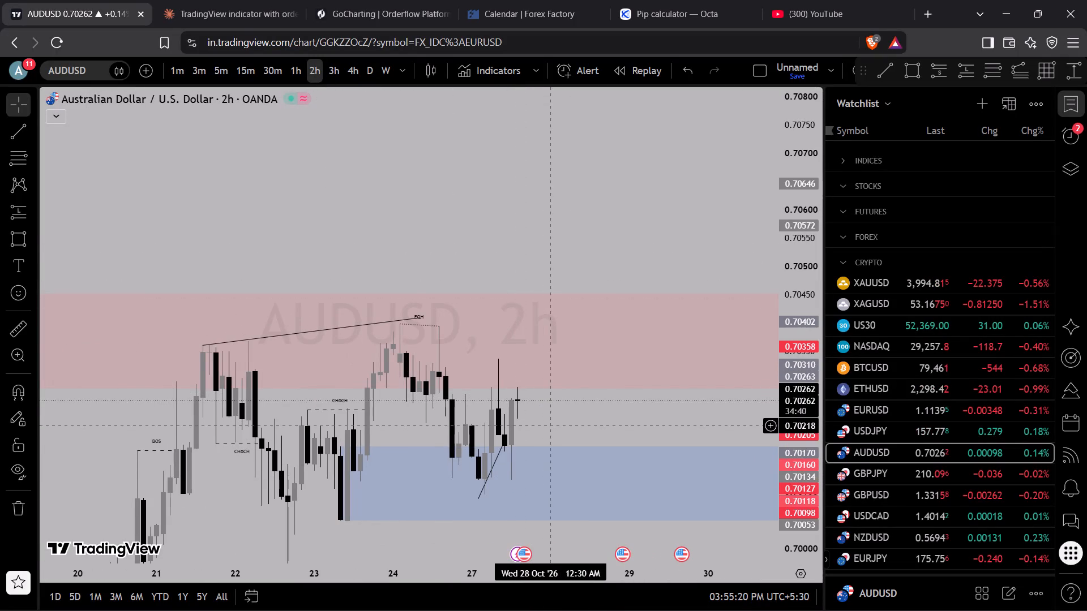
pyautogui.scroll(3, 551, 425)
pyautogui.moveTo(549, 440); pyautogui.dragTo(679, 368)
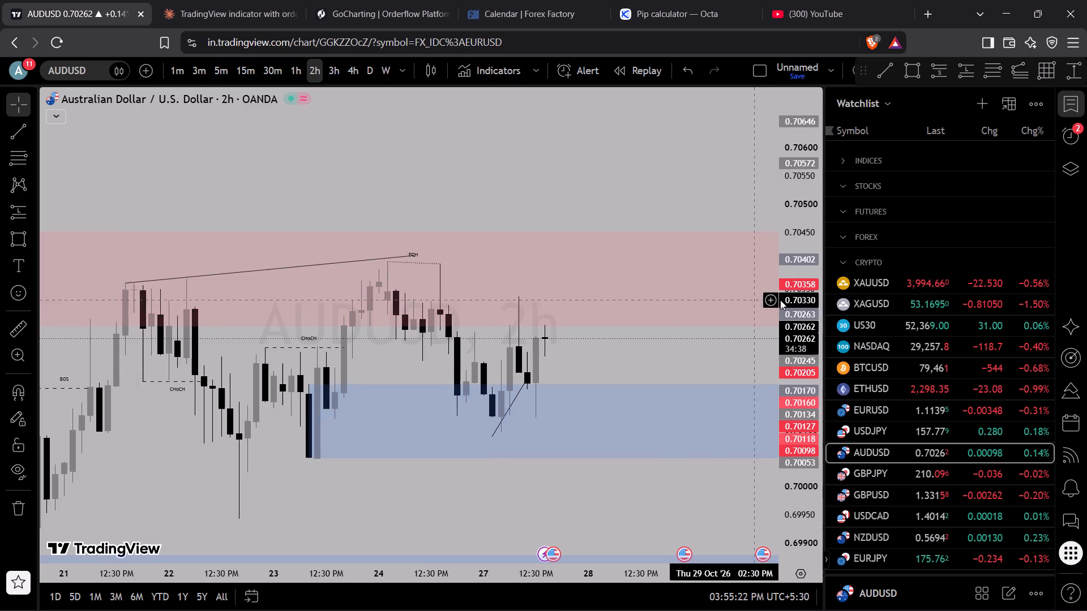
pyautogui.moveTo(789, 276); pyautogui.dragTo(741, 406)
pyautogui.scroll(-3, 517, 428)
pyautogui.scroll(-1, 449, 413)
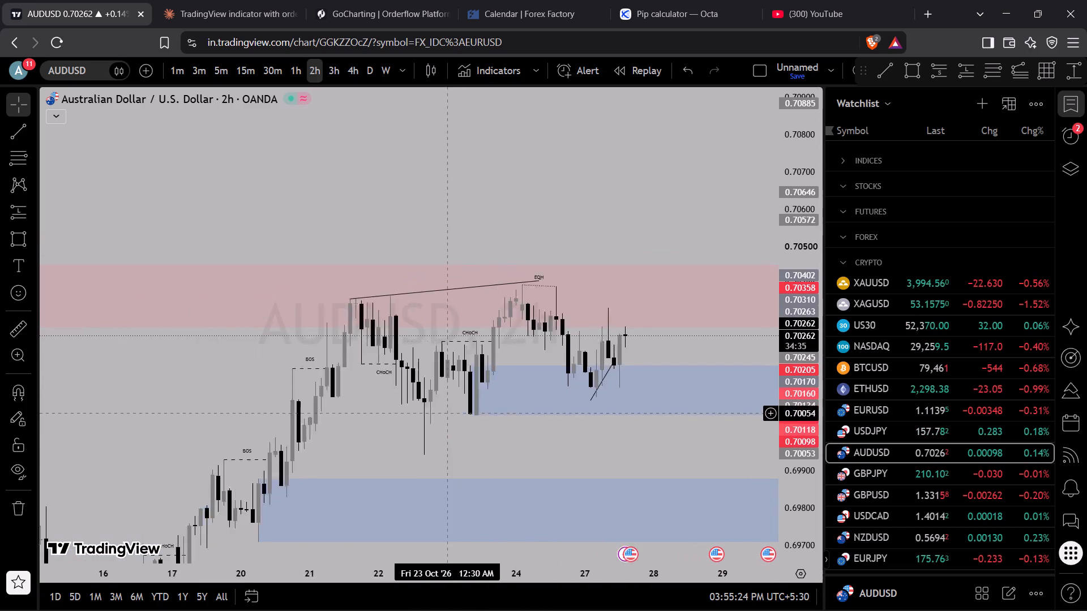
pyautogui.scroll(-1, 445, 412)
pyautogui.scroll(3, 465, 403)
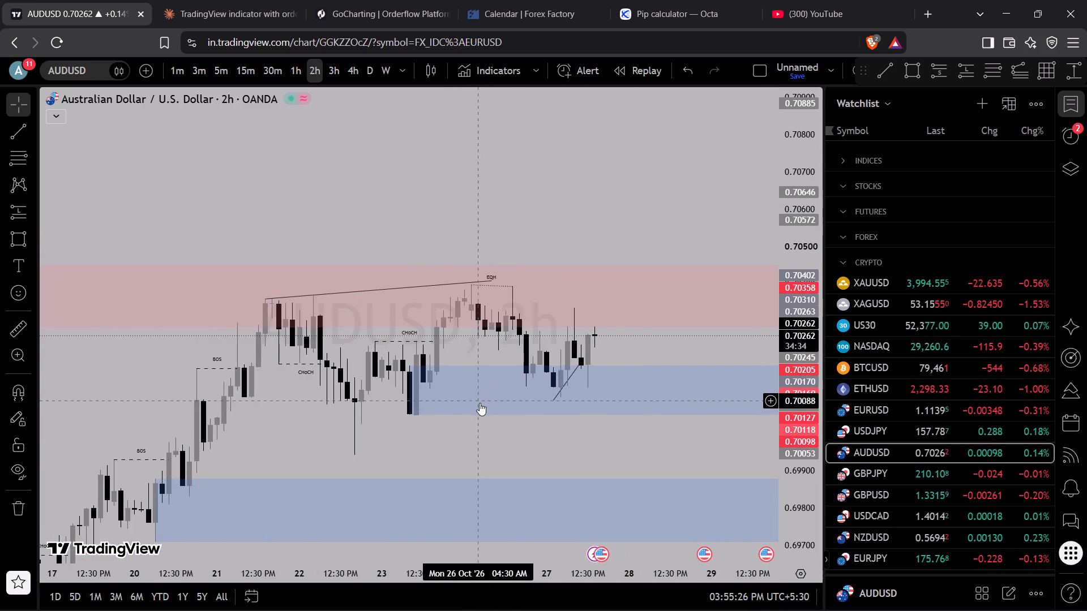
pyautogui.scroll(-2, 482, 405)
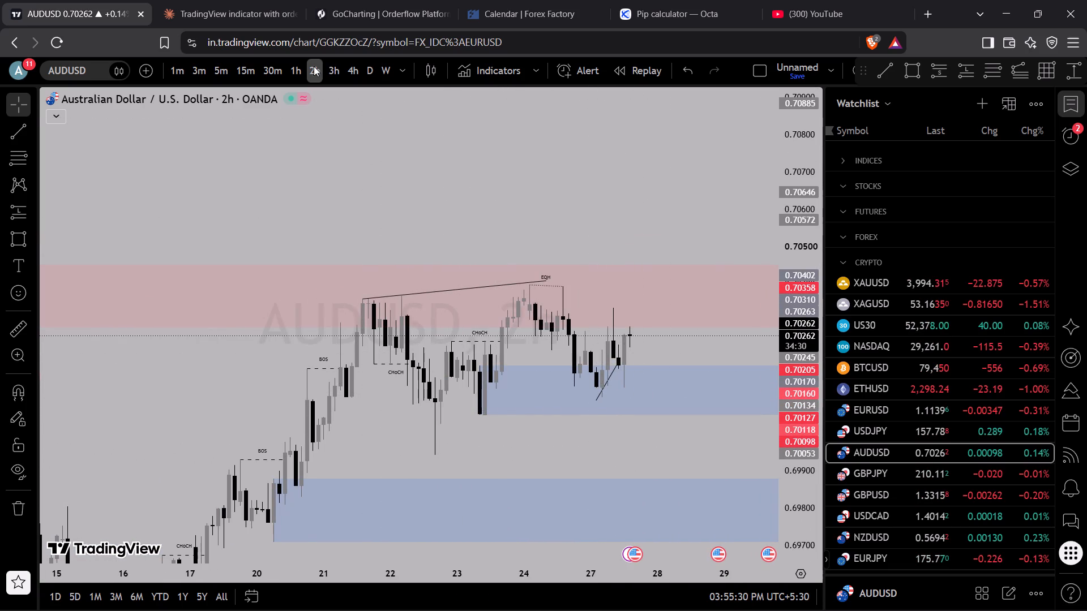
# Switch AUDUSD to the 4-hour timeframe and examine the October structure from the Strong Low demand zones up to the recent highs.
pyautogui.click(338, 65)
pyautogui.click(350, 72)
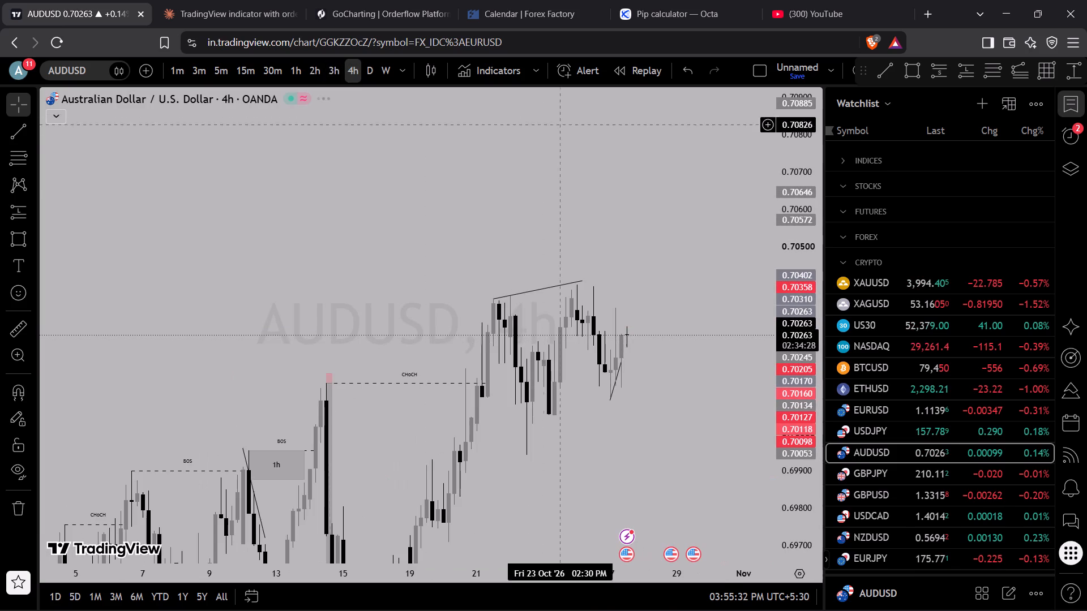
pyautogui.scroll(2, 675, 208)
pyautogui.scroll(-1, 674, 213)
pyautogui.scroll(-2, 366, 346)
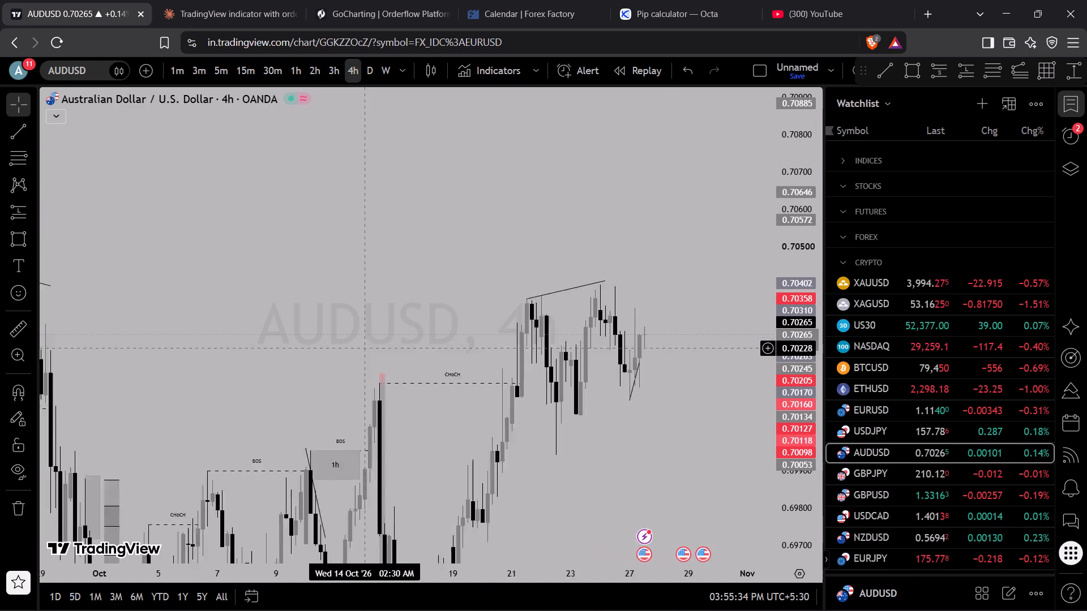
pyautogui.scroll(-1, 366, 348)
pyautogui.moveTo(500, 402); pyautogui.dragTo(417, 287)
pyautogui.scroll(1, 416, 365)
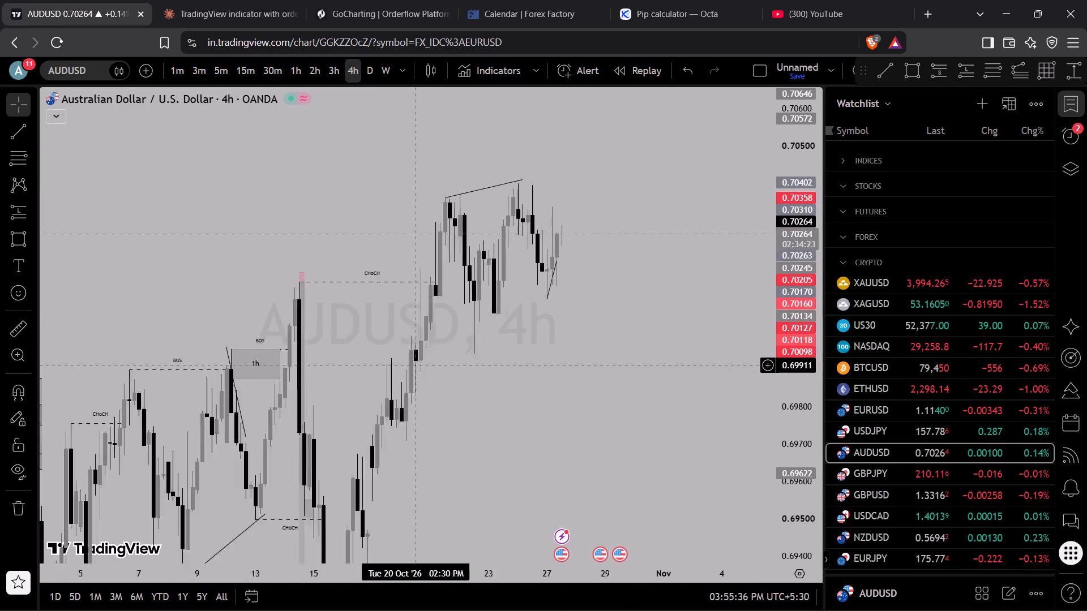
pyautogui.scroll(2, 416, 365)
pyautogui.moveTo(391, 350); pyautogui.dragTo(527, 130)
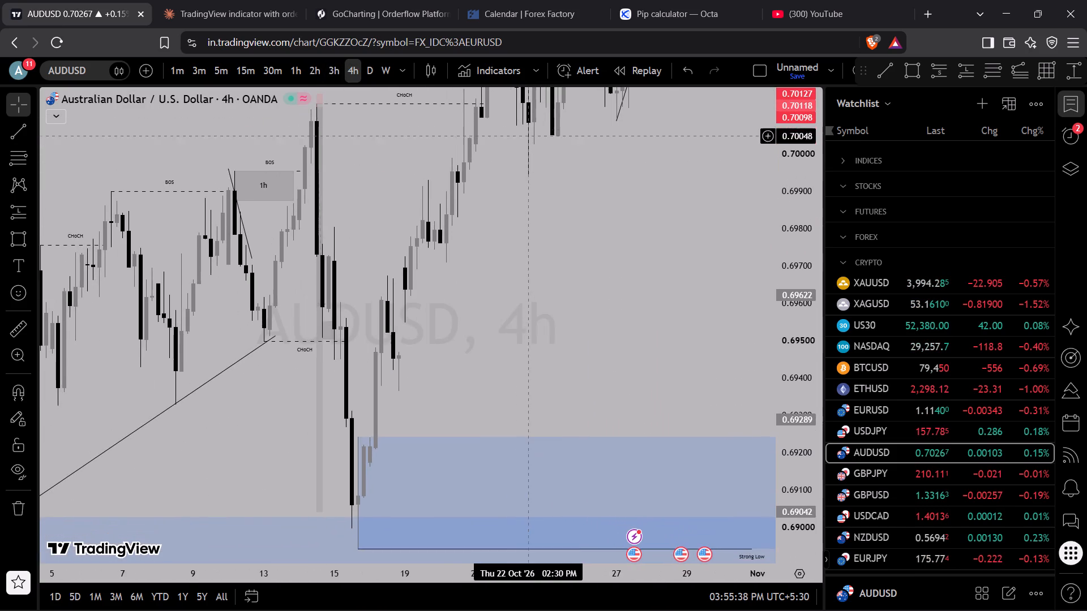
pyautogui.moveTo(374, 346); pyautogui.dragTo(690, 380)
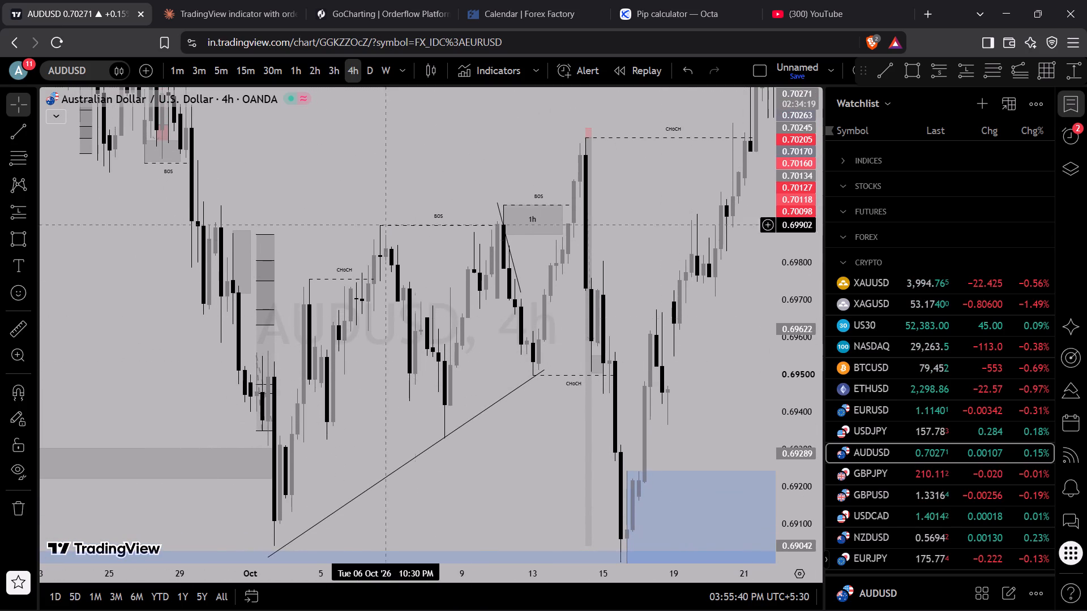
pyautogui.moveTo(665, 205); pyautogui.dragTo(422, 425)
pyautogui.scroll(4, 429, 421)
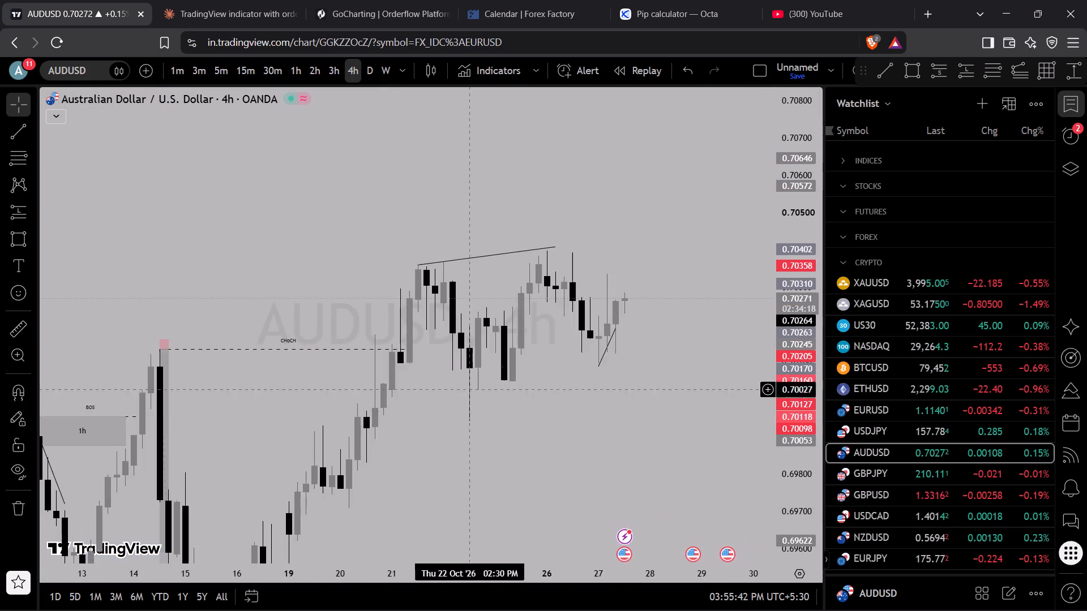
pyautogui.scroll(3, 560, 354)
# Switch AUDUSD to the daily timeframe and examine the decline and October recovery against the marked 2h and 4h zones.
pyautogui.click(363, 71)
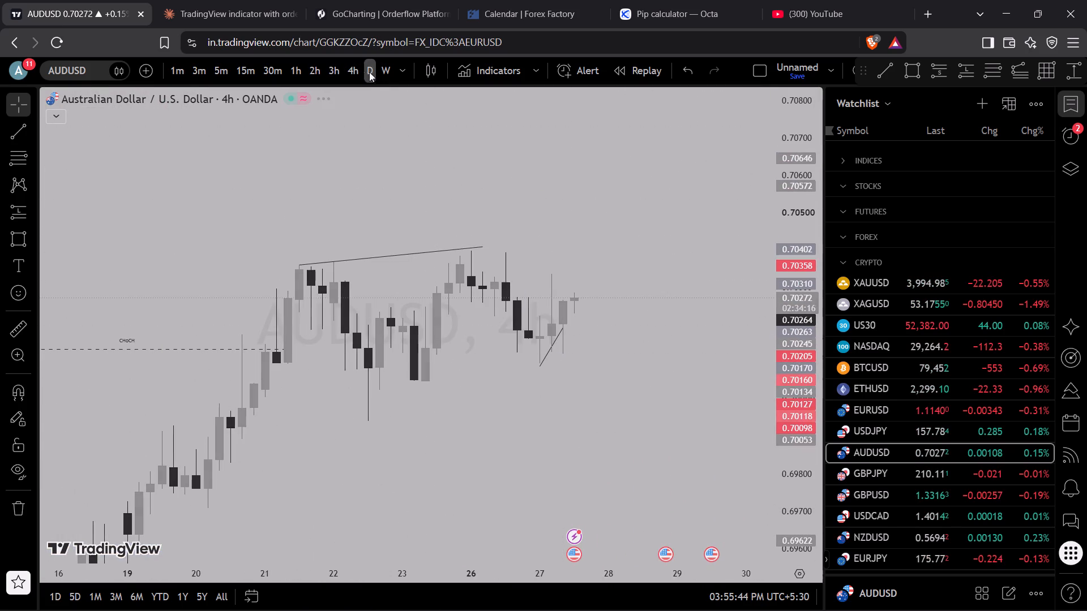
pyautogui.scroll(-5, 512, 221)
pyautogui.scroll(-1, 622, 222)
pyautogui.moveTo(801, 184); pyautogui.dragTo(789, 348)
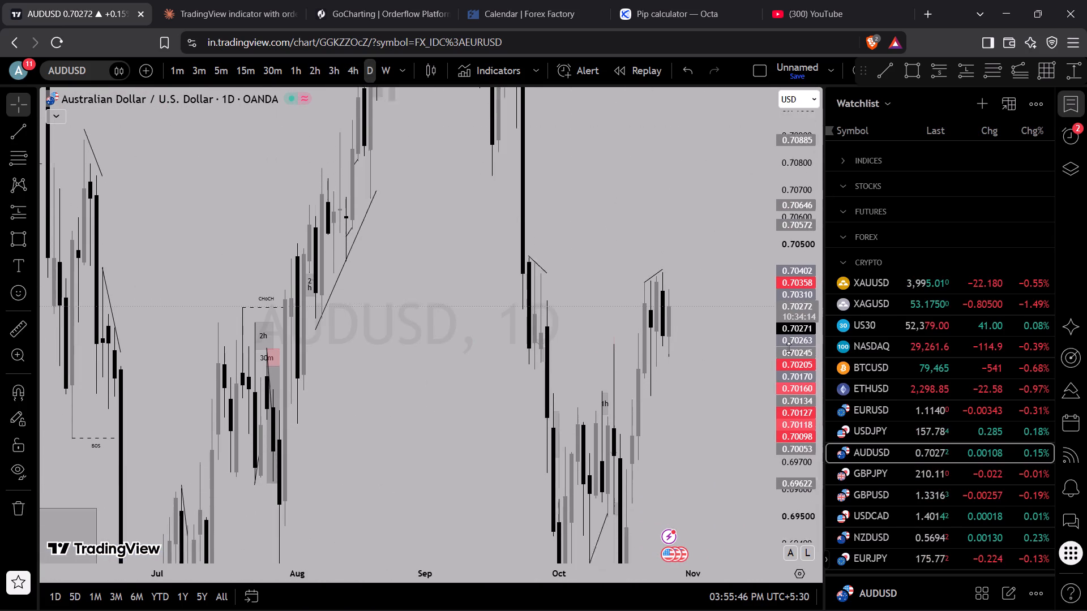
pyautogui.moveTo(789, 348); pyautogui.dragTo(750, 408)
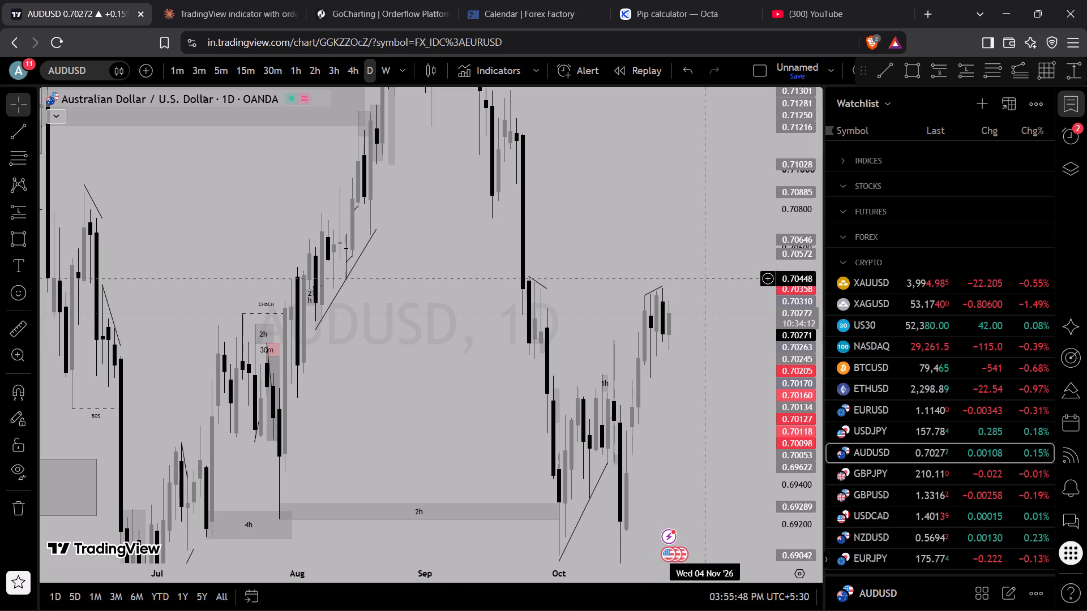
# Switch AUDUSD to the 3-hour timeframe and examine the rally above the blue demand zone and the EQL level.
pyautogui.click(340, 70)
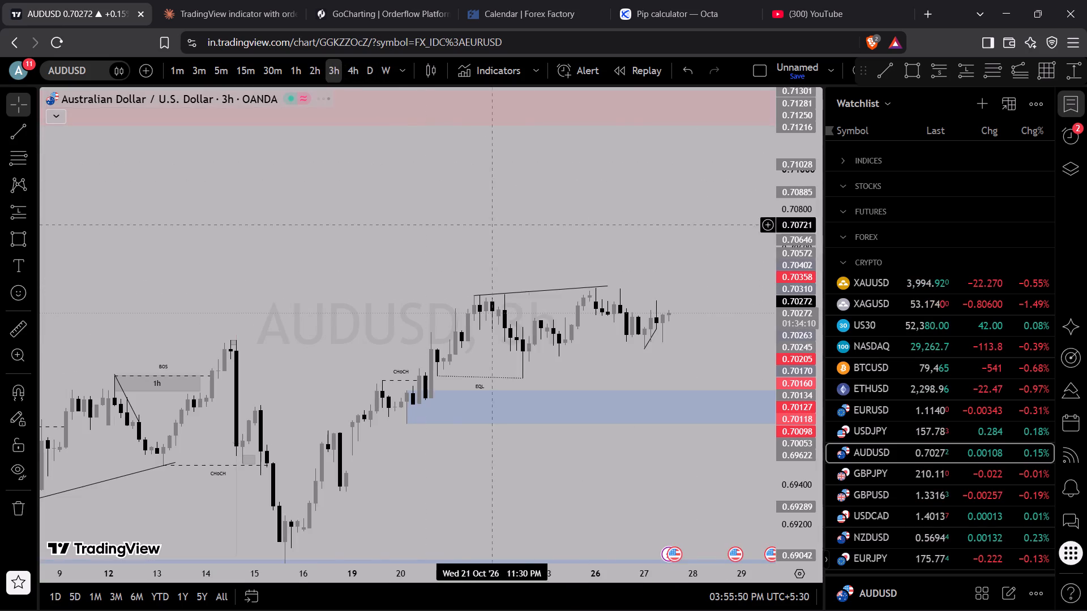
pyautogui.scroll(-2, 624, 378)
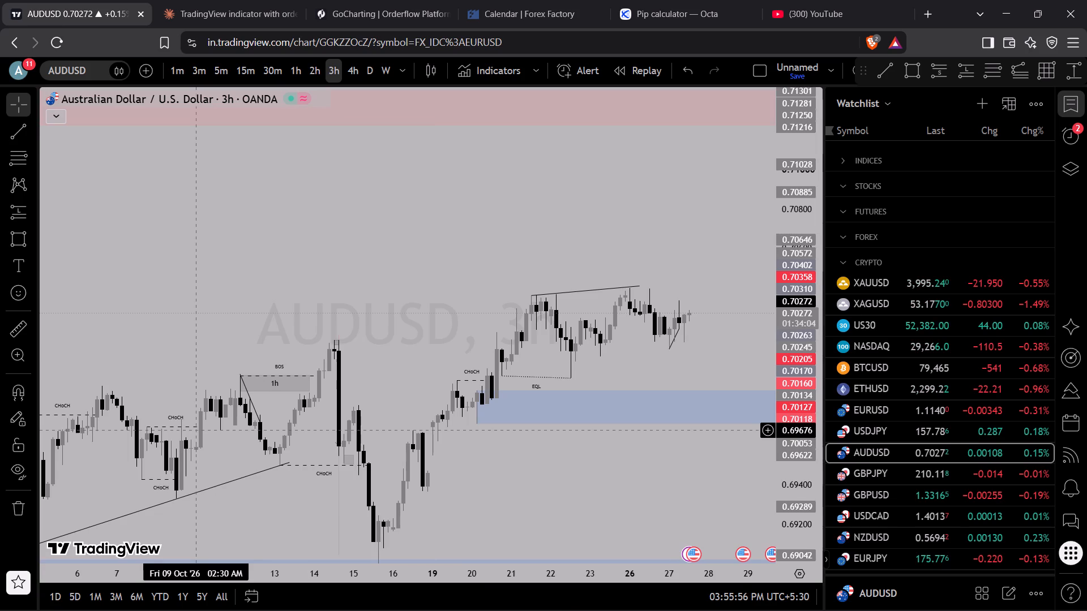
pyautogui.scroll(-2, 342, 378)
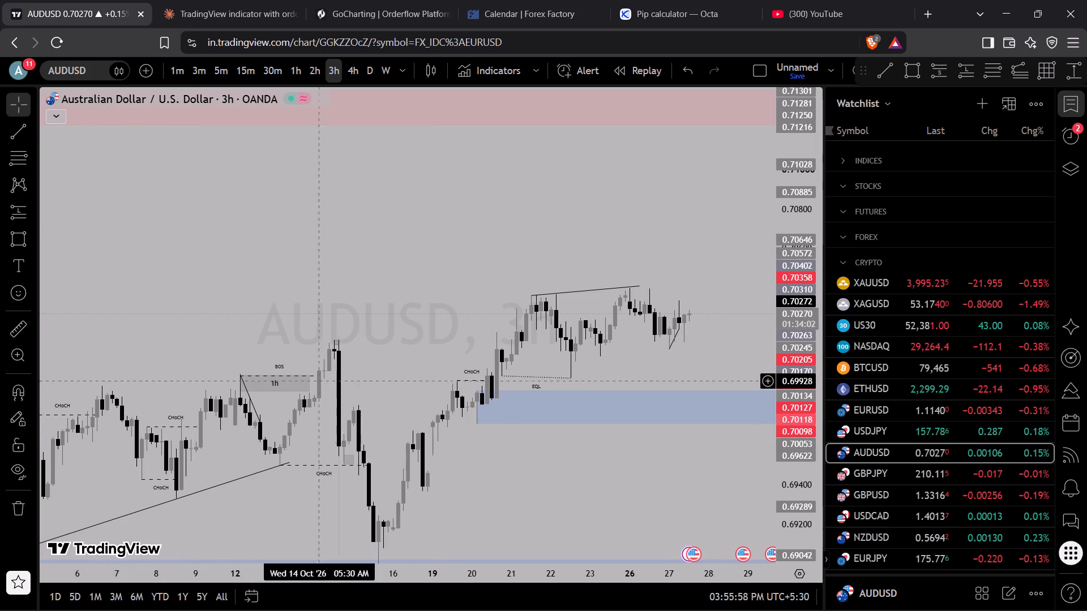
pyautogui.scroll(-2, 399, 375)
pyautogui.moveTo(634, 450); pyautogui.dragTo(523, 423)
pyautogui.moveTo(803, 515); pyautogui.dragTo(795, 421)
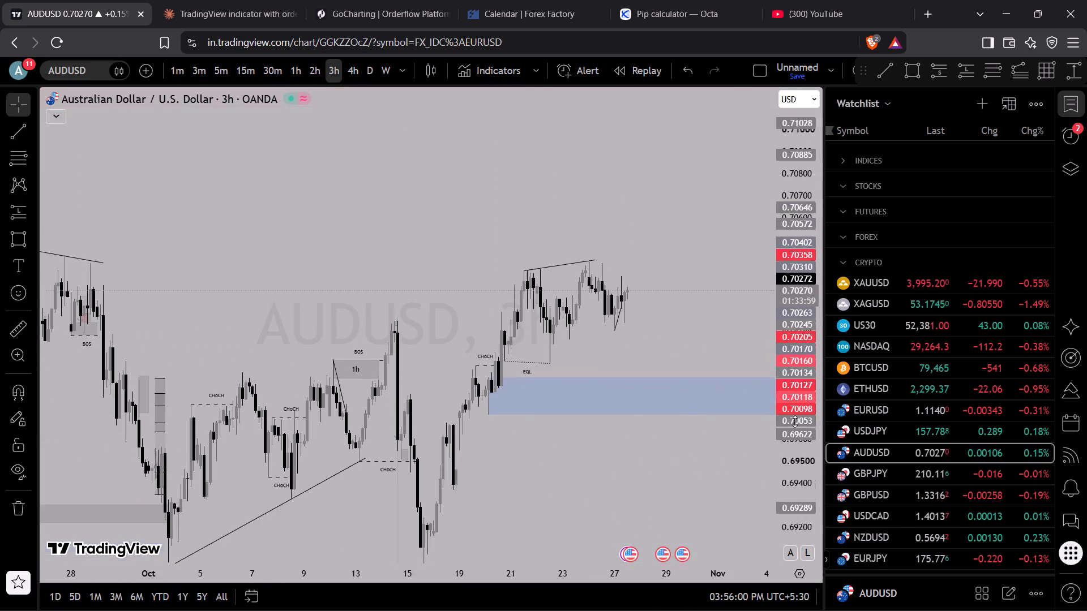
pyautogui.moveTo(795, 421); pyautogui.dragTo(754, 293)
pyautogui.scroll(3, 581, 394)
pyautogui.scroll(6, 521, 390)
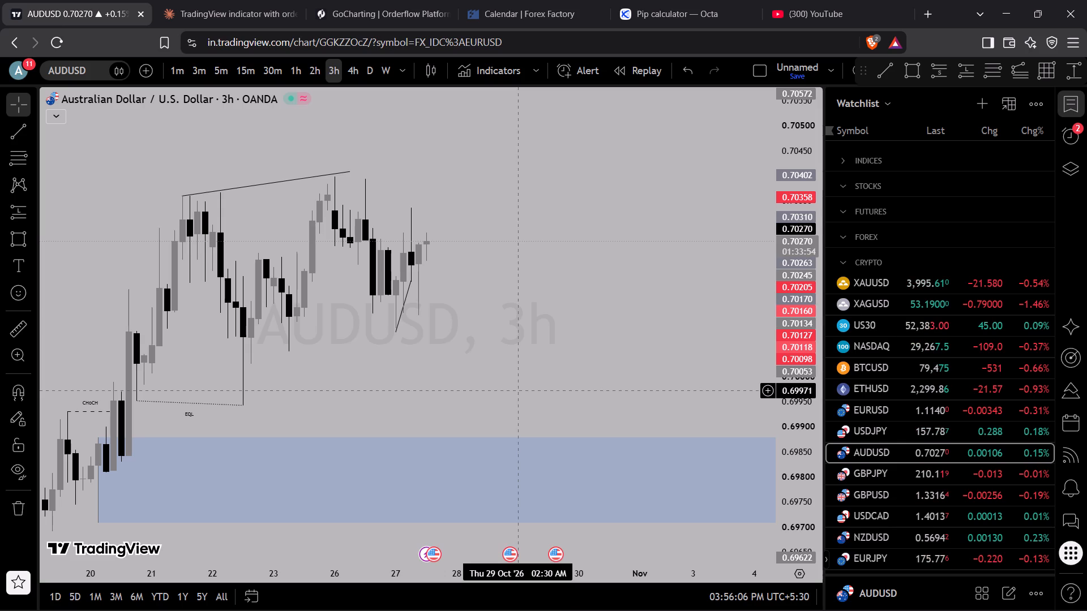
pyautogui.moveTo(561, 296); pyautogui.dragTo(715, 341)
# Review the AUDUSD 3-hour swings between the upper trendline at the recent highs and the blue demand zone.
pyautogui.scroll(-1, 632, 360)
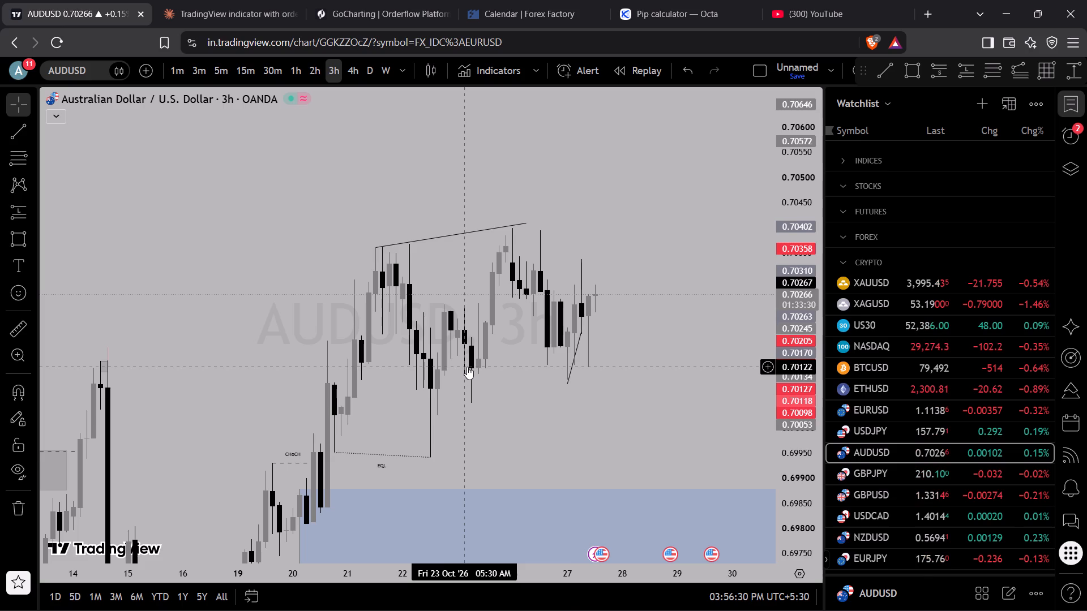
pyautogui.scroll(-2, 617, 351)
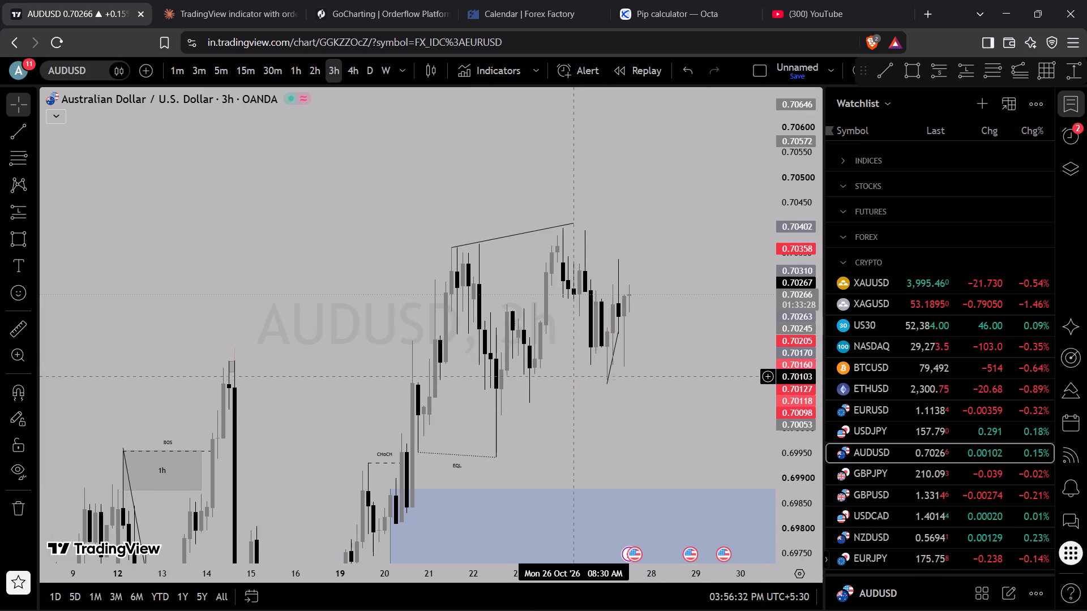
pyautogui.moveTo(502, 380); pyautogui.dragTo(442, 444)
pyautogui.scroll(4, 489, 427)
pyautogui.moveTo(506, 434); pyautogui.dragTo(685, 338)
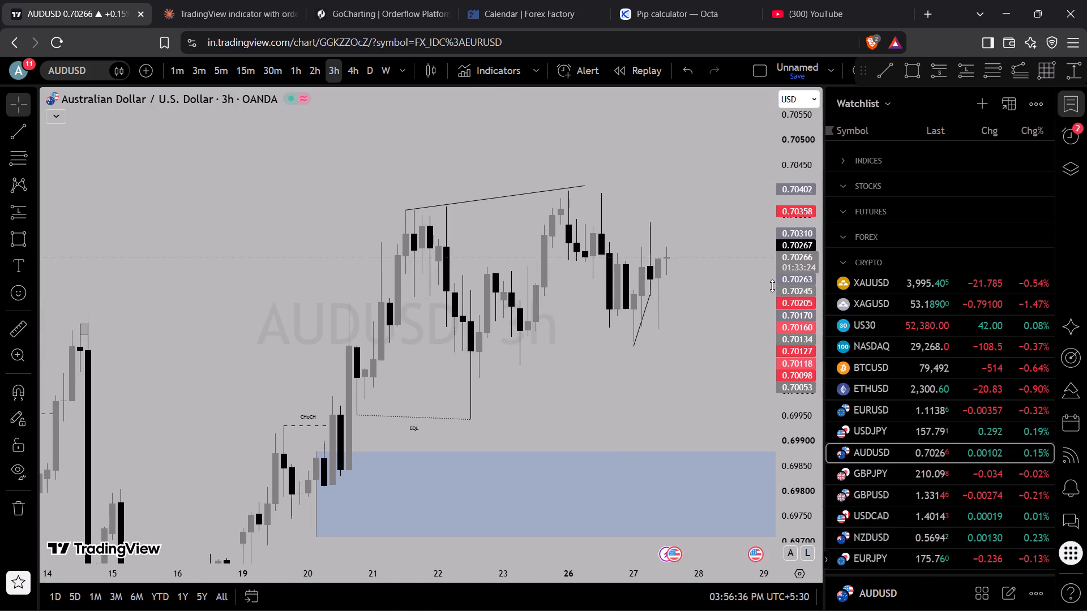
pyautogui.moveTo(804, 291); pyautogui.dragTo(784, 397)
pyautogui.scroll(-7, 638, 381)
pyautogui.moveTo(681, 398); pyautogui.dragTo(611, 354)
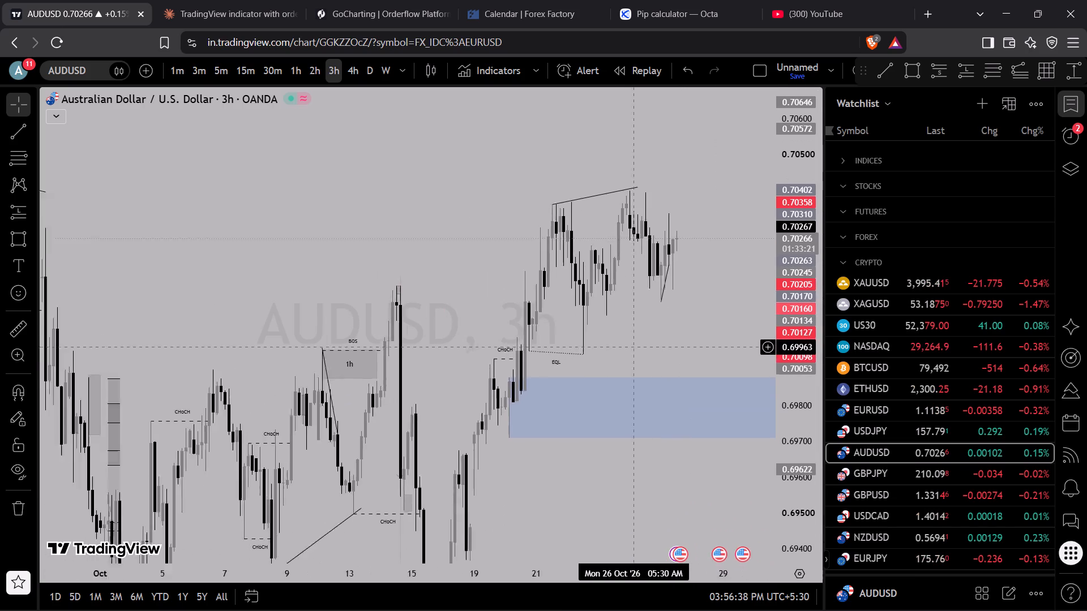
pyautogui.moveTo(611, 354); pyautogui.dragTo(577, 400)
pyautogui.moveTo(797, 261); pyautogui.dragTo(803, 236)
pyautogui.moveTo(776, 444); pyautogui.dragTo(842, 288)
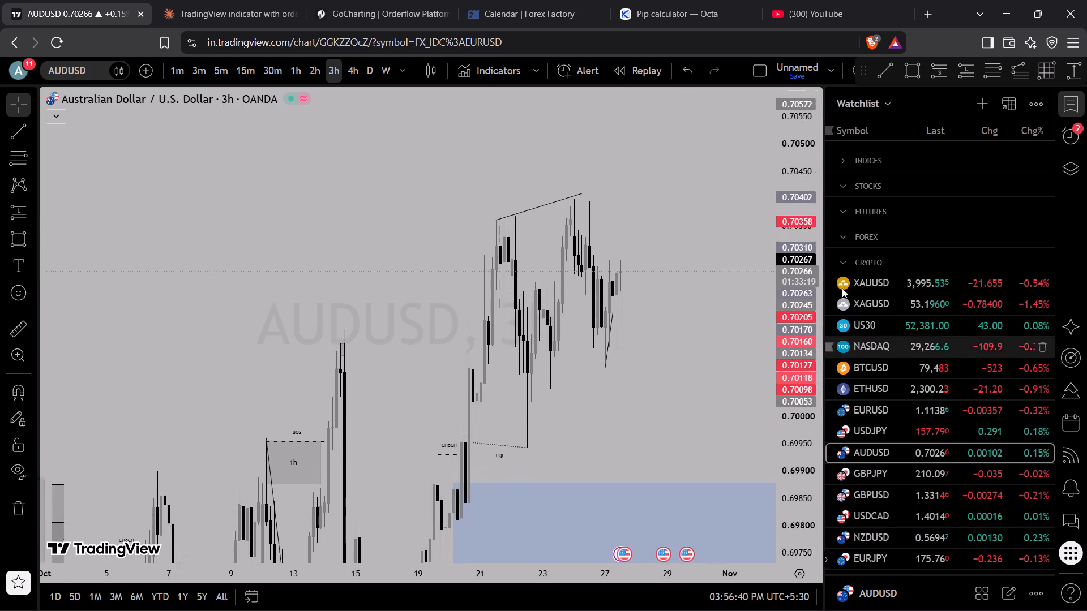
pyautogui.moveTo(842, 288); pyautogui.dragTo(848, 230)
pyautogui.moveTo(692, 293); pyautogui.dragTo(761, 493)
pyautogui.scroll(3, 495, 505)
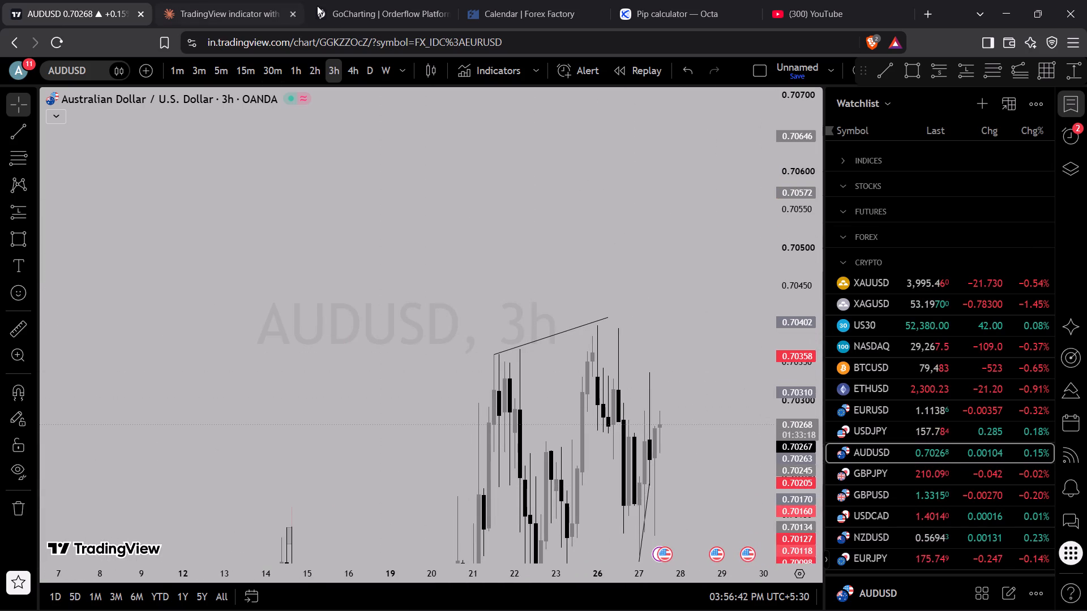
# Switch AUDUSD back to the 4-hour timeframe and examine the late-October candles between the two short trendlines.
pyautogui.click(355, 66)
pyautogui.scroll(4, 442, 359)
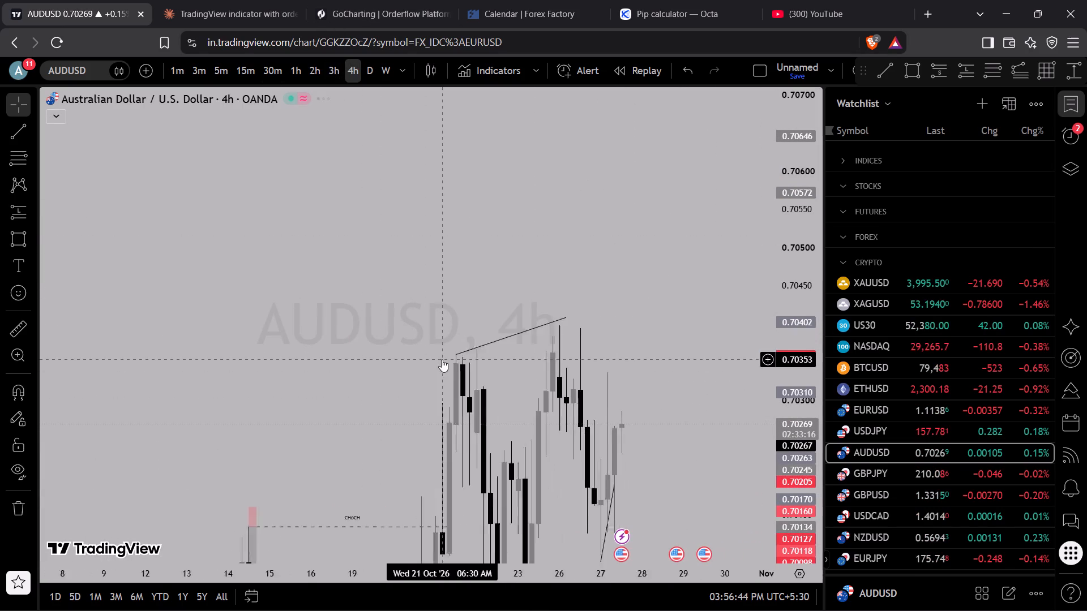
pyautogui.moveTo(668, 379); pyautogui.dragTo(643, 263)
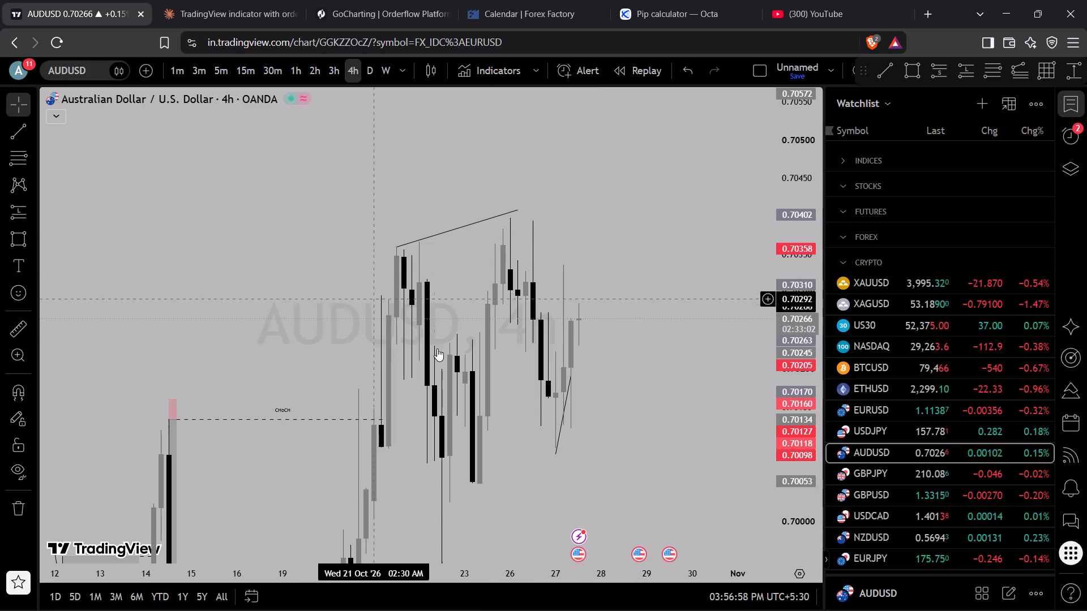
pyautogui.scroll(5, 486, 397)
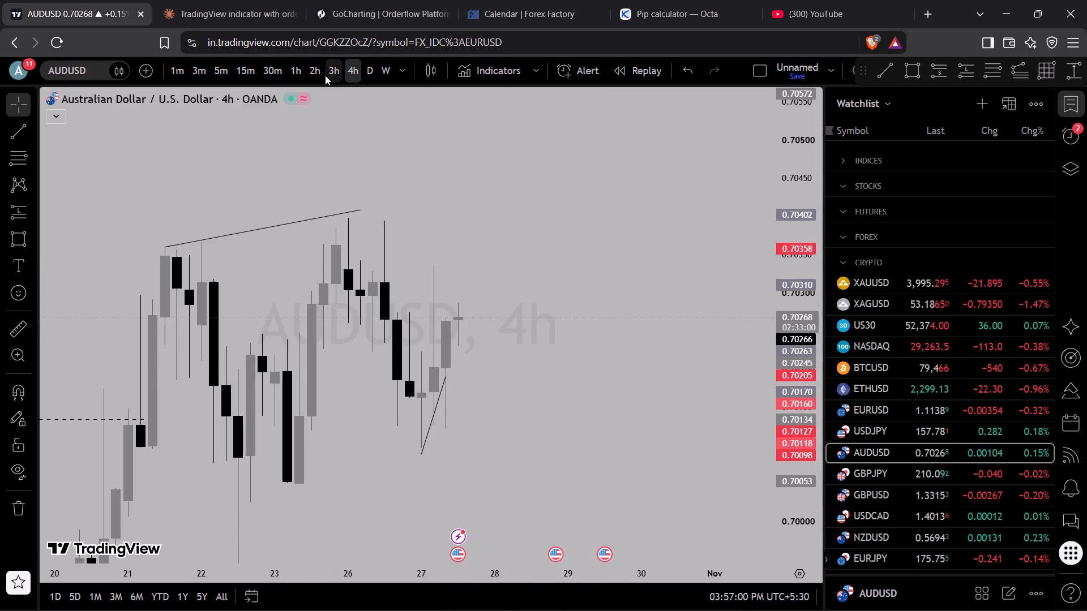
# Switch AUDUSD to the 2-hour timeframe and examine the latest candles between the red supply and blue demand zones.
pyautogui.click(312, 67)
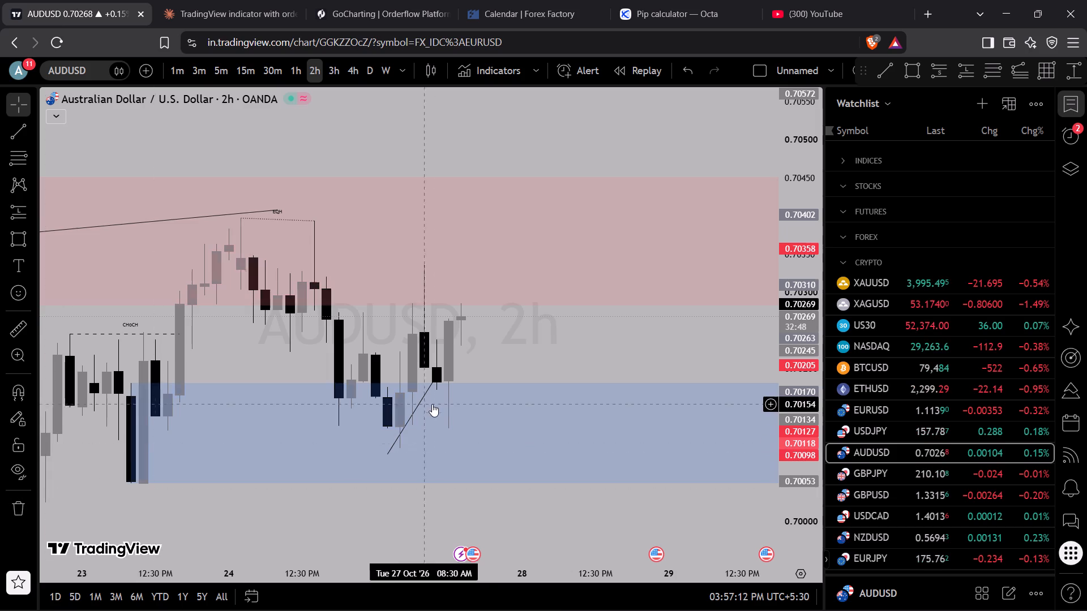
pyautogui.scroll(3, 432, 404)
pyautogui.scroll(-3, 422, 403)
# Switch AUDUSD to the 30-minute timeframe to examine price between the Weak High supply zone and the stacked blue demand zones.
pyautogui.click(272, 61)
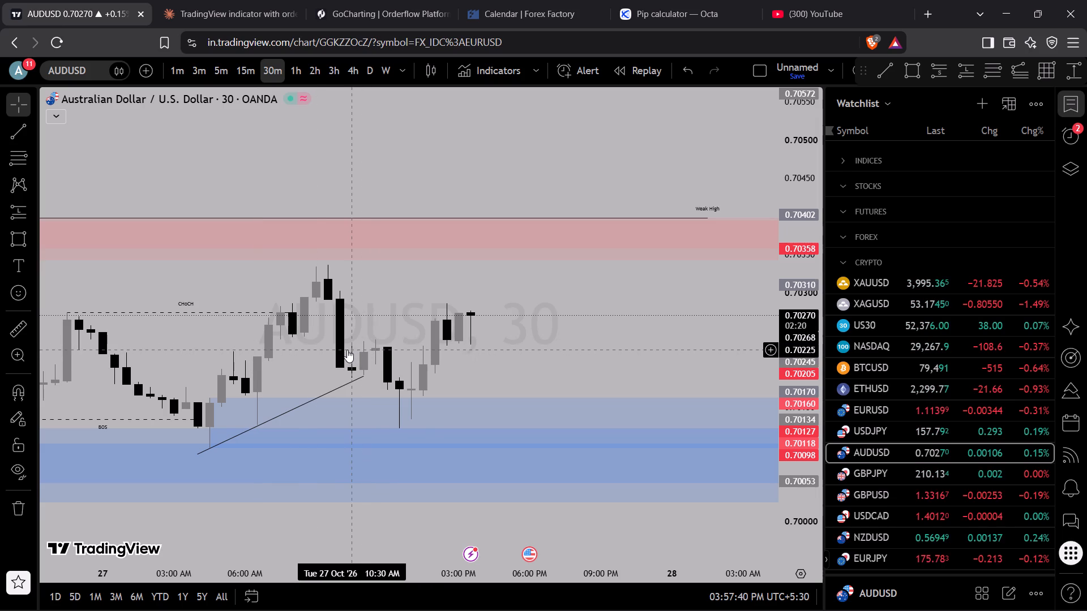
# Examine AUDUSD's 27 October candles on the 30-minute chart between the red supply zone and the short rising trendline.
pyautogui.scroll(-1, 461, 369)
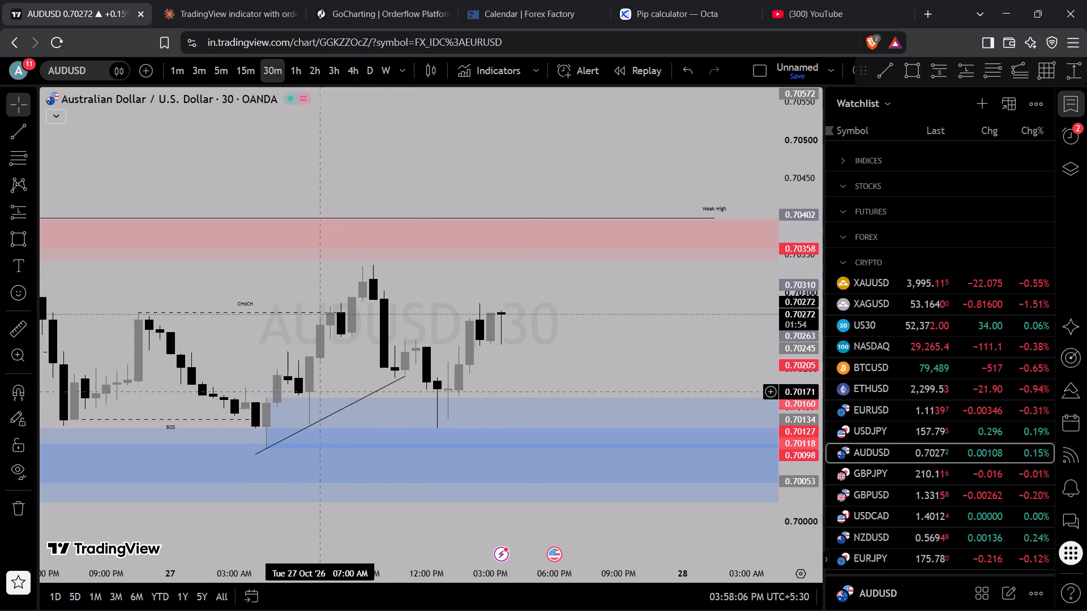
pyautogui.scroll(-2, 409, 408)
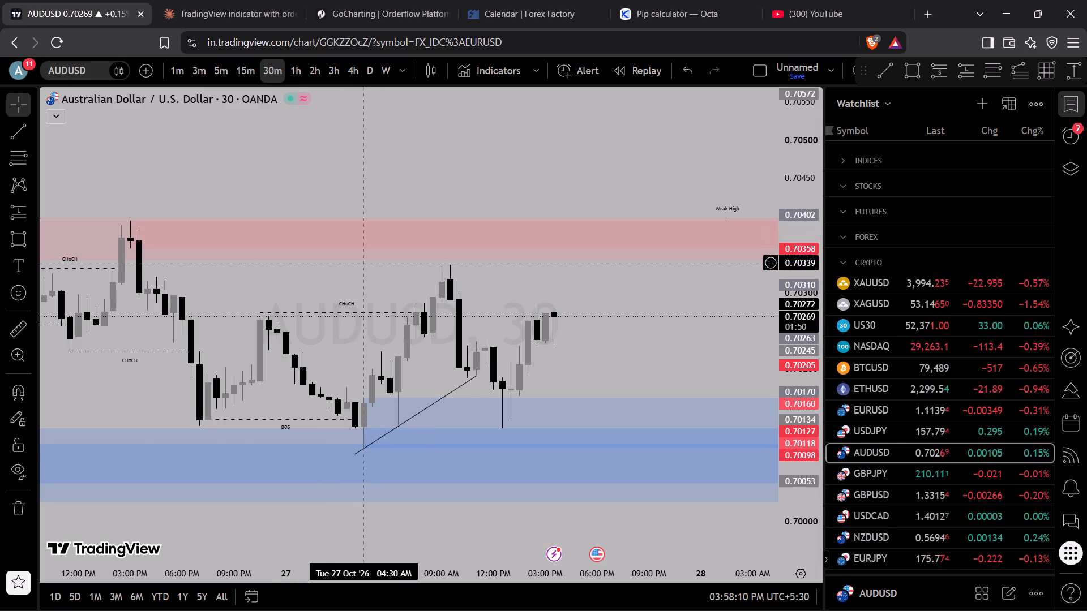
pyautogui.scroll(-2, 365, 393)
pyautogui.scroll(3, 481, 388)
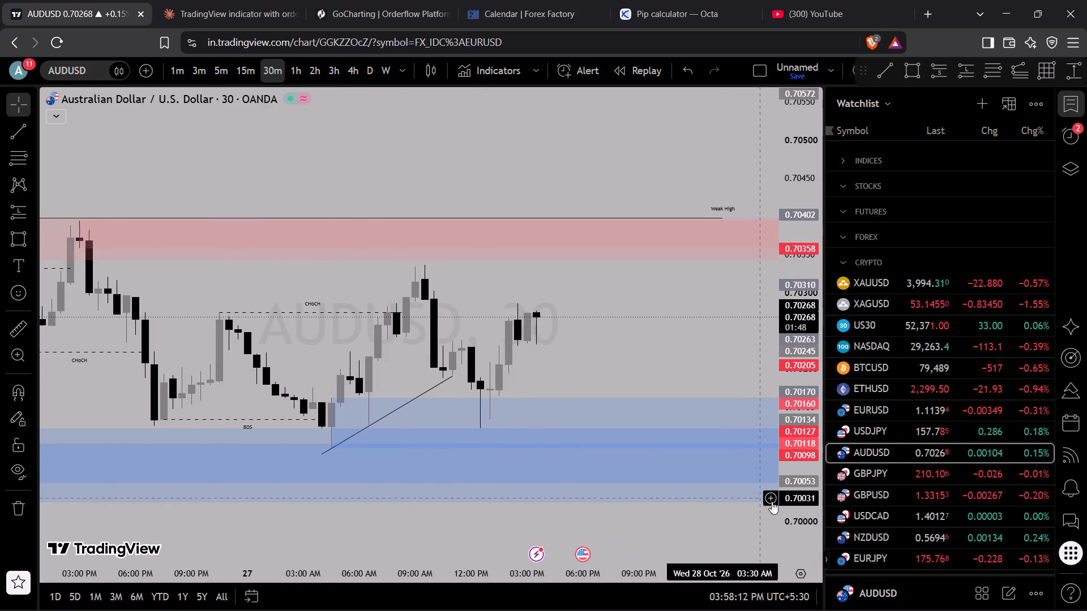
pyautogui.moveTo(793, 497); pyautogui.dragTo(812, 239)
pyautogui.scroll(3, 644, 347)
pyautogui.scroll(-1, 640, 371)
pyautogui.scroll(1, 651, 386)
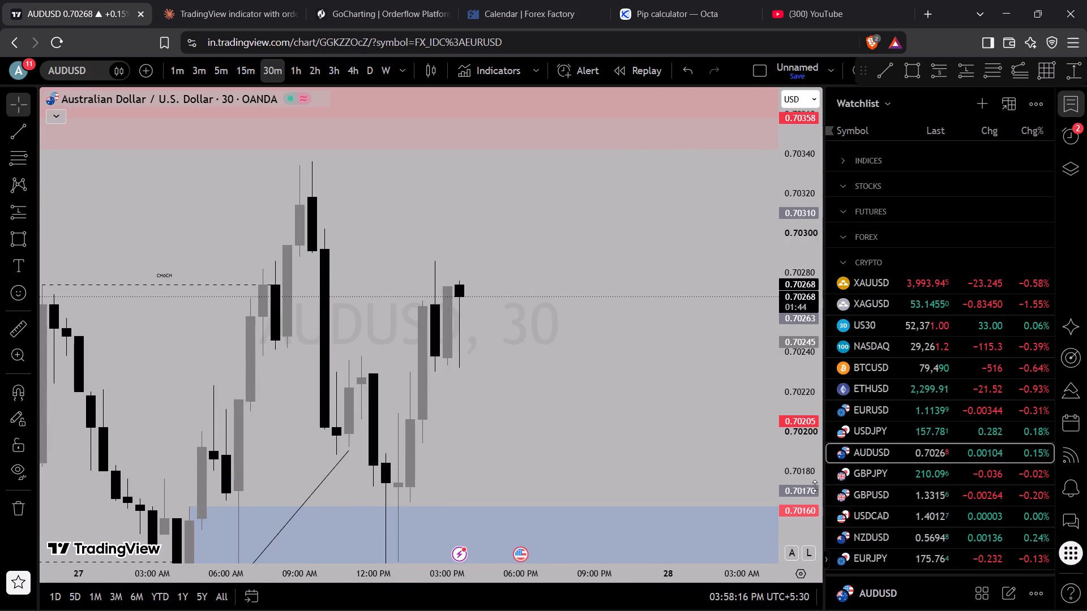
pyautogui.scroll(2, 664, 446)
pyautogui.scroll(2, 560, 419)
pyautogui.scroll(-4, 459, 436)
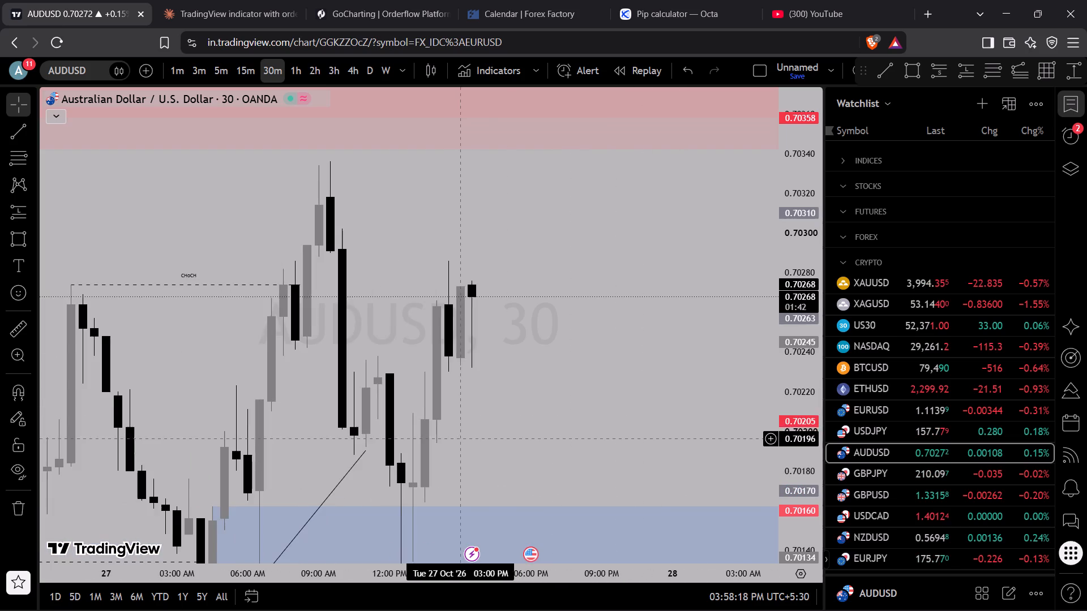
pyautogui.moveTo(506, 435); pyautogui.dragTo(603, 561)
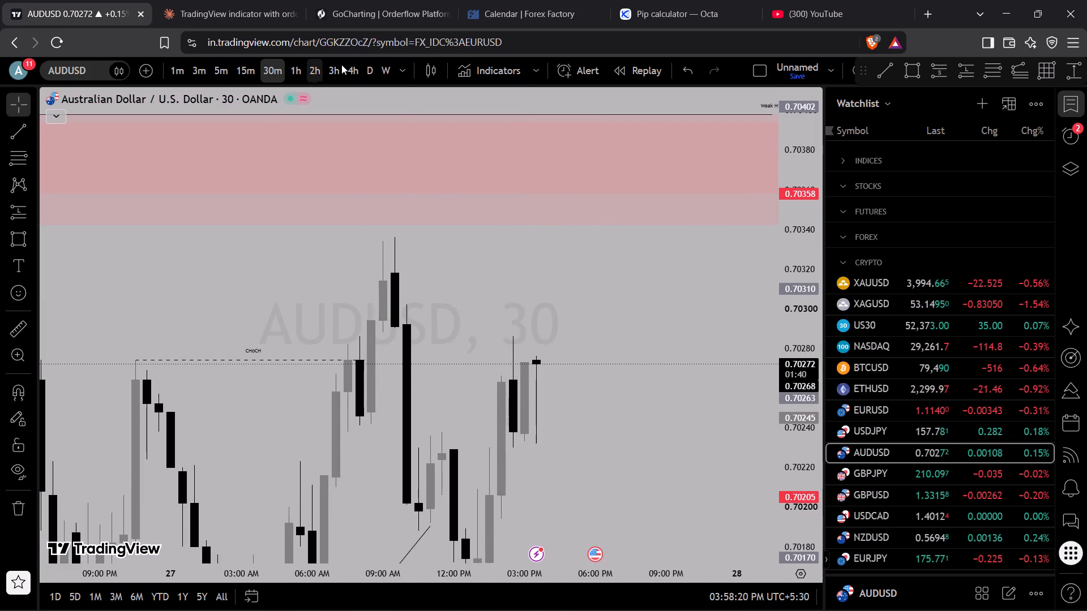
# Switch AUDUSD to the 1-hour timeframe and examine the latest candles between the red supply and blue demand zones.
pyautogui.click(293, 77)
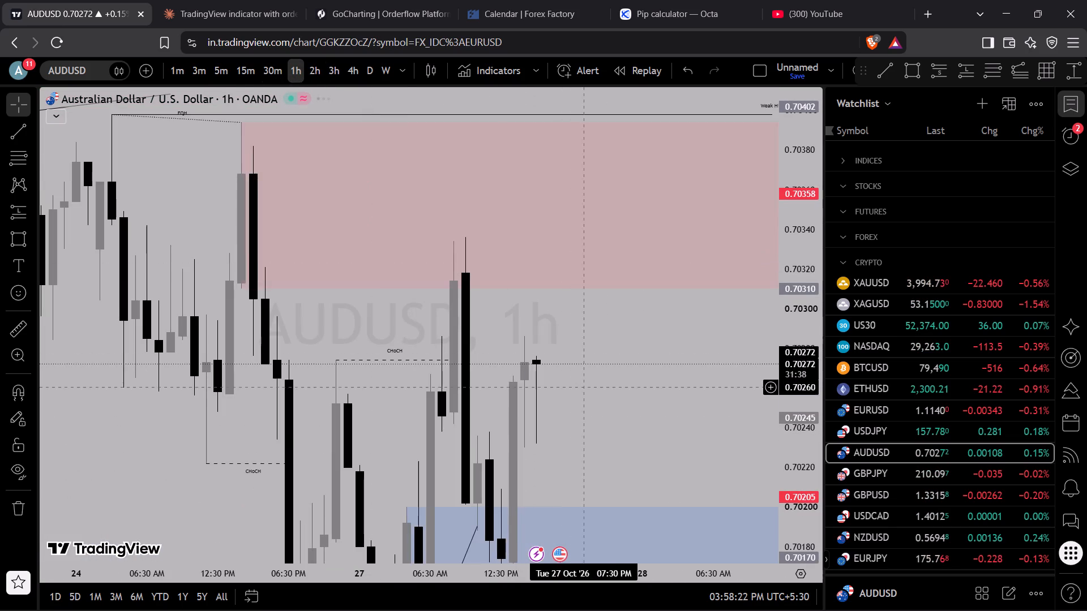
pyautogui.scroll(2, 581, 373)
pyautogui.moveTo(393, 283); pyautogui.dragTo(485, 172)
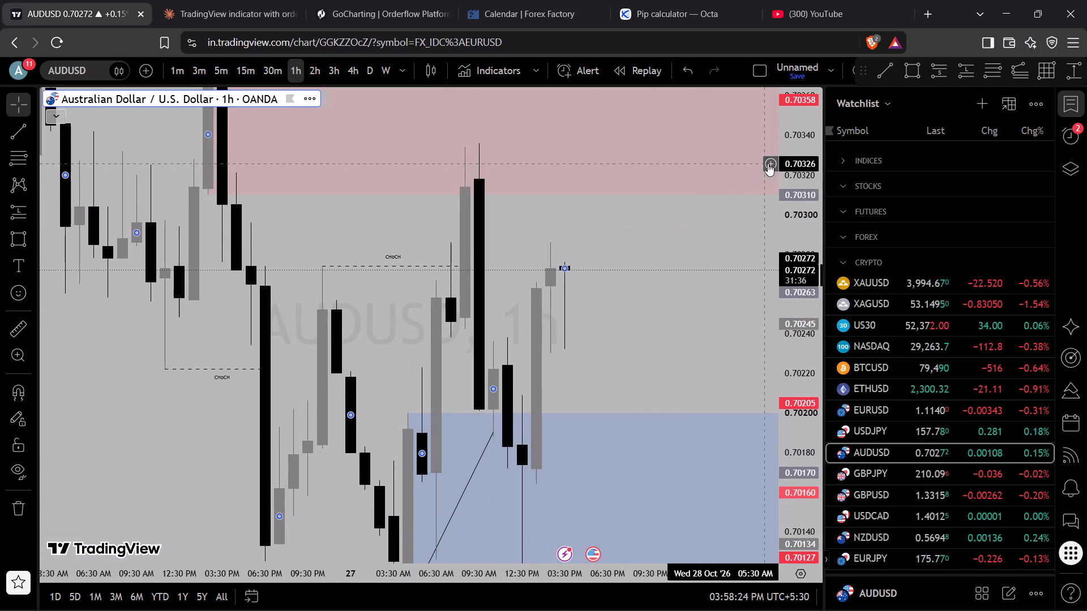
pyautogui.moveTo(788, 162); pyautogui.dragTo(799, 294)
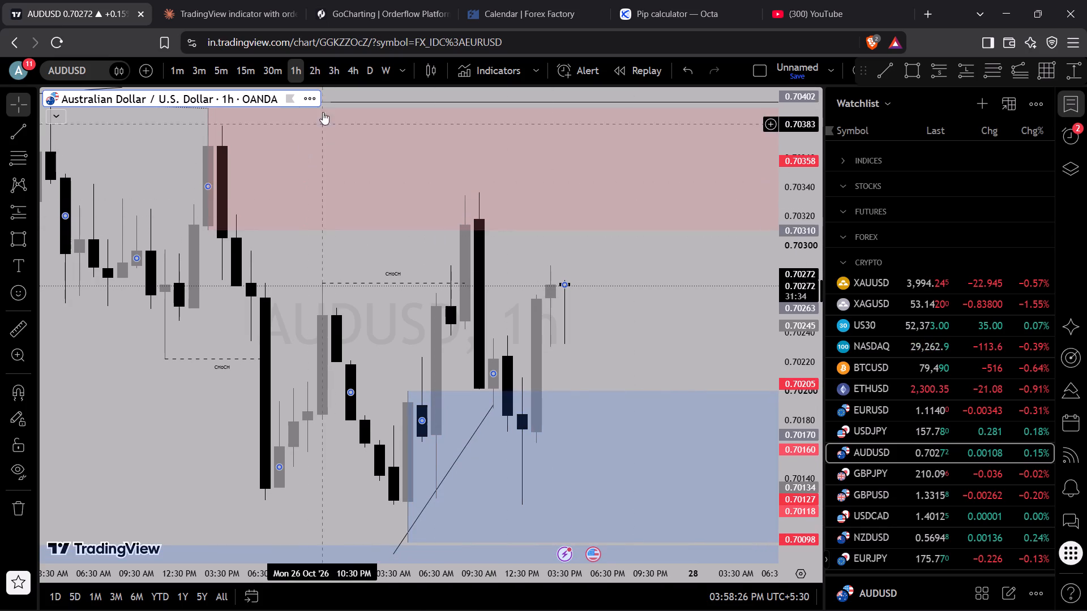
# Switch AUDUSD to the 2-hour timeframe and examine the swings from the EQH highs down to the blue demand zones.
pyautogui.click(321, 67)
pyautogui.click(702, 311)
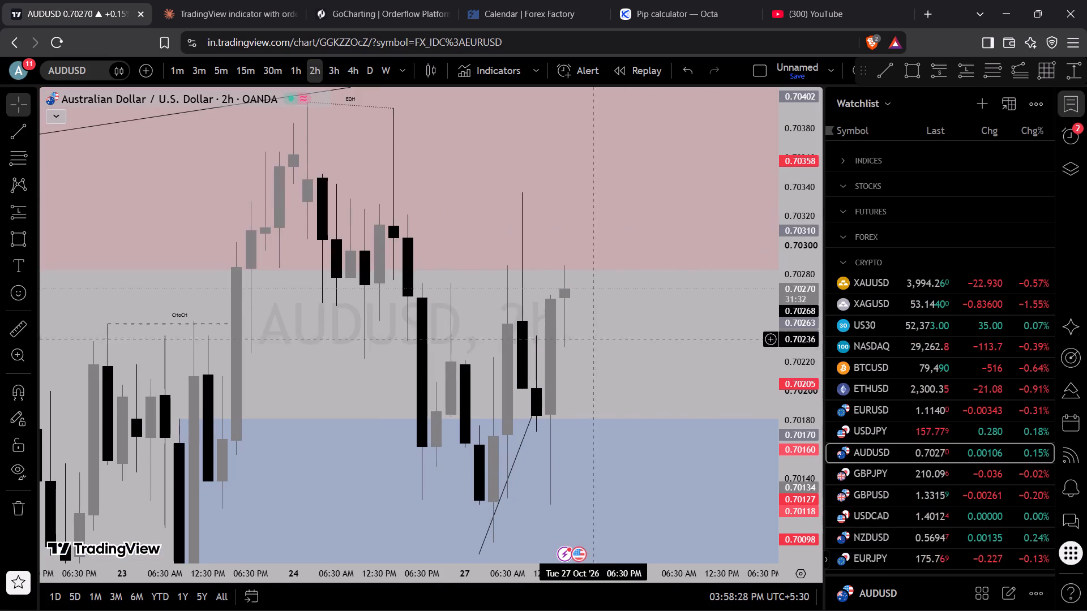
pyautogui.scroll(1, 304, 348)
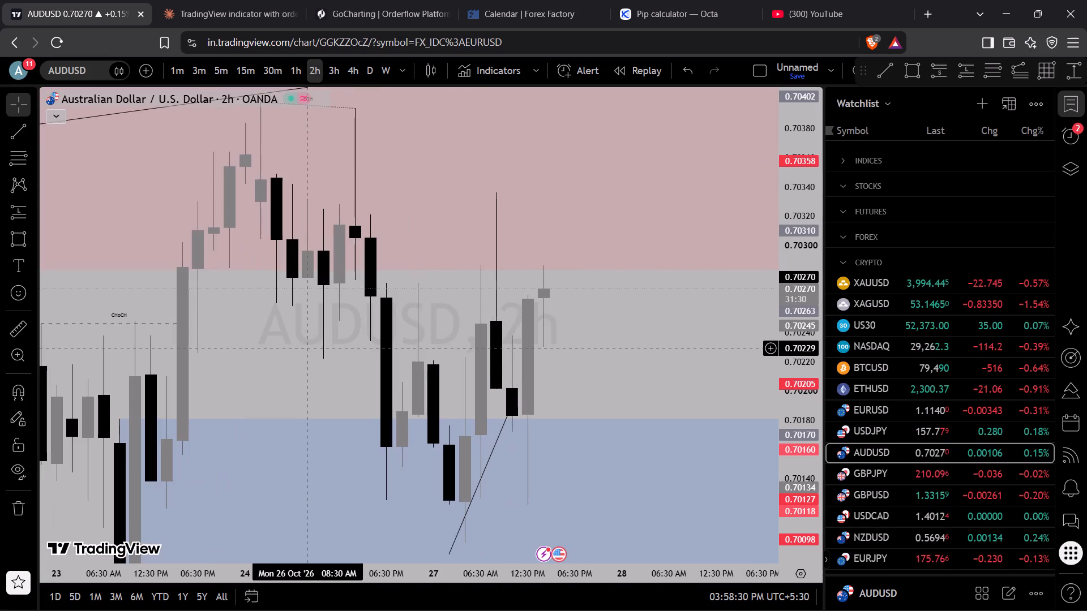
pyautogui.scroll(2, 304, 348)
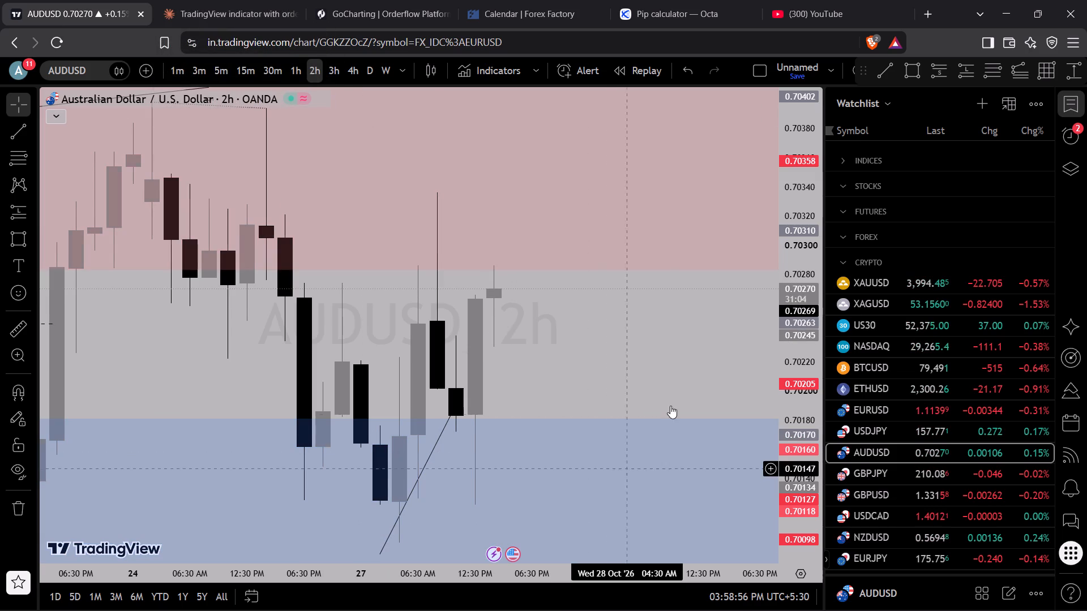
pyautogui.scroll(-3, 660, 410)
pyautogui.scroll(-3, 666, 365)
pyautogui.moveTo(666, 382); pyautogui.dragTo(666, 226)
pyautogui.moveTo(794, 200); pyautogui.dragTo(798, 269)
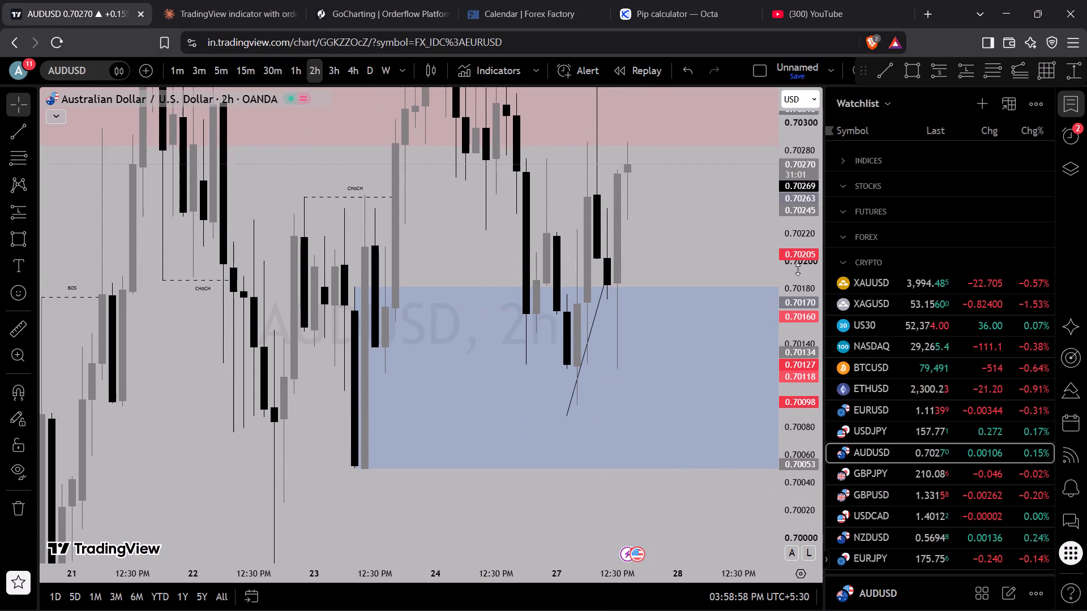
pyautogui.moveTo(798, 269); pyautogui.dragTo(780, 370)
pyautogui.scroll(3, 586, 428)
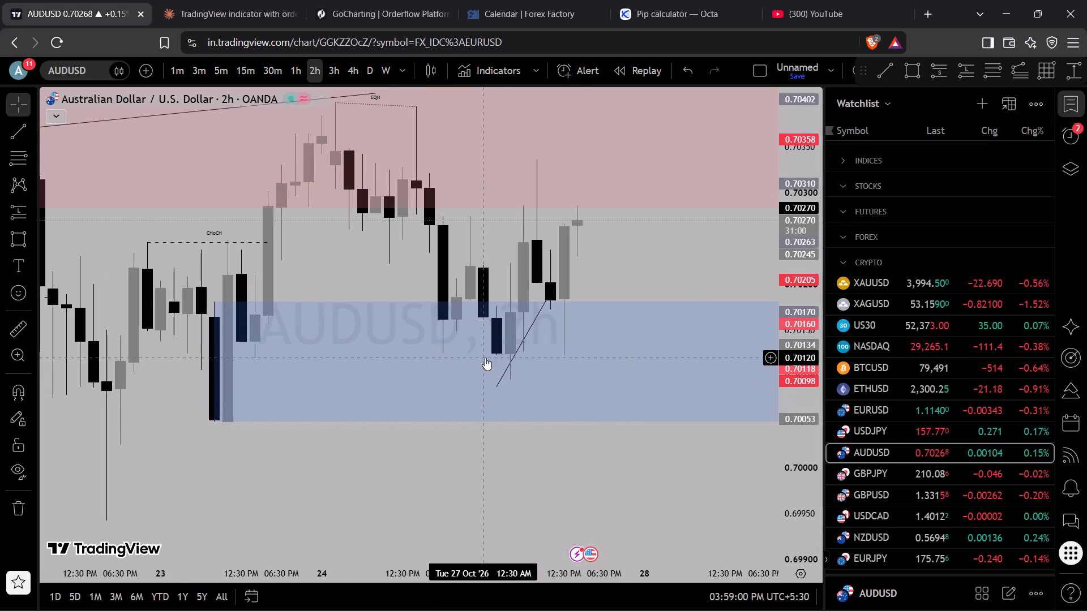
pyautogui.scroll(2, 410, 352)
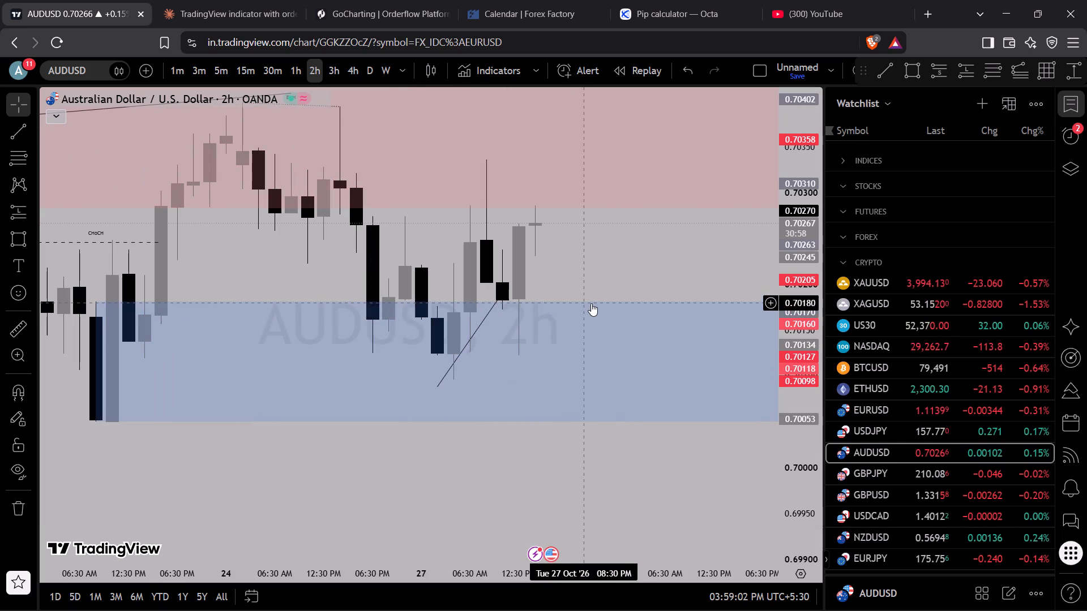
pyautogui.scroll(-3, 460, 268)
pyautogui.moveTo(811, 176); pyautogui.dragTo(810, 192)
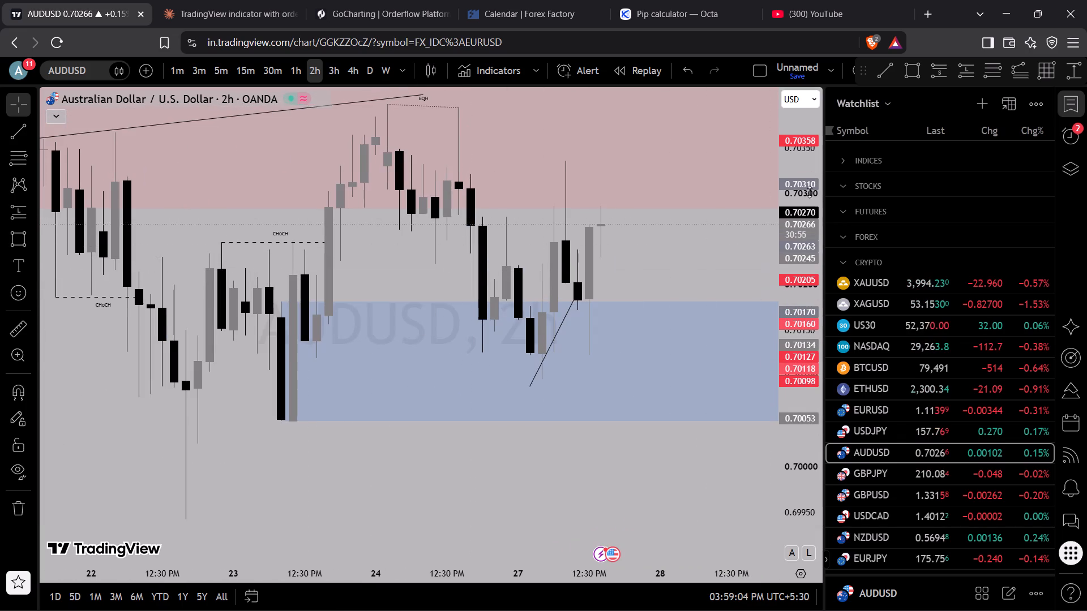
pyautogui.moveTo(810, 192); pyautogui.dragTo(743, 312)
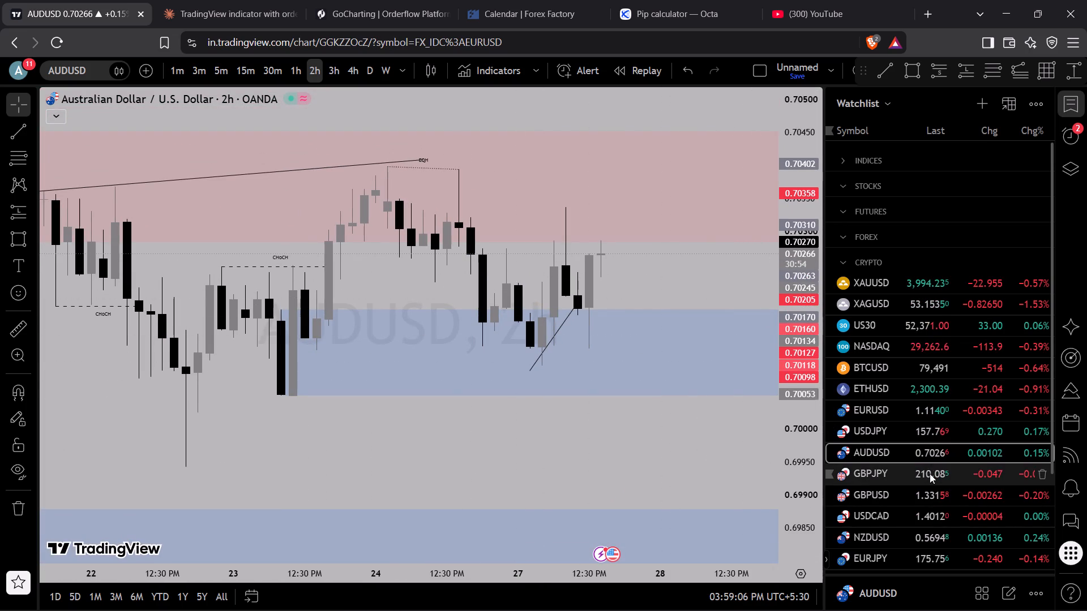
# Open GBPJPY from the watchlist on the 4-hour timeframe and examine its October swings above the stacked blue demand zones.
pyautogui.moveTo(931, 464); pyautogui.dragTo(932, 458)
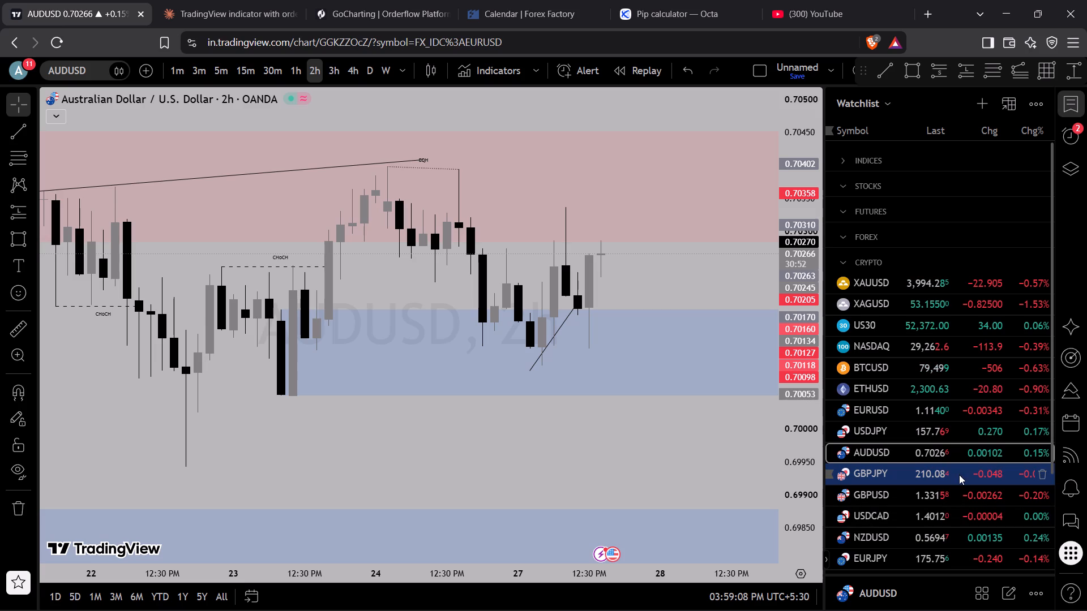
pyautogui.moveTo(959, 475); pyautogui.dragTo(959, 480)
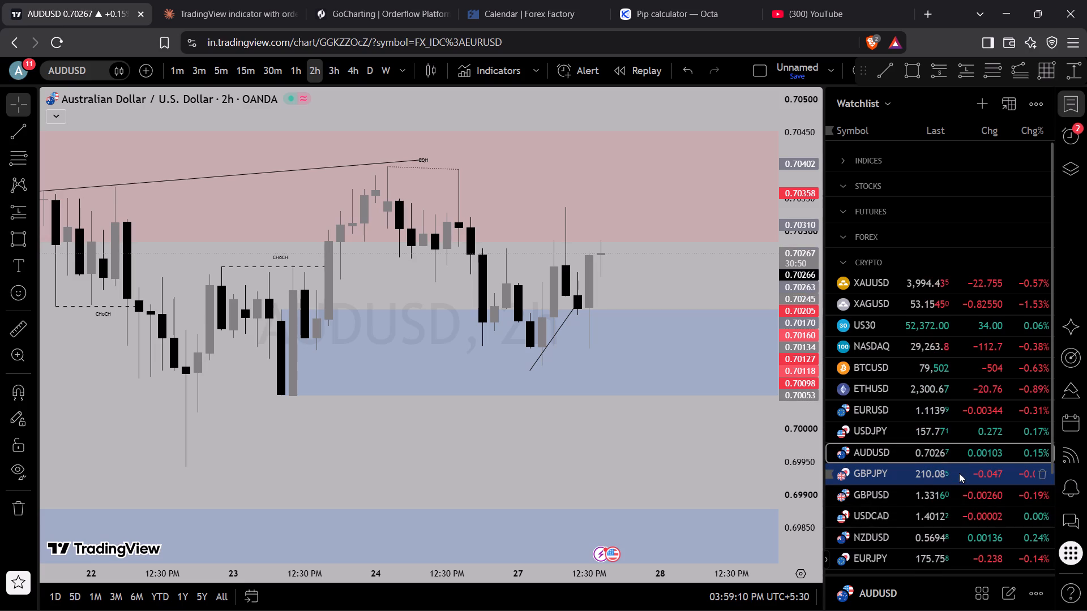
pyautogui.click(959, 473)
pyautogui.scroll(-8, 504, 436)
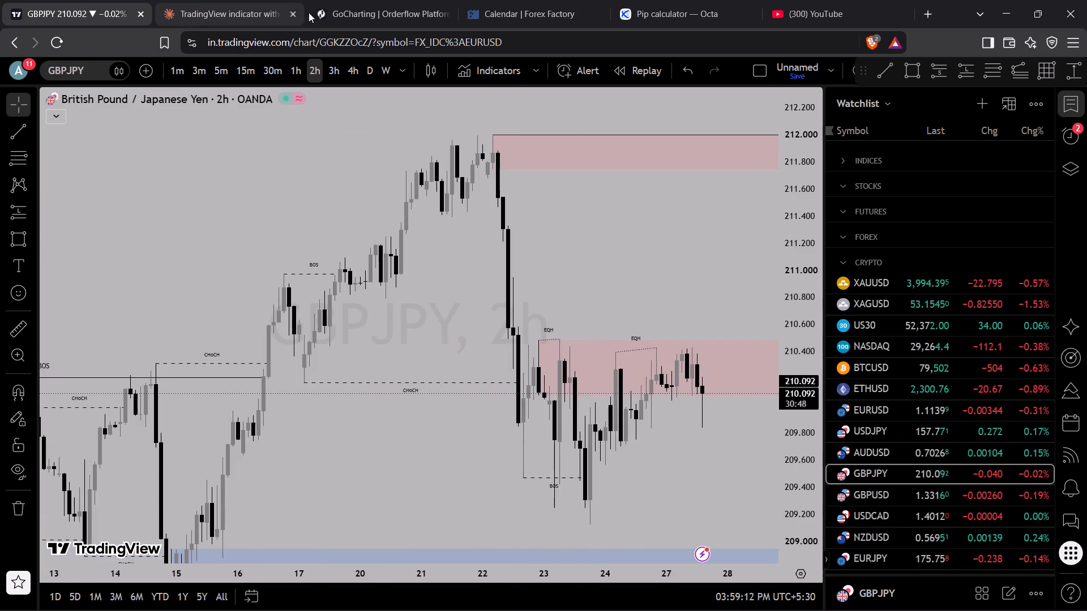
pyautogui.click(344, 68)
pyautogui.scroll(6, 582, 358)
pyautogui.moveTo(735, 251); pyautogui.dragTo(737, 236)
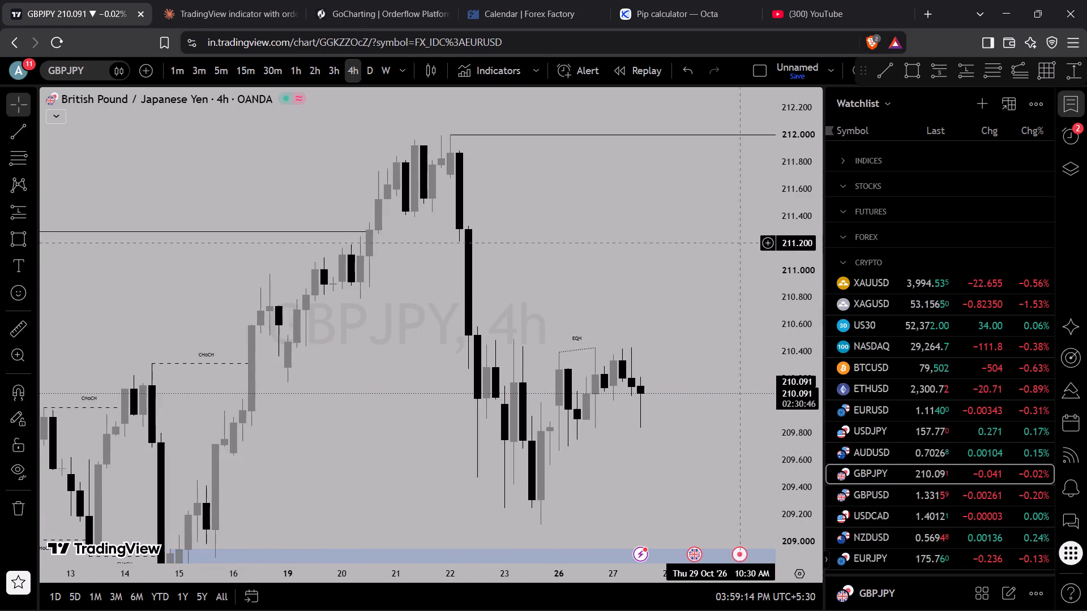
pyautogui.moveTo(737, 236); pyautogui.dragTo(731, 107)
pyautogui.moveTo(786, 148); pyautogui.dragTo(762, 379)
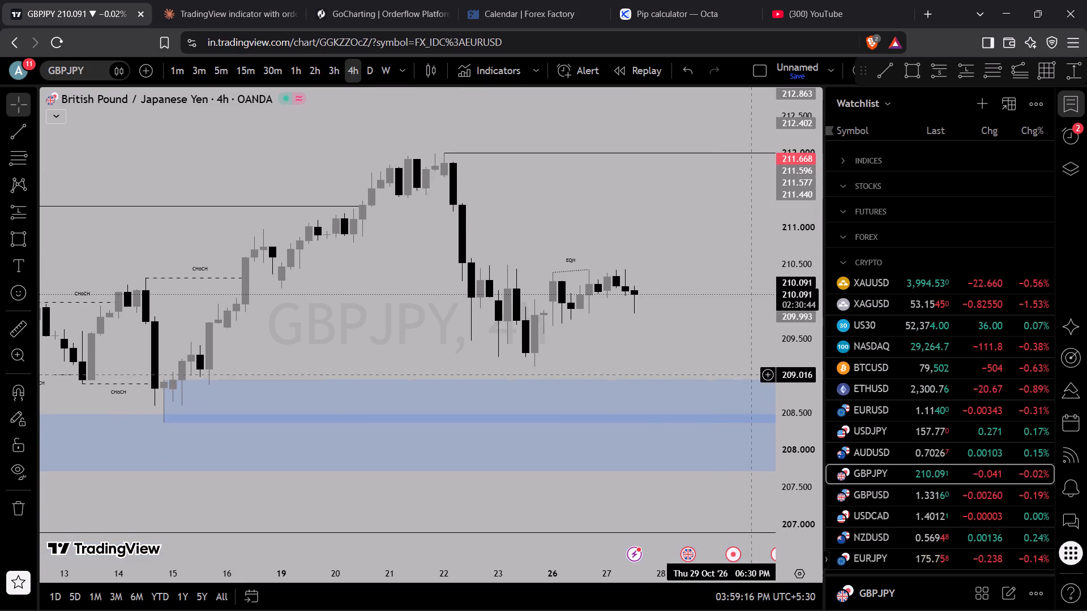
pyautogui.scroll(-3, 430, 312)
pyautogui.moveTo(621, 350); pyautogui.dragTo(615, 251)
pyautogui.scroll(-3, 394, 297)
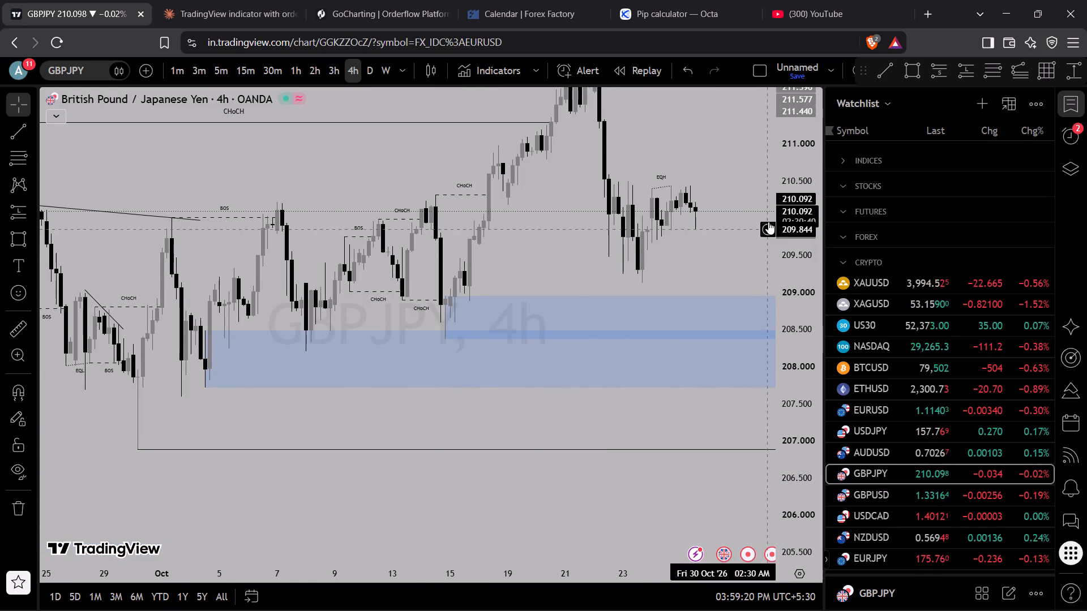
pyautogui.moveTo(806, 133); pyautogui.dragTo(754, 350)
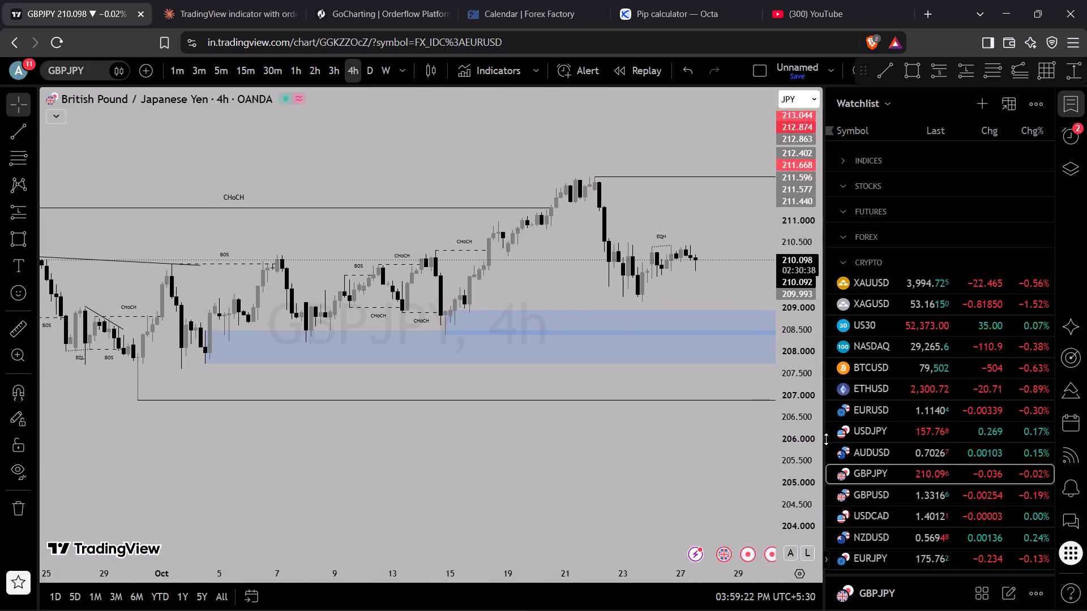
# Open GBPUSD from the watchlist and examine its September–October 4-hour structure against the red supply and blue demand zones.
pyautogui.click(881, 487)
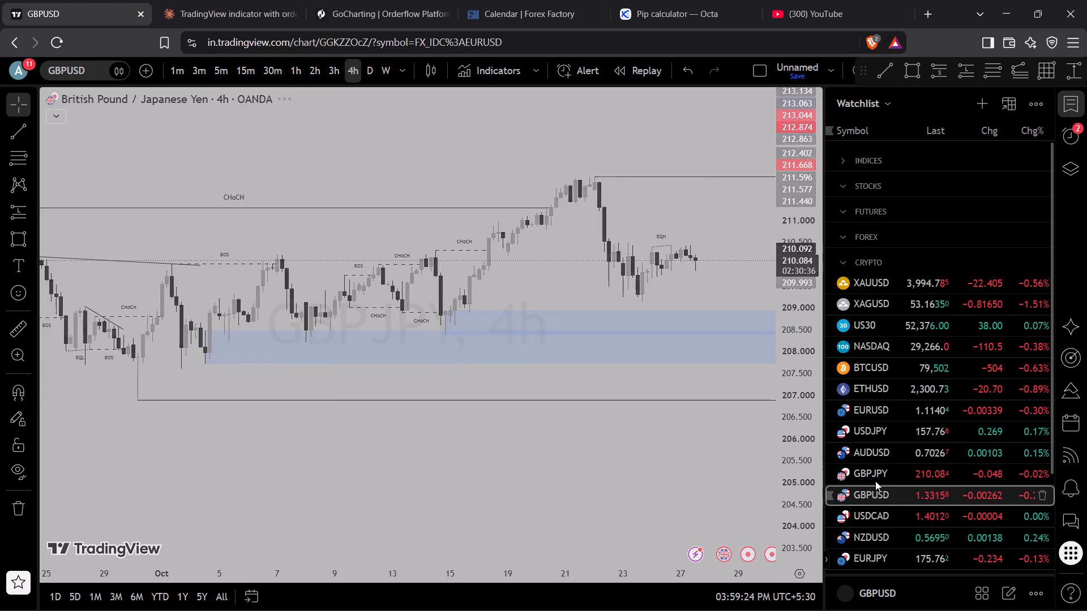
pyautogui.scroll(-3, 541, 346)
pyautogui.scroll(3, 596, 335)
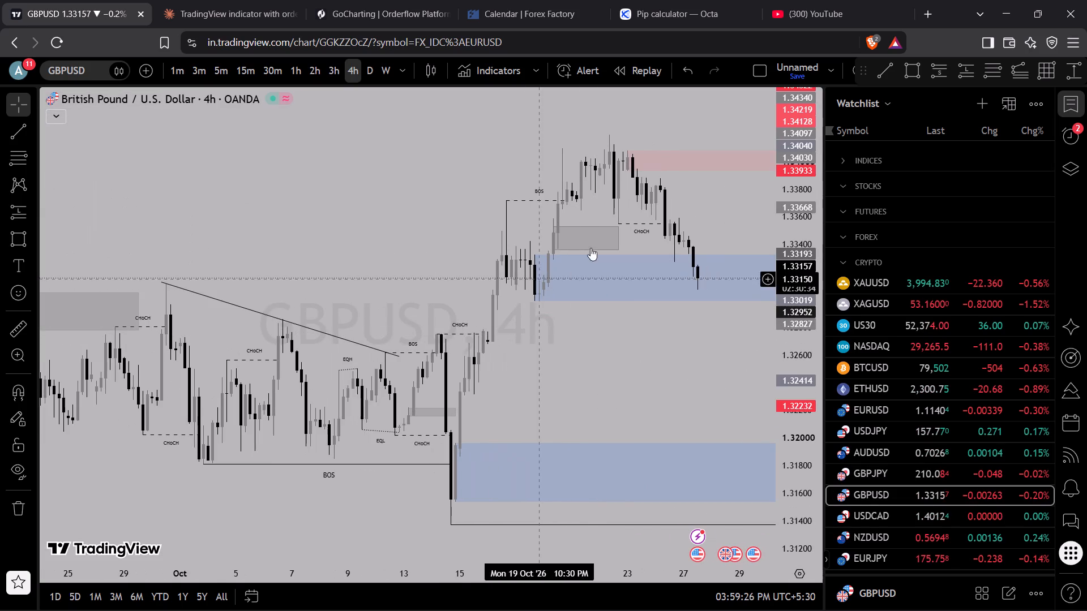
pyautogui.scroll(-4, 617, 311)
pyautogui.moveTo(802, 167); pyautogui.dragTo(707, 430)
pyautogui.scroll(-3, 474, 404)
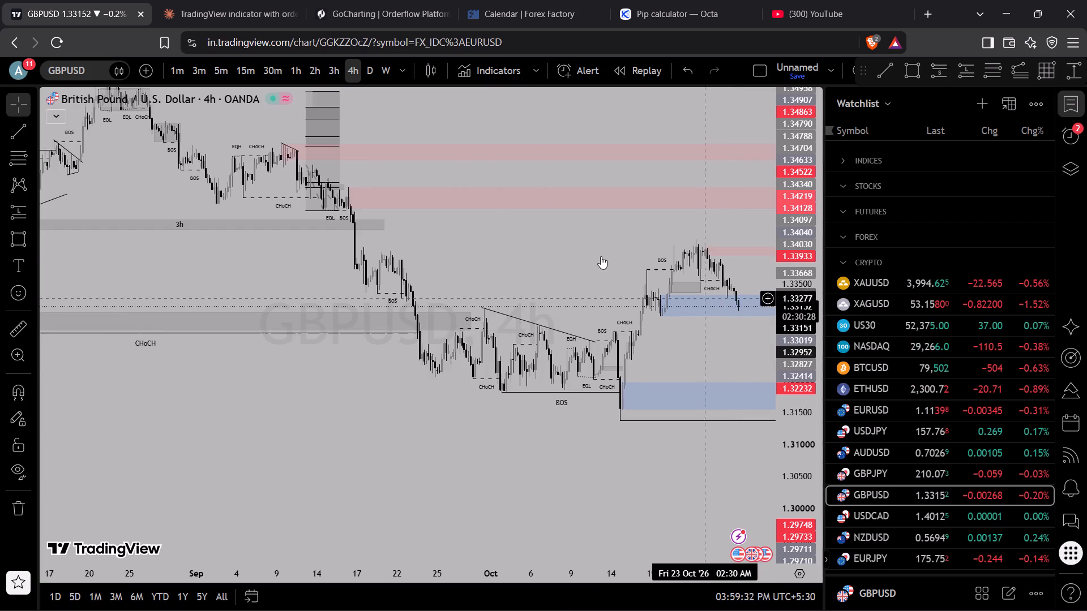
pyautogui.scroll(-3, 451, 236)
pyautogui.moveTo(616, 233); pyautogui.dragTo(424, 225)
pyautogui.scroll(4, 515, 358)
# Switch GBPUSD to the 2-hour timeframe and examine the latest drop into the upper blue demand zone.
pyautogui.click(320, 64)
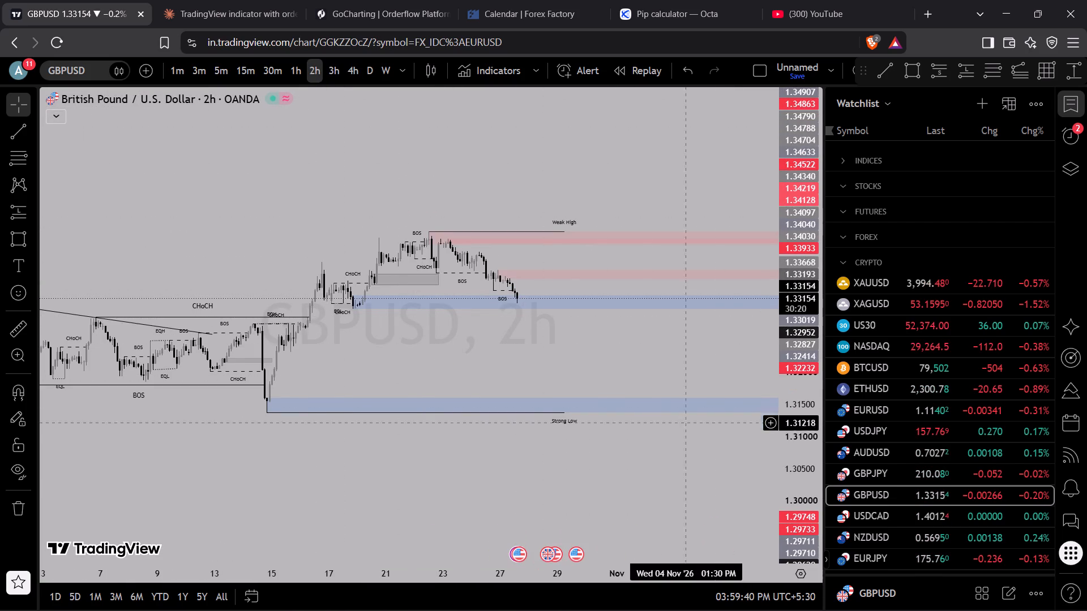
pyautogui.moveTo(778, 447); pyautogui.dragTo(768, 120)
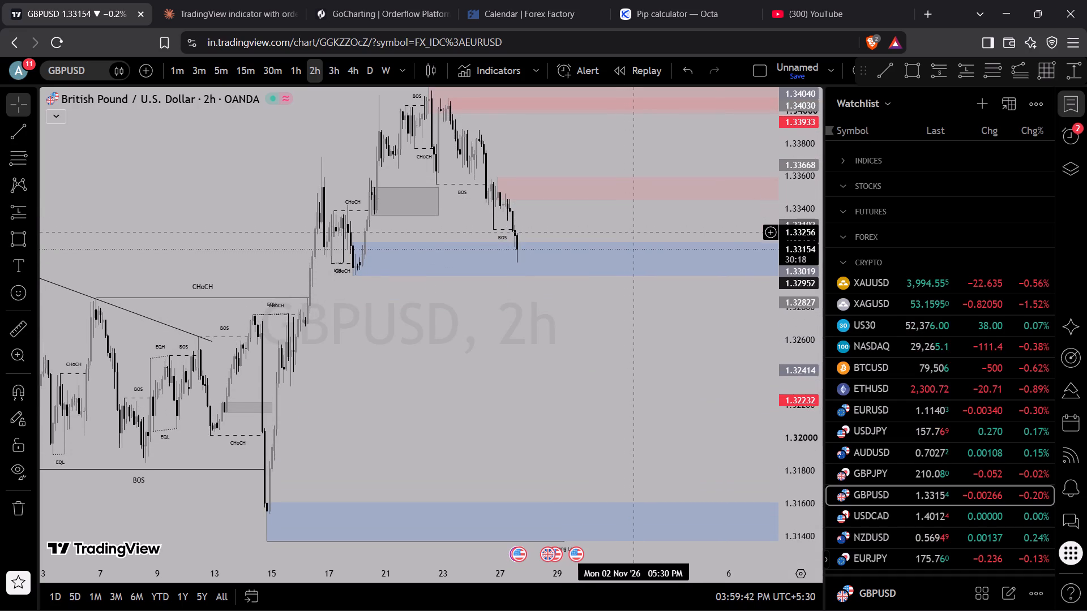
pyautogui.scroll(2, 478, 313)
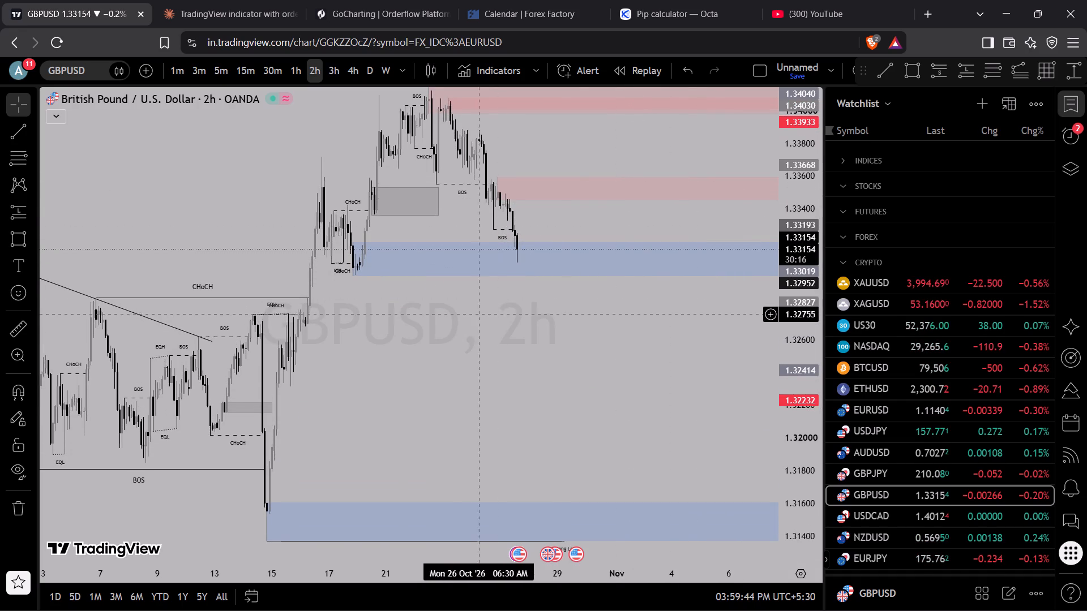
pyautogui.scroll(2, 478, 313)
# Close the YouTube browser tab.
pyautogui.click(905, 10)
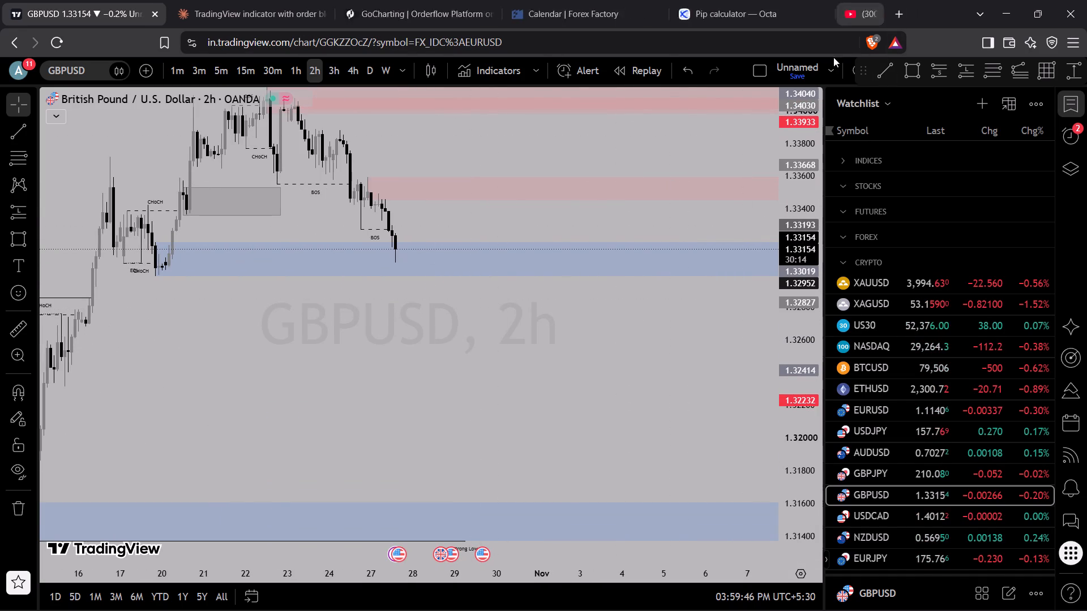
# Review GBPUSD's October swings and switch to the 3-hour timeframe to examine price between the Weak High supply and blue demand zones.
pyautogui.moveTo(252, 337); pyautogui.dragTo(574, 318)
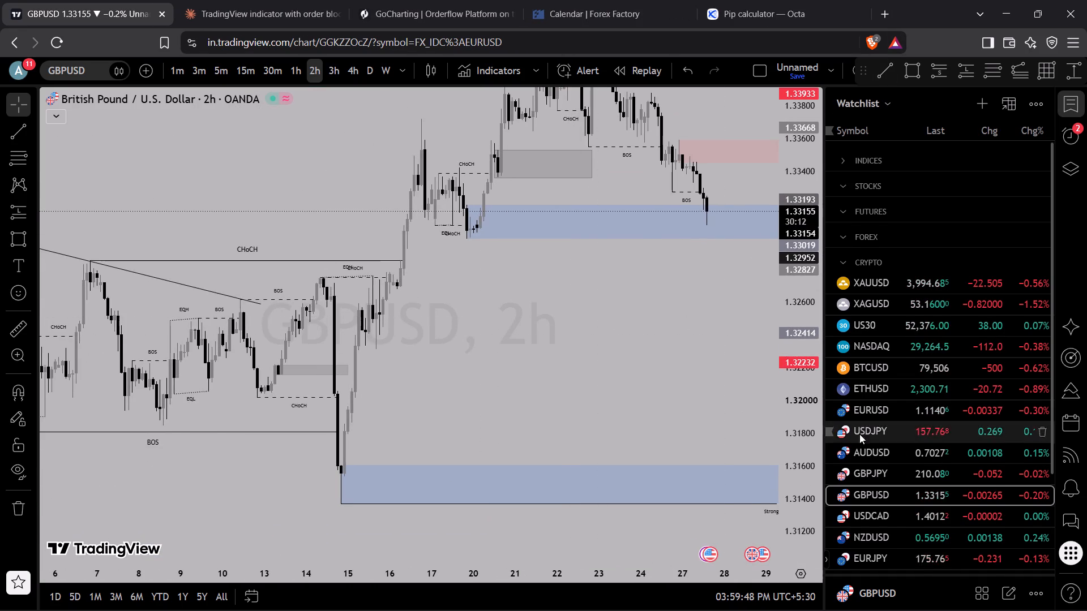
pyautogui.scroll(-1, 879, 444)
pyautogui.moveTo(656, 319); pyautogui.dragTo(626, 400)
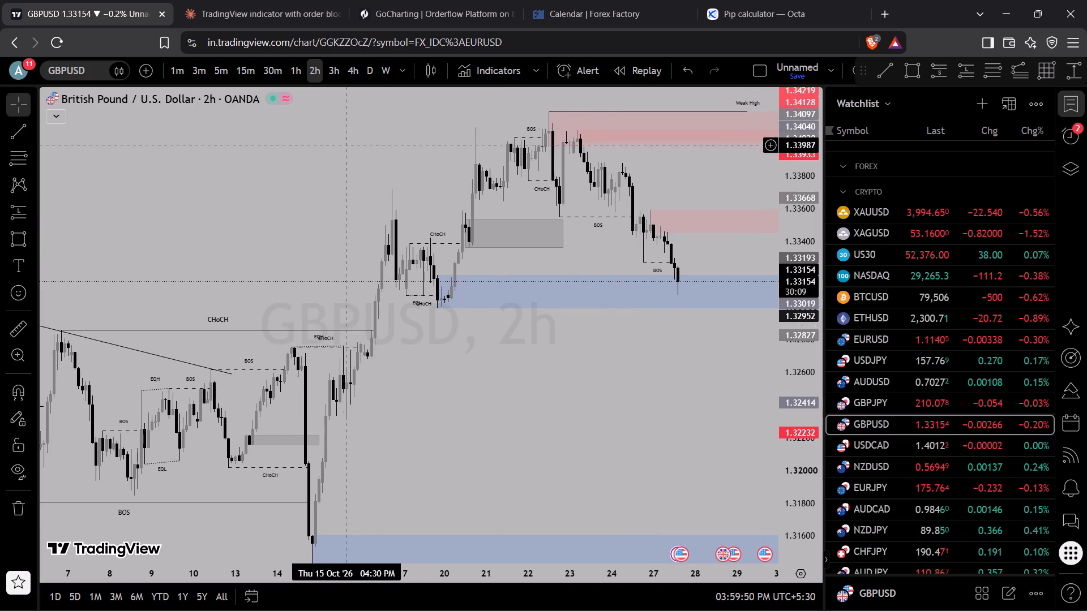
pyautogui.click(333, 69)
pyautogui.scroll(4, 471, 279)
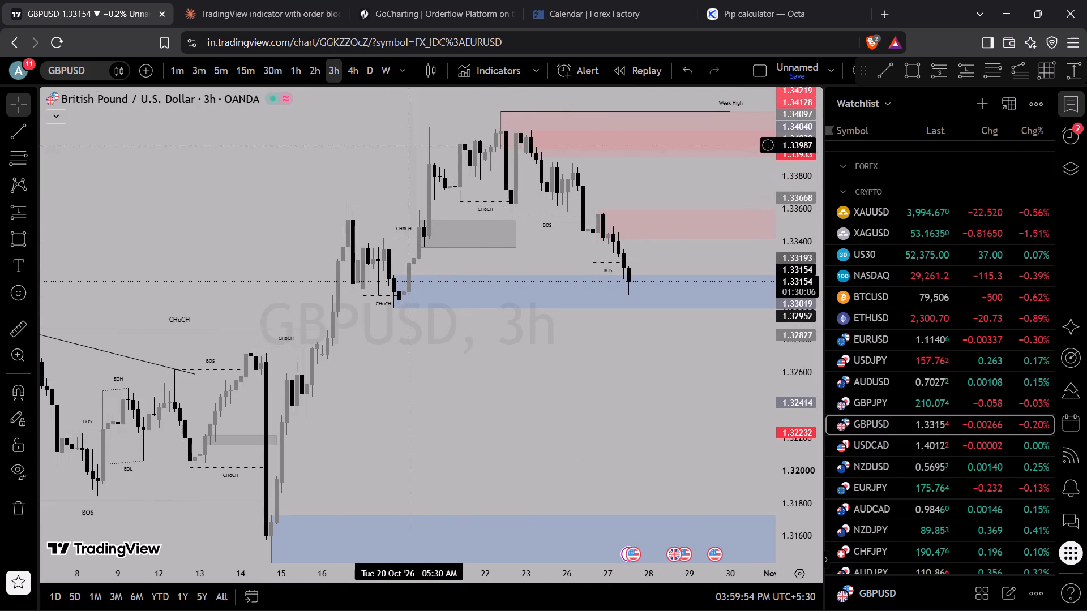
# Switch GBPUSD back to the 4-hour timeframe to view the latest candles in the upper blue demand zone.
pyautogui.click(348, 69)
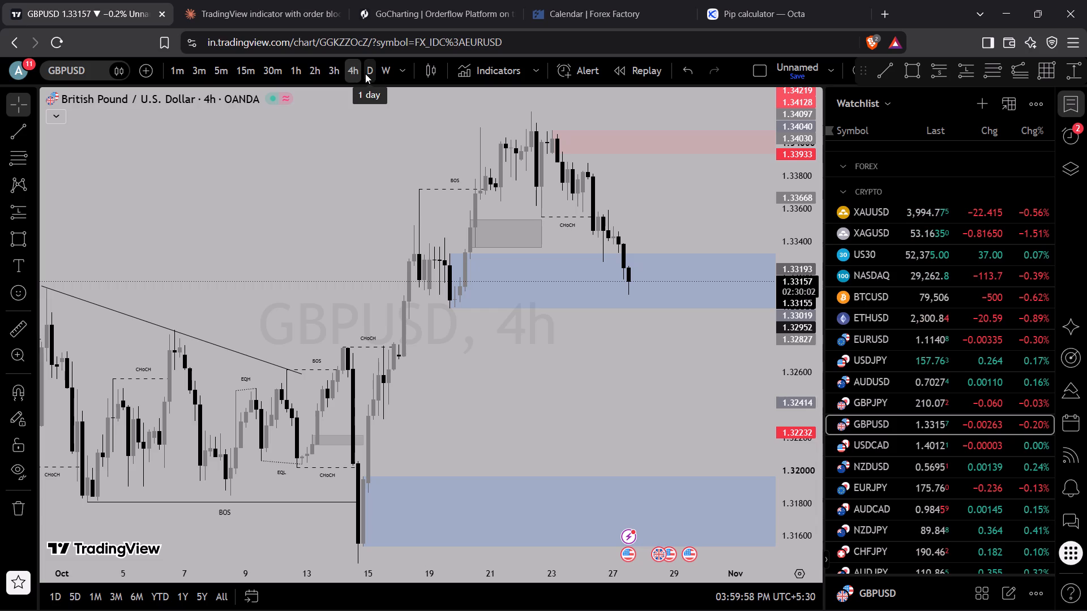
# Switch GBPUSD to the 30-minute timeframe and examine the decline from the Strong High supply zones towards the blue demand zone.
pyautogui.click(266, 69)
pyautogui.scroll(-6, 249, 91)
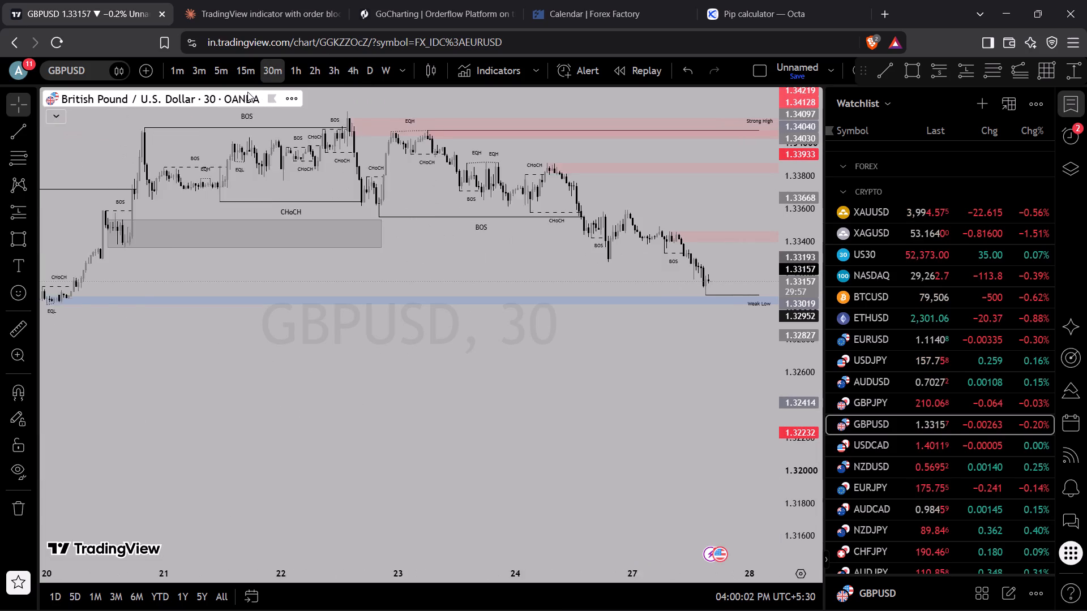
pyautogui.scroll(-2, 247, 92)
pyautogui.scroll(-2, 447, 141)
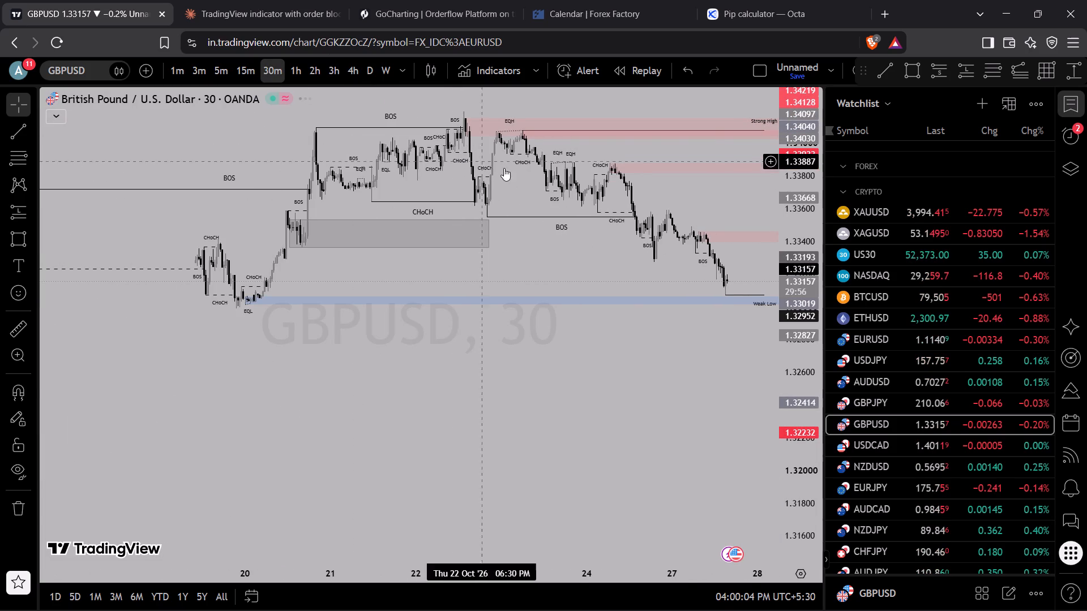
pyautogui.moveTo(785, 403); pyautogui.dragTo(776, 150)
pyautogui.moveTo(655, 149); pyautogui.dragTo(596, 420)
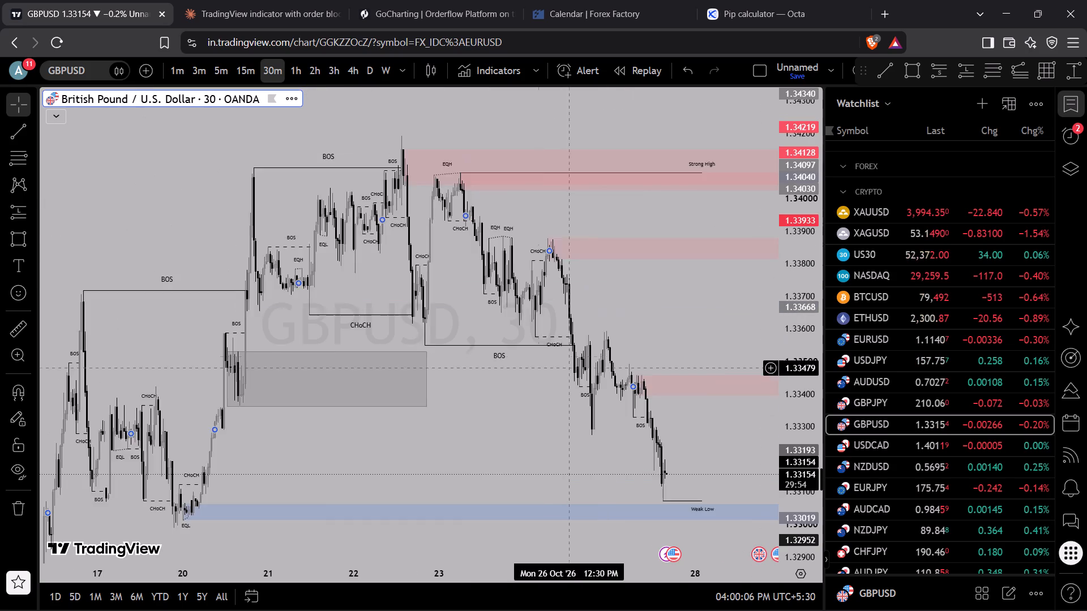
pyautogui.scroll(3, 530, 345)
# Switch GBPUSD to the 15-minute timeframe and examine the latest structure breaks, red supply zones and Weak Low.
pyautogui.click(249, 63)
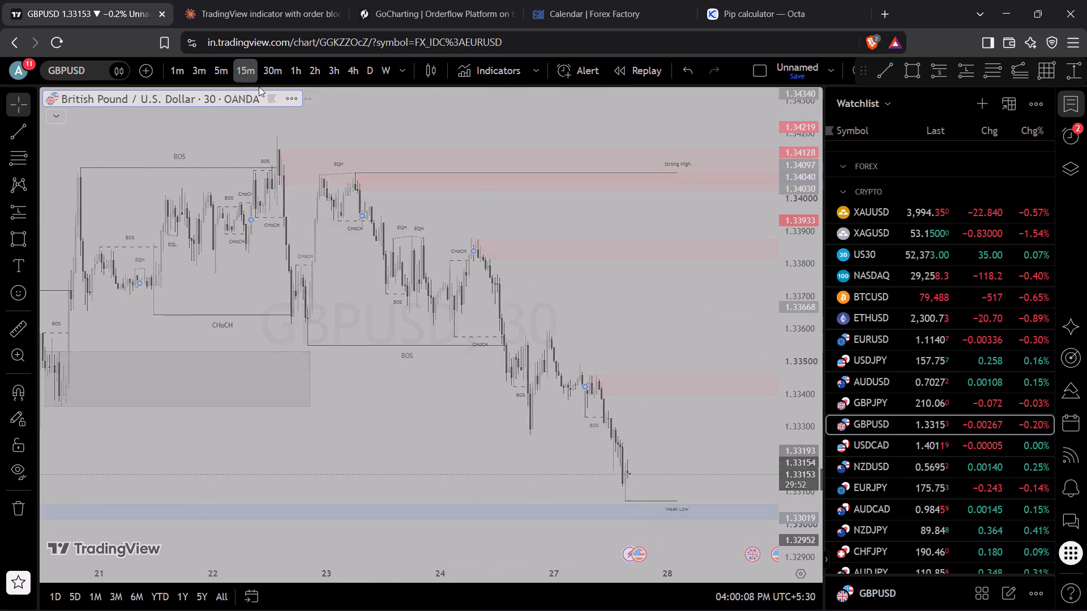
pyautogui.moveTo(798, 499); pyautogui.dragTo(833, 373)
pyautogui.moveTo(630, 474); pyautogui.dragTo(642, 417)
pyautogui.scroll(1, 601, 431)
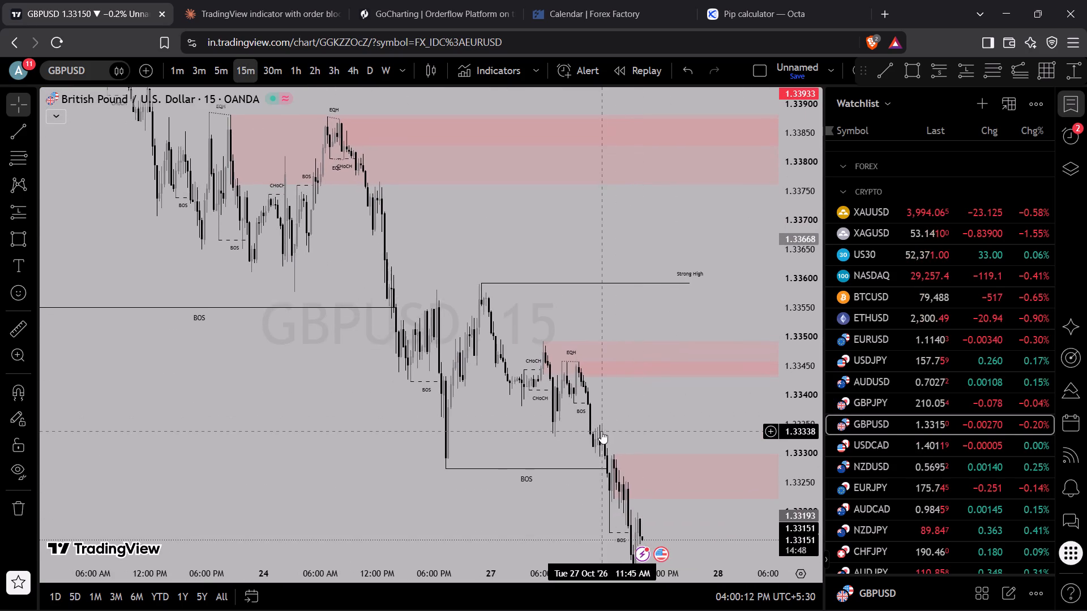
pyautogui.scroll(3, 601, 431)
pyautogui.scroll(2, 563, 395)
pyautogui.moveTo(616, 396); pyautogui.dragTo(650, 368)
pyautogui.scroll(-2, 260, 395)
pyautogui.moveTo(336, 476); pyautogui.dragTo(410, 394)
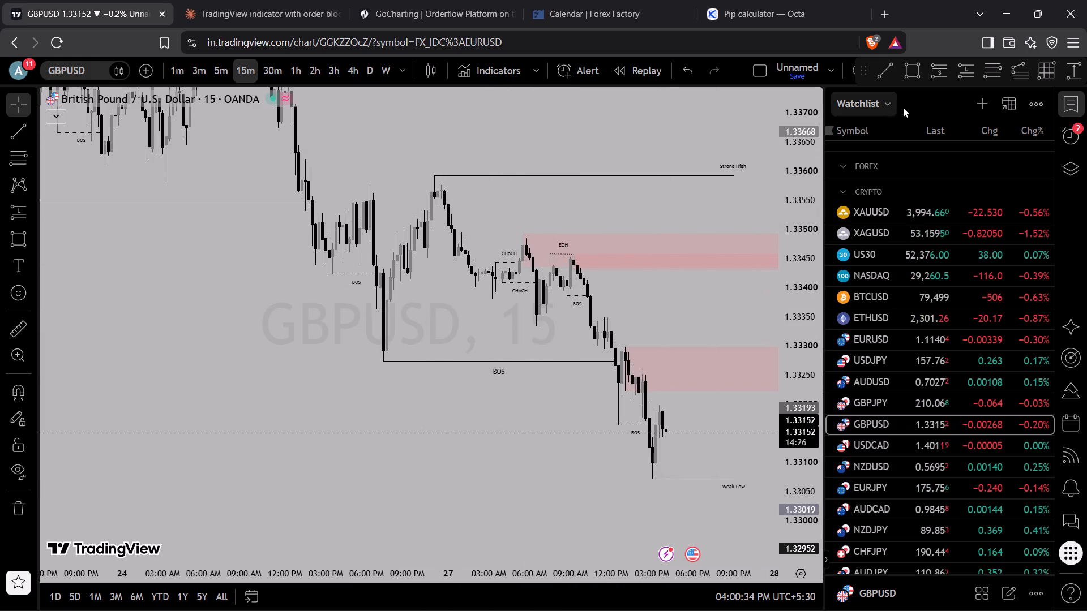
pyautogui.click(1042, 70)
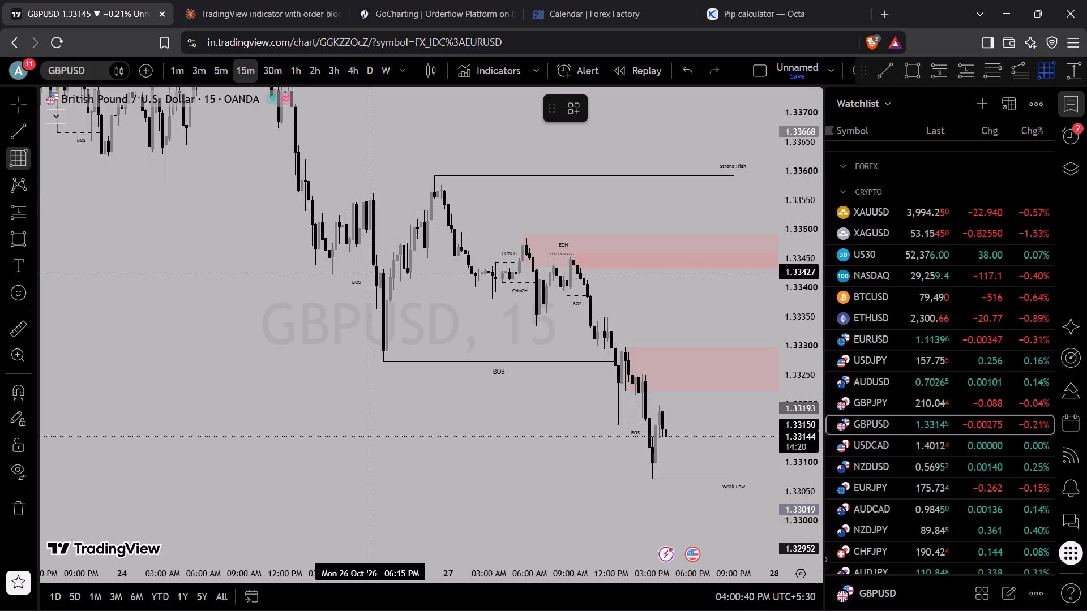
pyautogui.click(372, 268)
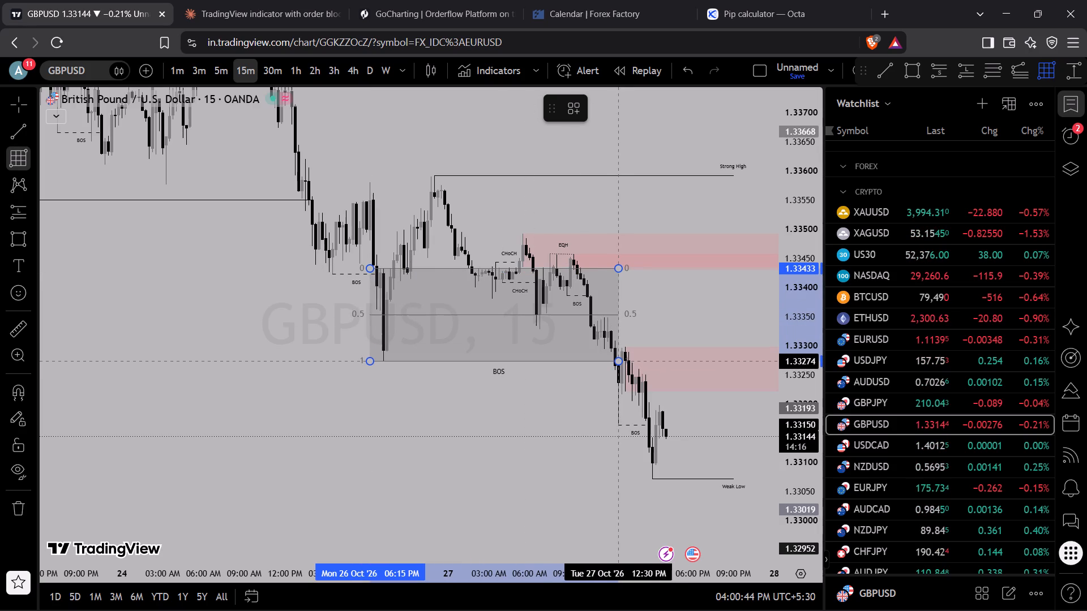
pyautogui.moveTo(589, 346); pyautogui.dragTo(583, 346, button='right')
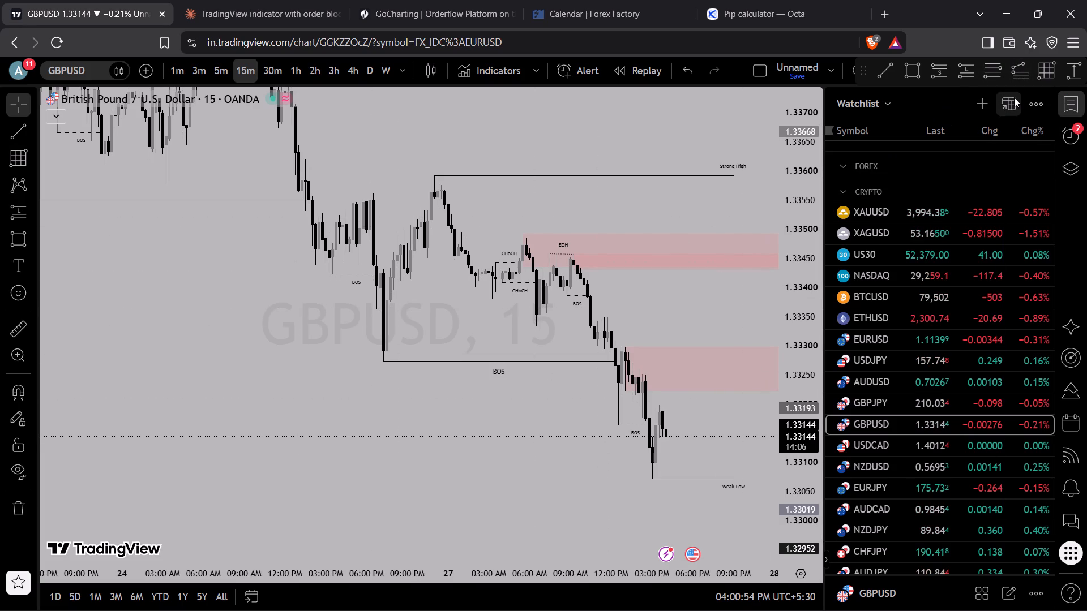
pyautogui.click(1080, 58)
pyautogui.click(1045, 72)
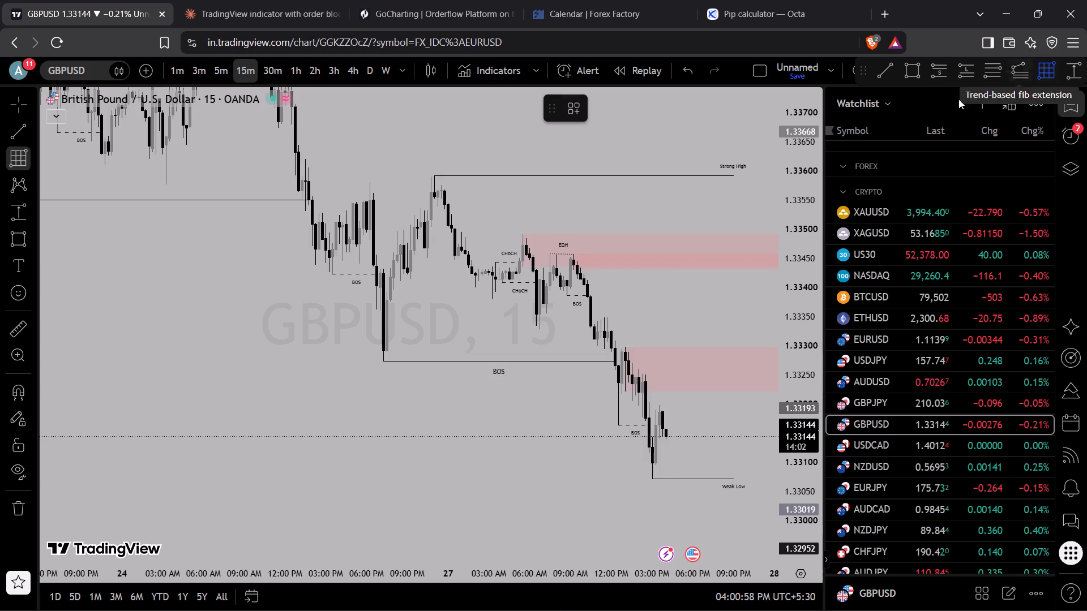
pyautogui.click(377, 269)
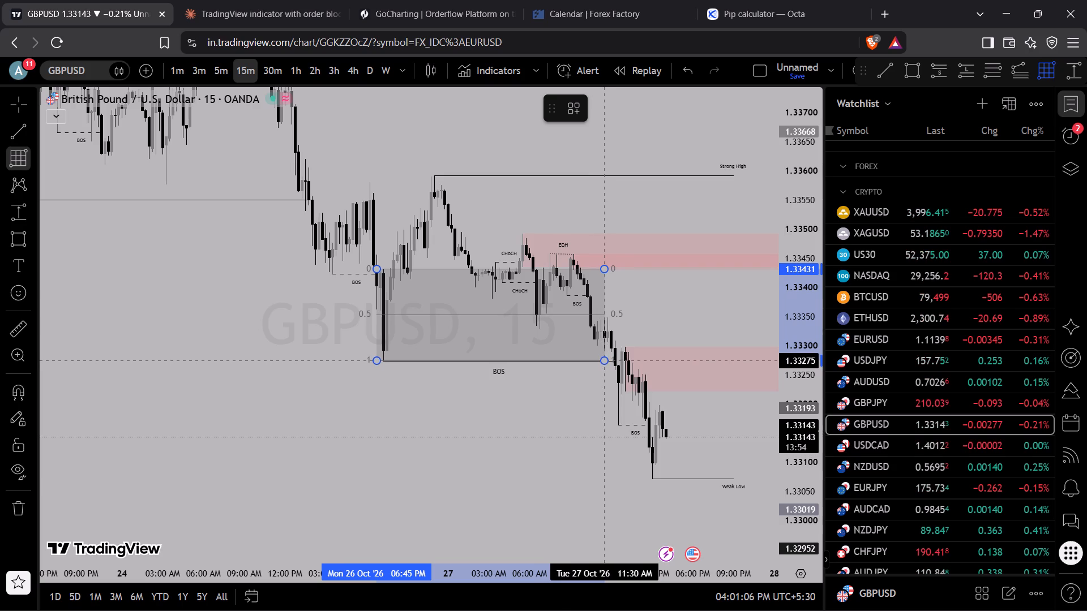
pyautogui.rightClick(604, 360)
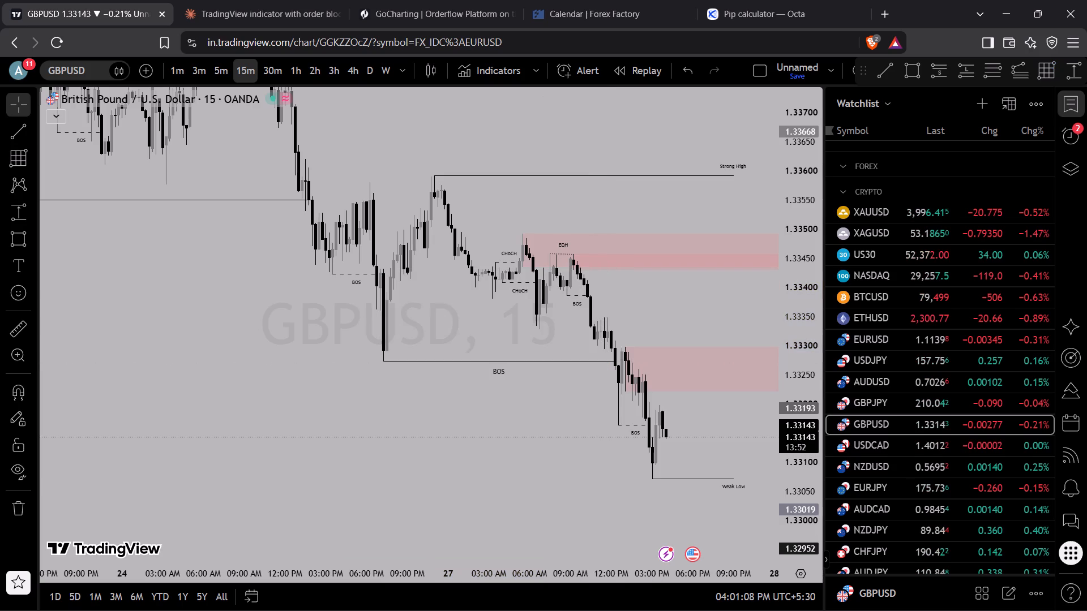
# Open USDCAD from the watchlist and compare its zones on the 15-minute, 30-minute and 1-hour timeframes.
pyautogui.click(976, 446)
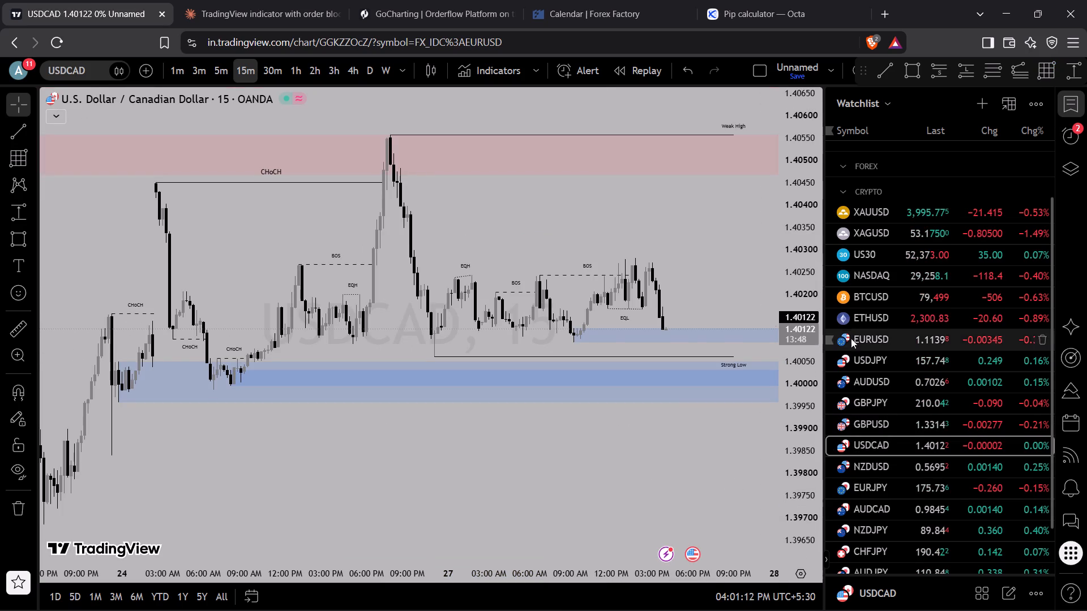
pyautogui.scroll(-3, 675, 320)
pyautogui.scroll(1, 585, 319)
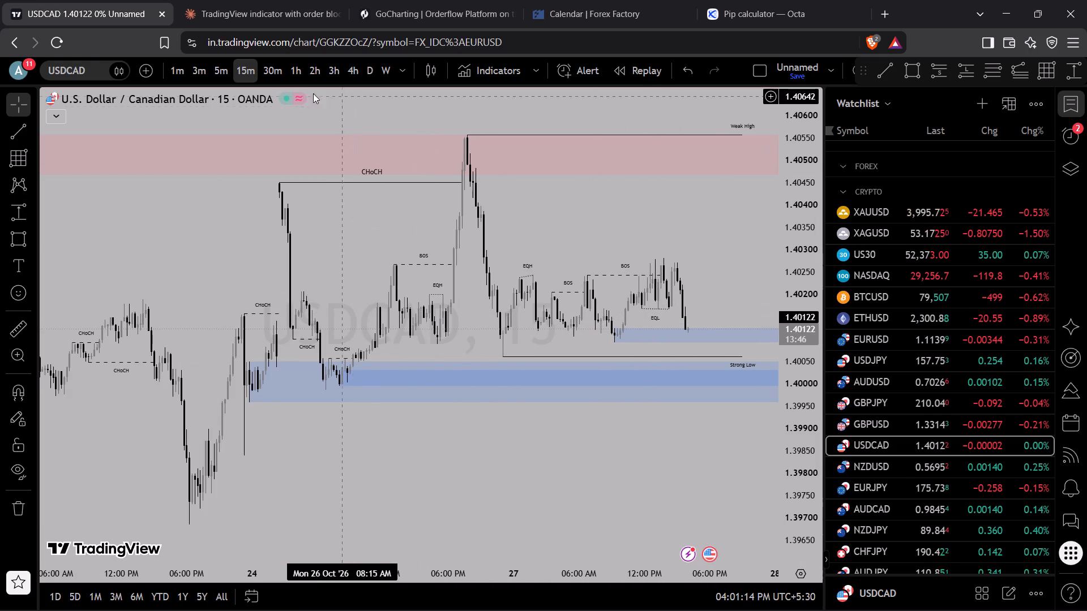
pyautogui.click(292, 72)
pyautogui.scroll(4, 285, 94)
pyautogui.click(273, 65)
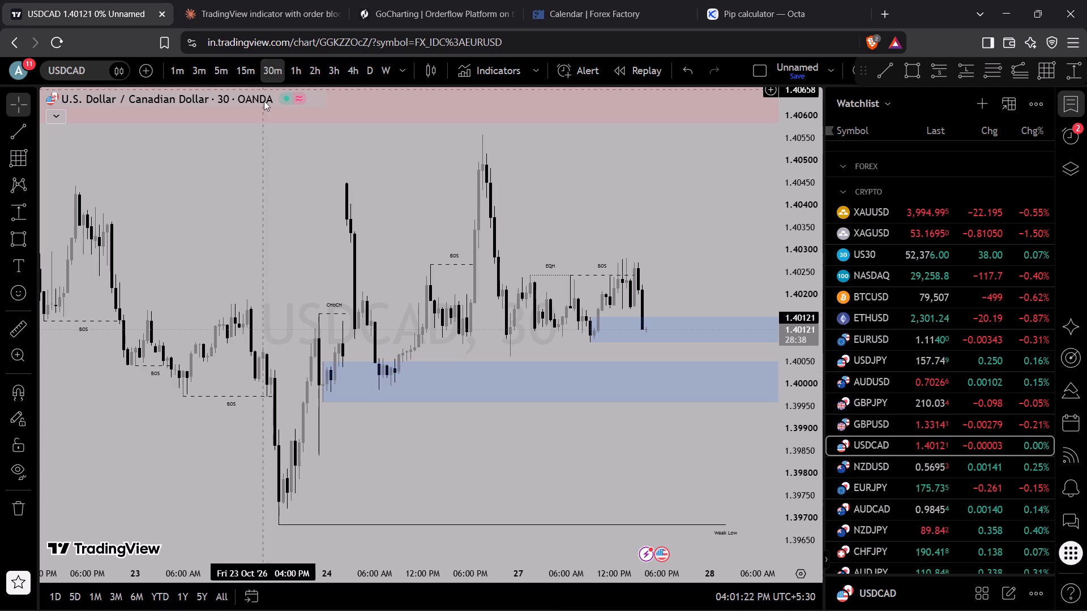
pyautogui.click(294, 64)
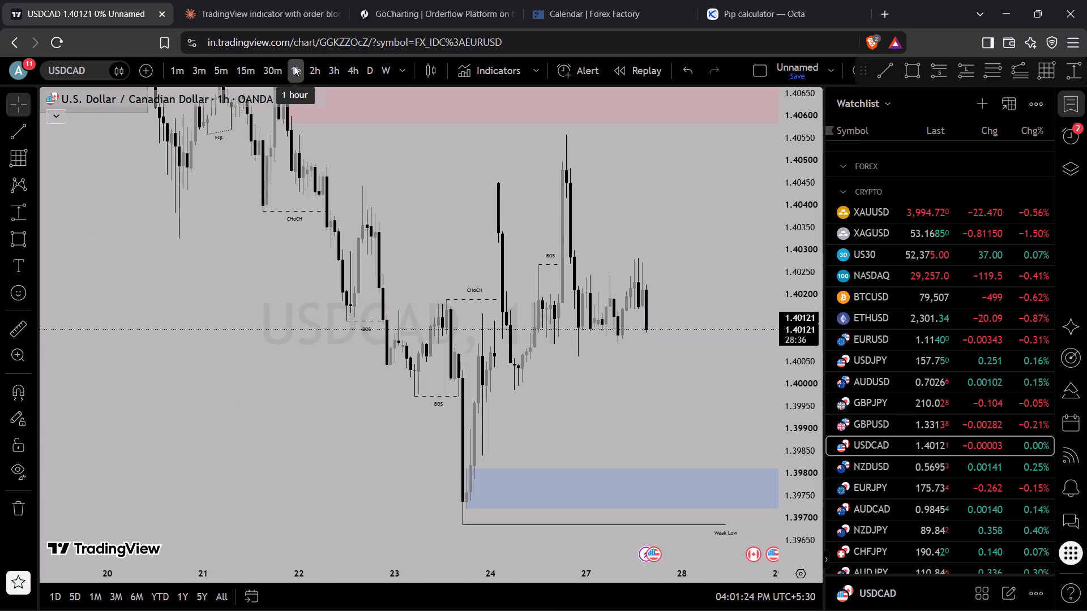
pyautogui.moveTo(361, 114); pyautogui.dragTo(387, 188)
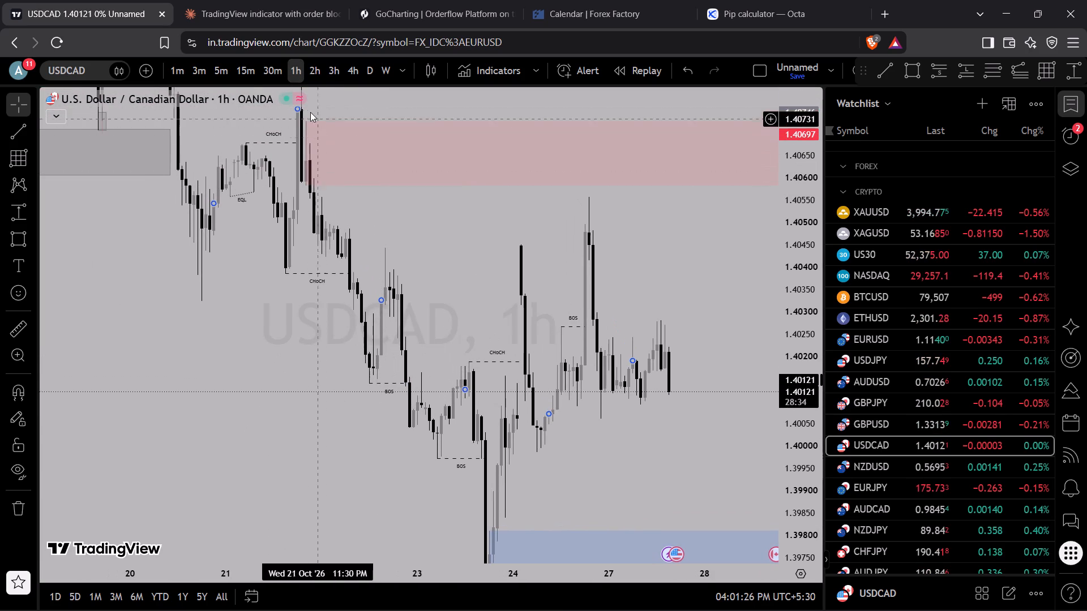
# Switch USDCAD to the 2-hour timeframe and examine price between the red supply zone and the lower blue demand zone.
pyautogui.click(320, 70)
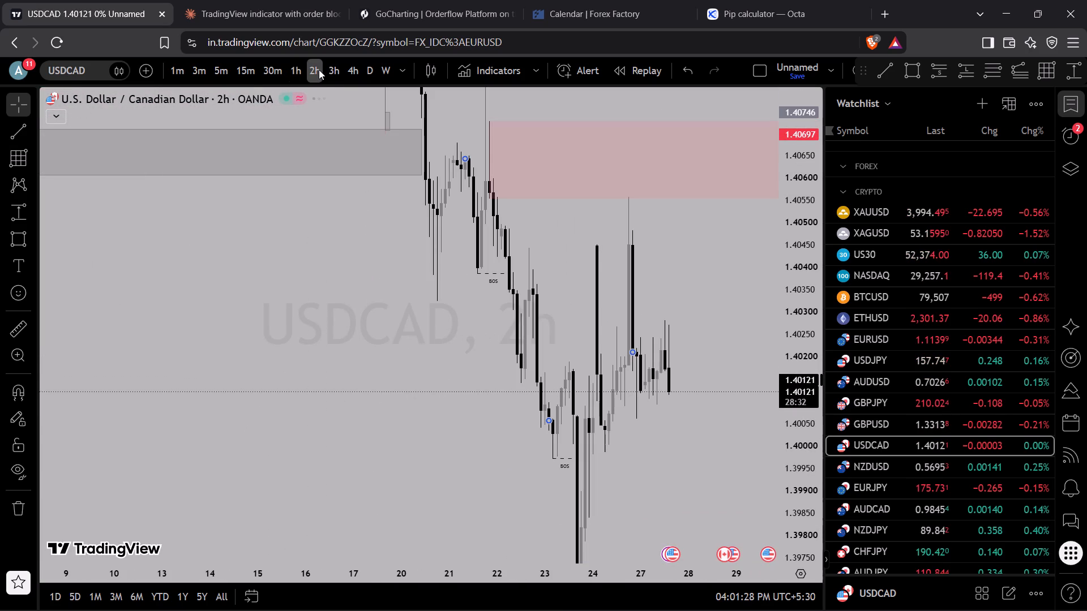
pyautogui.moveTo(775, 175); pyautogui.dragTo(813, 216)
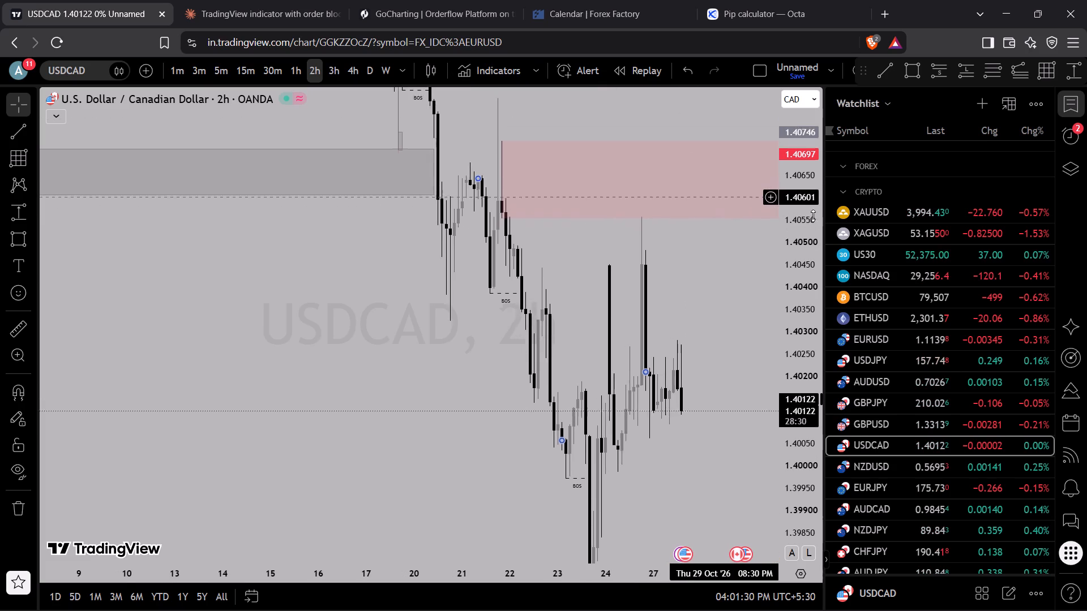
pyautogui.moveTo(813, 216); pyautogui.dragTo(809, 262)
pyautogui.moveTo(801, 240); pyautogui.dragTo(772, 401)
pyautogui.click(679, 362)
pyautogui.moveTo(714, 360); pyautogui.dragTo(737, 205)
pyautogui.scroll(4, 688, 236)
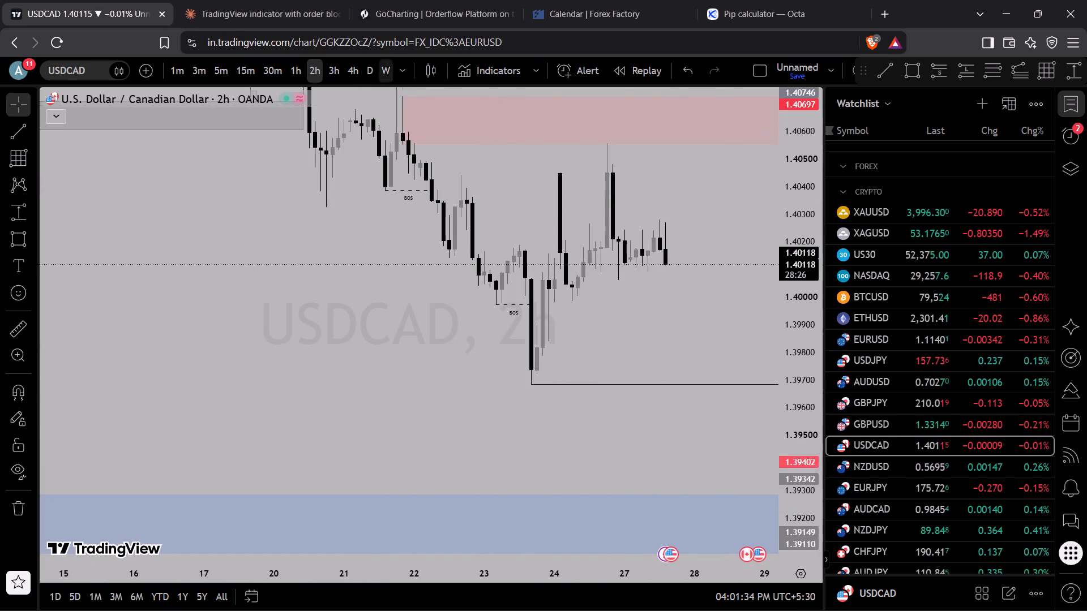
# Switch USDCAD to the 3-hour timeframe and examine the latest candles between the red supply and blue demand zones.
pyautogui.click(333, 75)
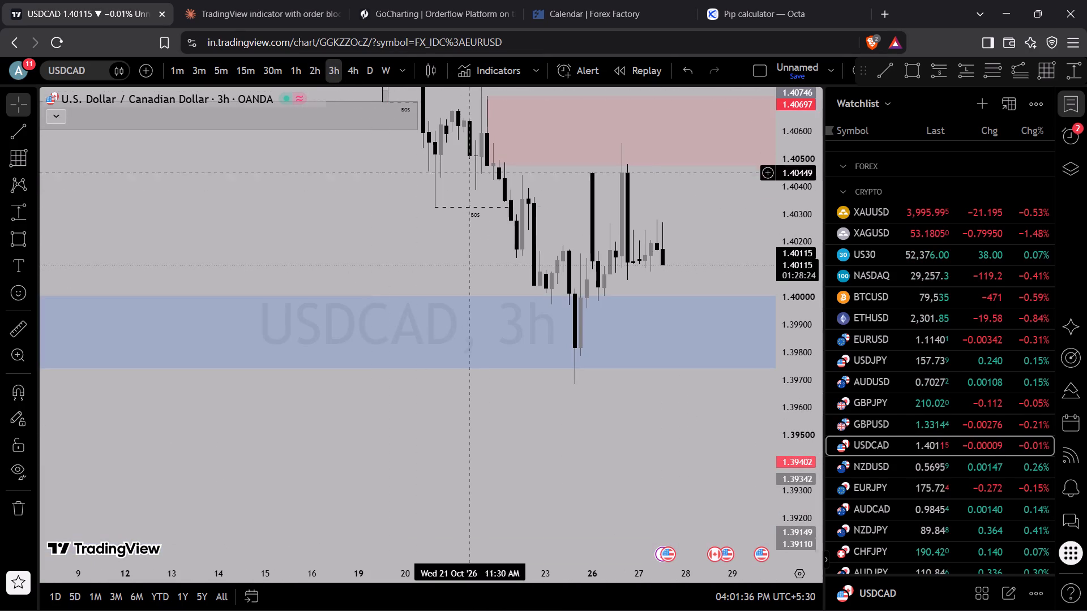
pyautogui.moveTo(436, 265); pyautogui.dragTo(390, 347)
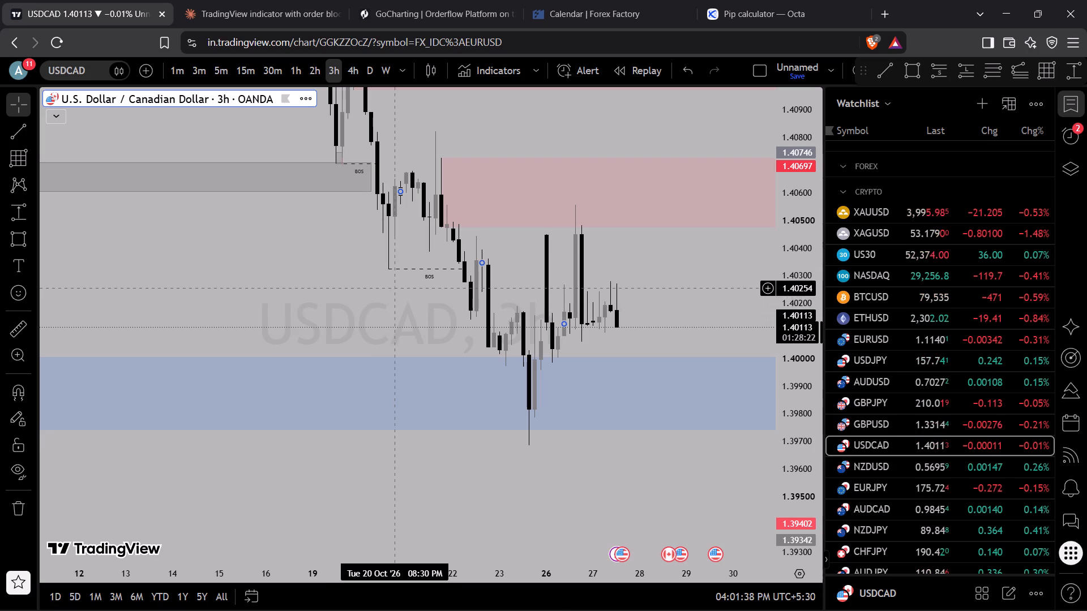
pyautogui.scroll(3, 403, 286)
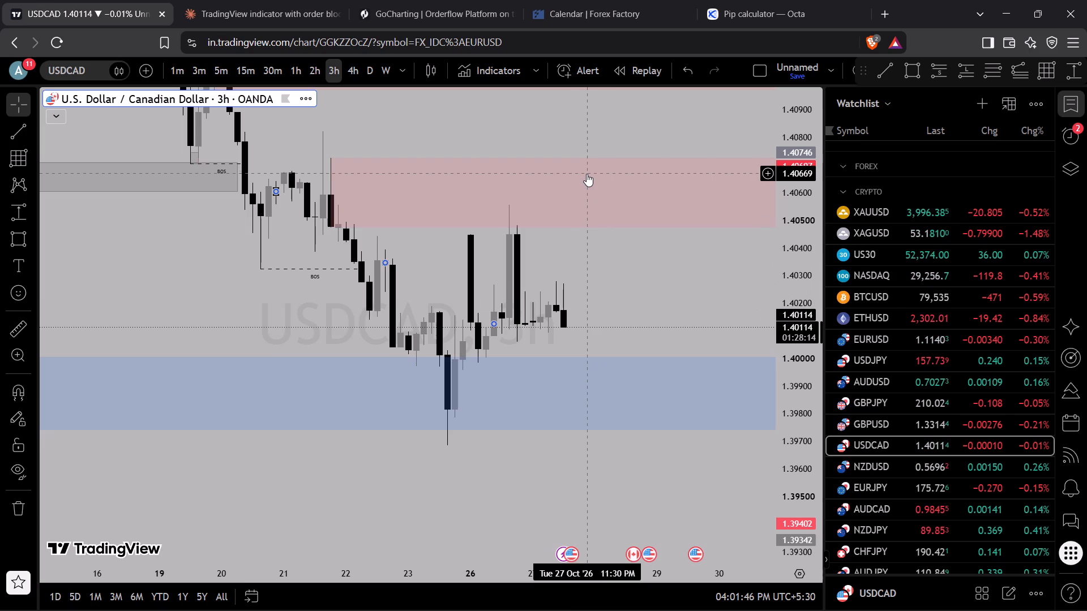
pyautogui.scroll(-2, 544, 213)
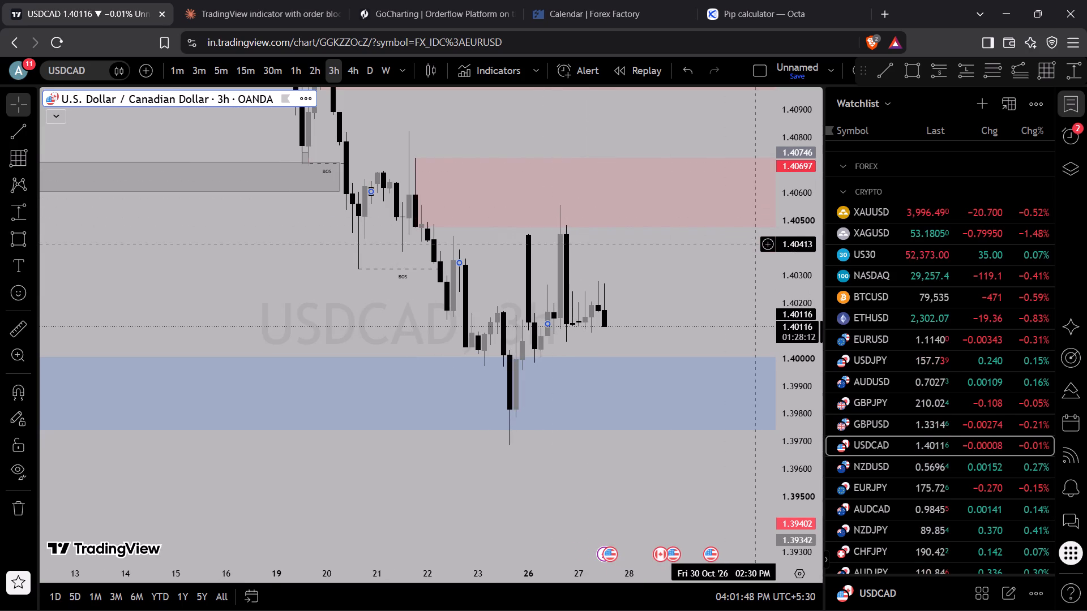
# Switch USDCAD to the 4-hour timeframe and review the wider August to October structure from Strong Low to Weak High.
pyautogui.click(350, 72)
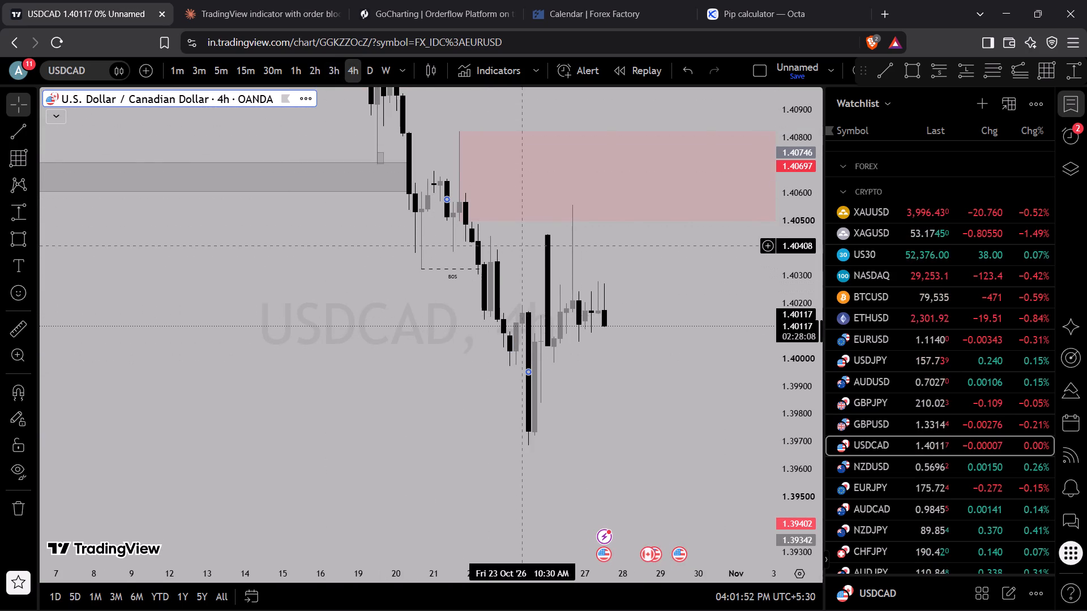
pyautogui.click(636, 344)
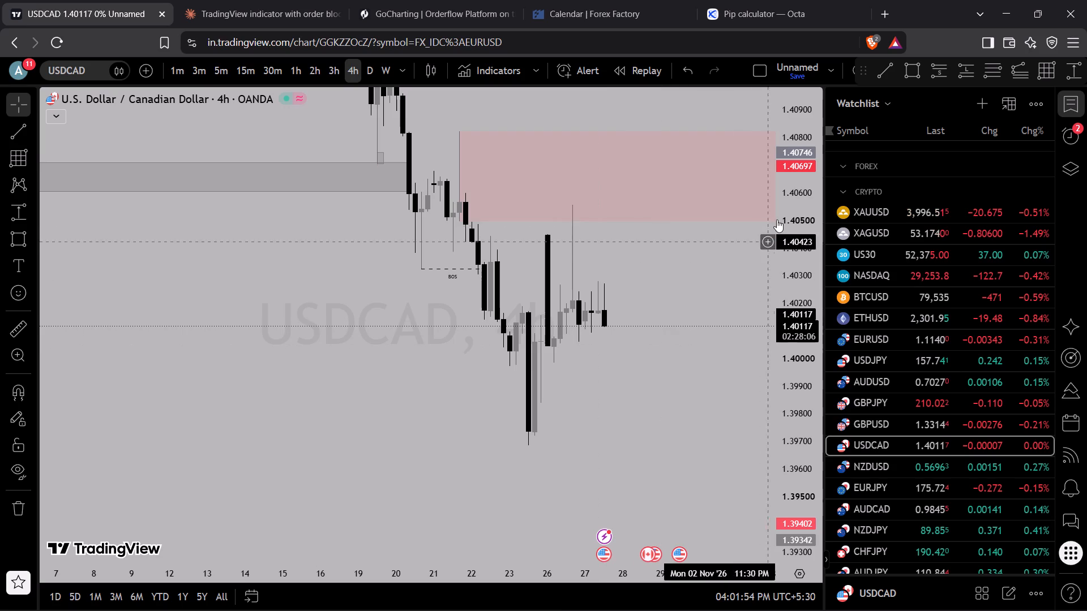
pyautogui.moveTo(780, 212); pyautogui.dragTo(747, 416)
pyautogui.scroll(-6, 575, 375)
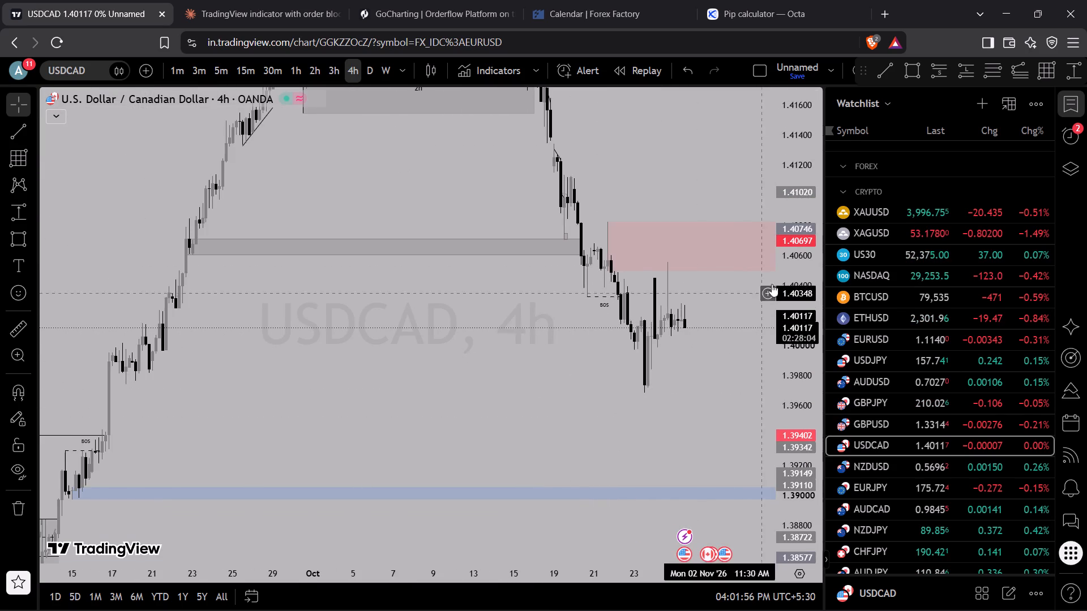
pyautogui.moveTo(800, 233); pyautogui.dragTo(725, 498)
pyautogui.scroll(-3, 463, 375)
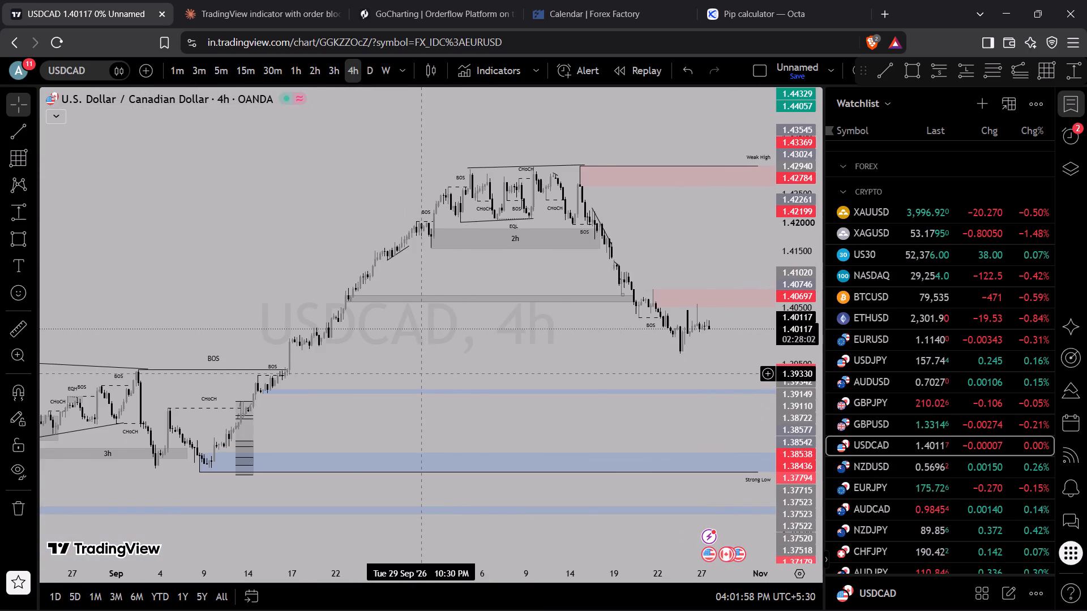
pyautogui.scroll(-5, 421, 373)
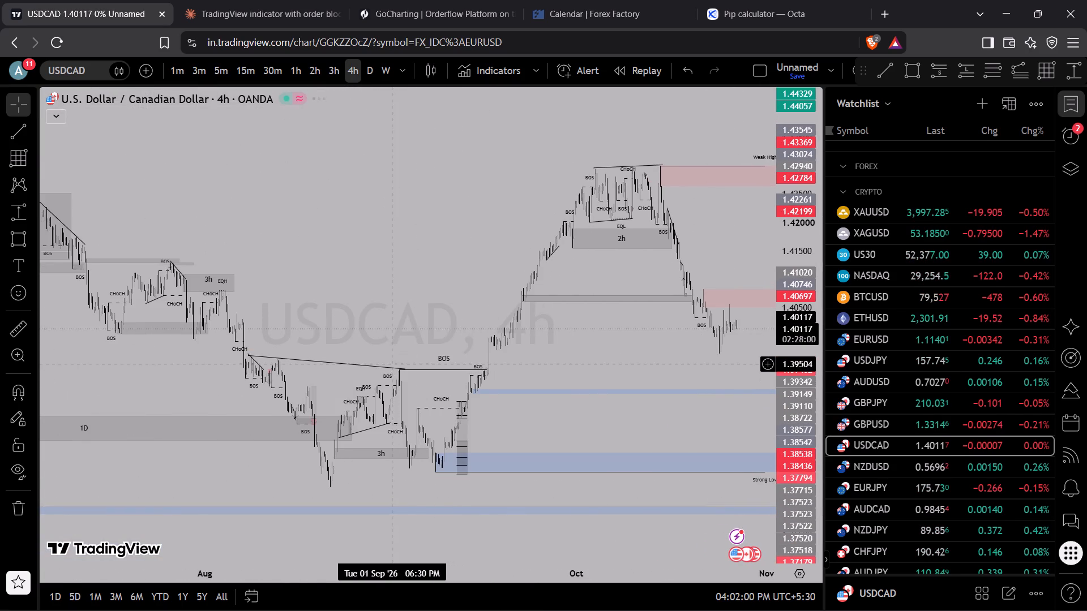
pyautogui.scroll(2, 392, 364)
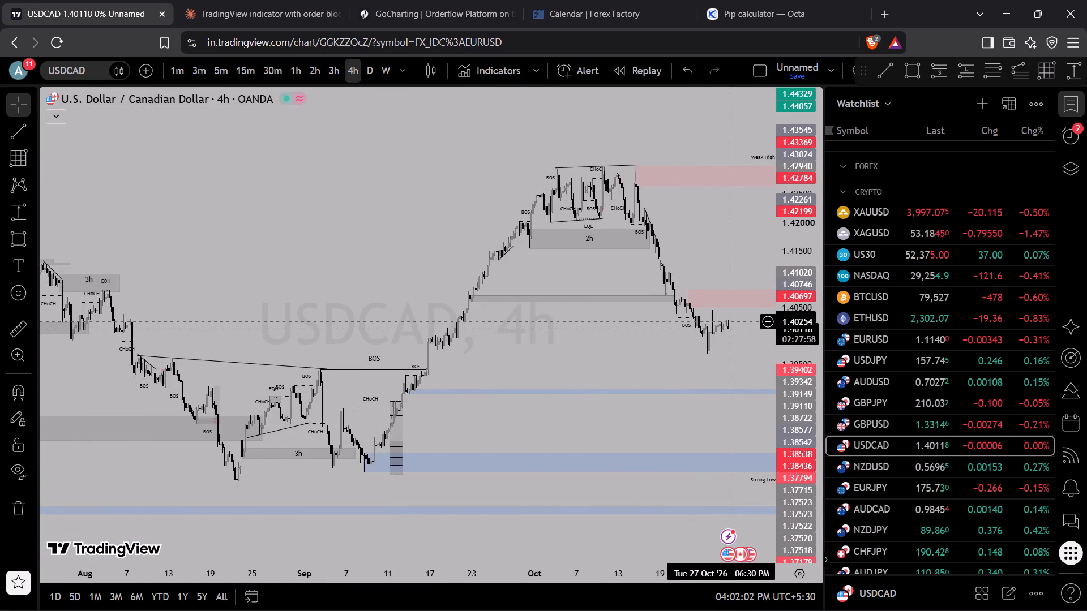
# Inspect USDCAD's lower blue demand zones on the 4-hour chart and return to the latest candles beneath the red supply zone.
pyautogui.moveTo(519, 379); pyautogui.dragTo(610, 265)
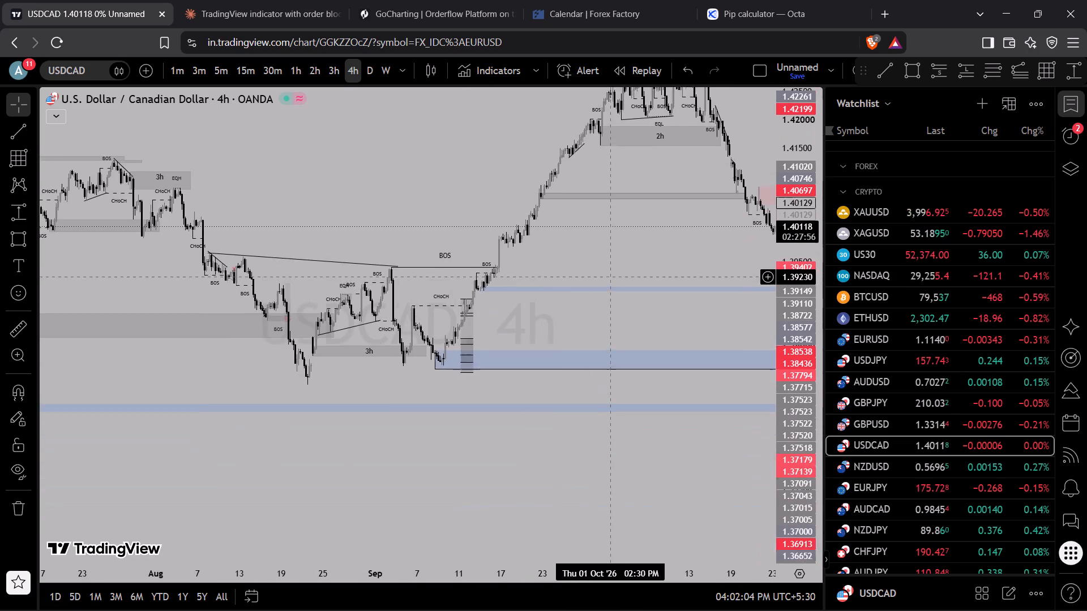
pyautogui.moveTo(610, 265); pyautogui.dragTo(610, 264)
pyautogui.moveTo(786, 413); pyautogui.dragTo(804, 197)
pyautogui.moveTo(628, 354); pyautogui.dragTo(463, 437)
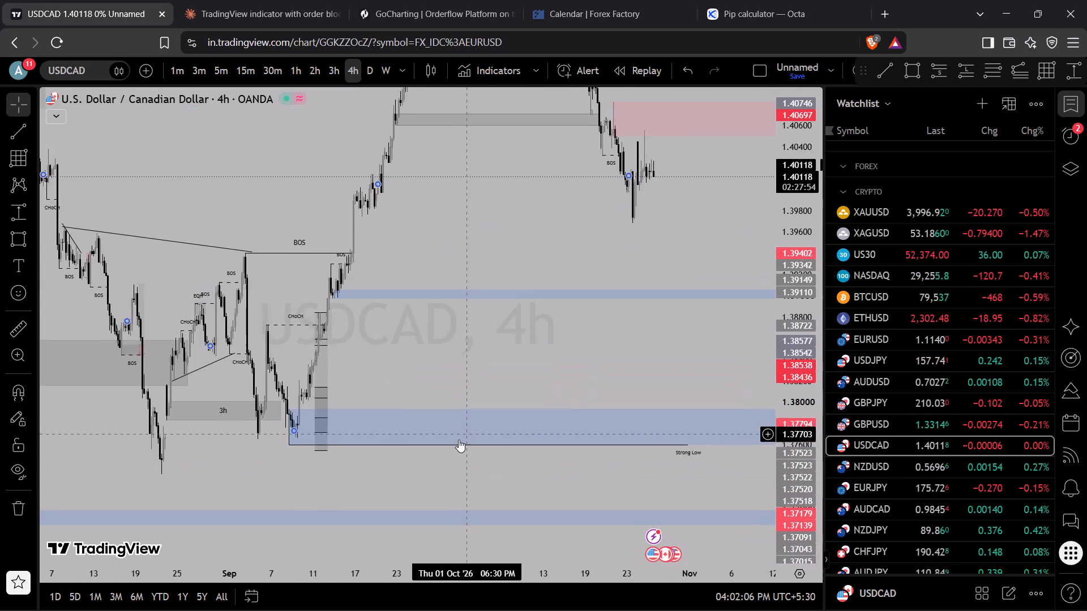
pyautogui.scroll(4, 382, 406)
pyautogui.moveTo(449, 155); pyautogui.dragTo(421, 340)
pyautogui.scroll(7, 421, 311)
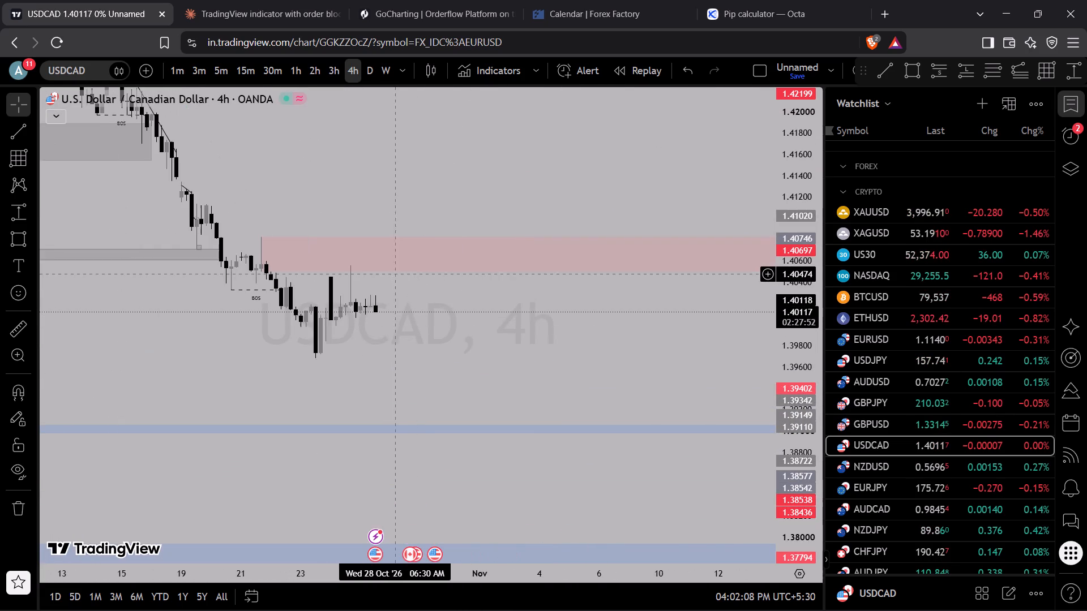
pyautogui.moveTo(382, 366); pyautogui.dragTo(597, 319)
pyautogui.moveTo(783, 418); pyautogui.dragTo(750, 234)
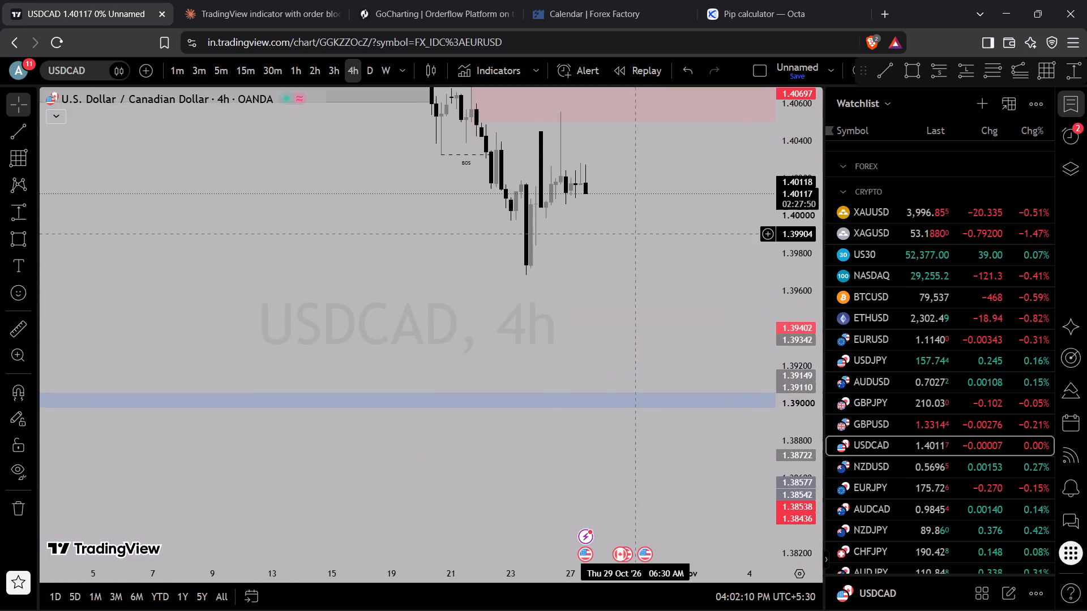
pyautogui.moveTo(599, 232); pyautogui.dragTo(572, 377)
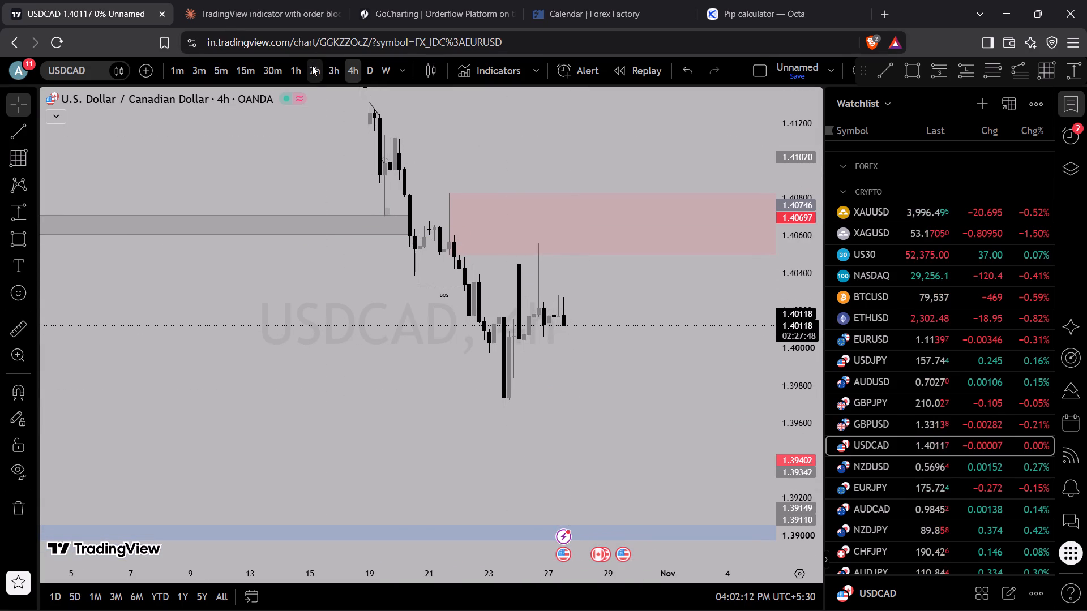
# Examine USDCAD's latest candles on the 2-hour timeframe beneath the red supply zone and return to the 4-hour timeframe.
pyautogui.click(312, 66)
pyautogui.scroll(-2, 609, 354)
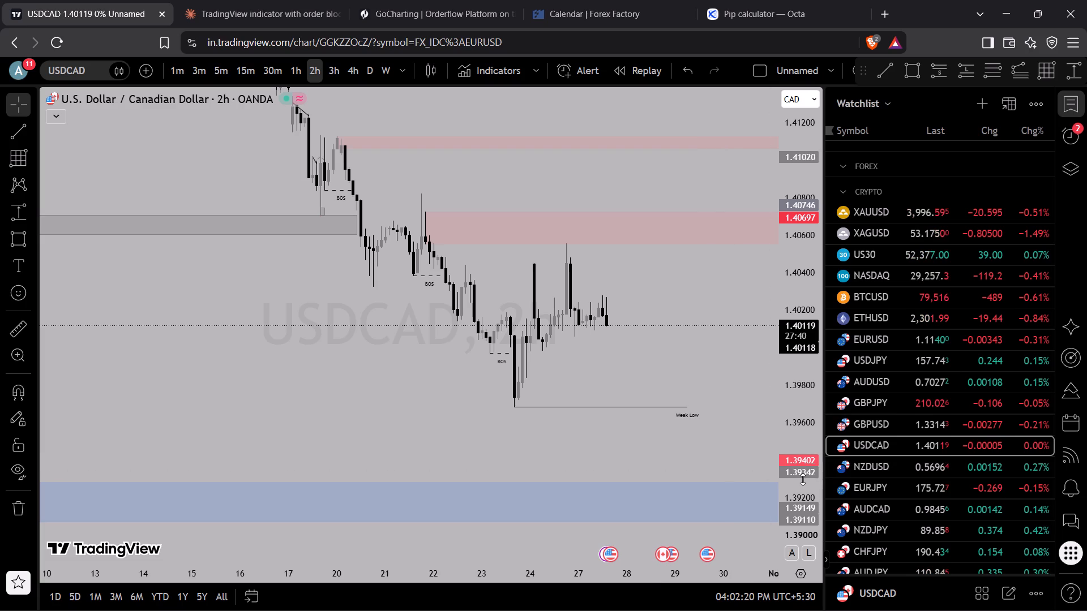
pyautogui.moveTo(803, 479); pyautogui.dragTo(793, 325)
pyautogui.scroll(4, 575, 405)
pyautogui.click(357, 67)
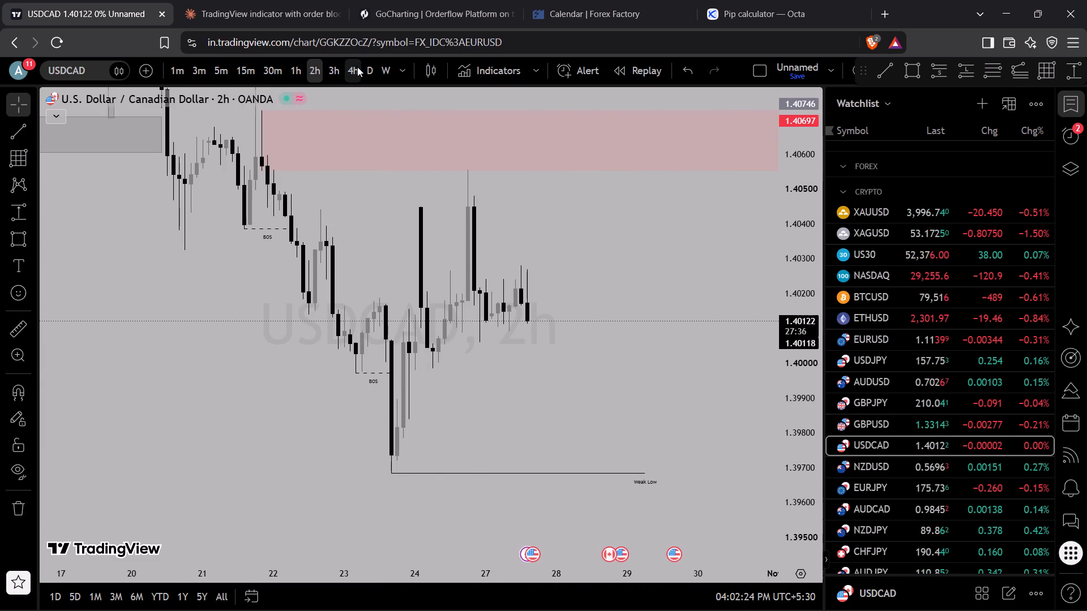
# Open NZDUSD from the watchlist and review its 4-hour structure above the two blue demand zones.
pyautogui.scroll(-1, 861, 421)
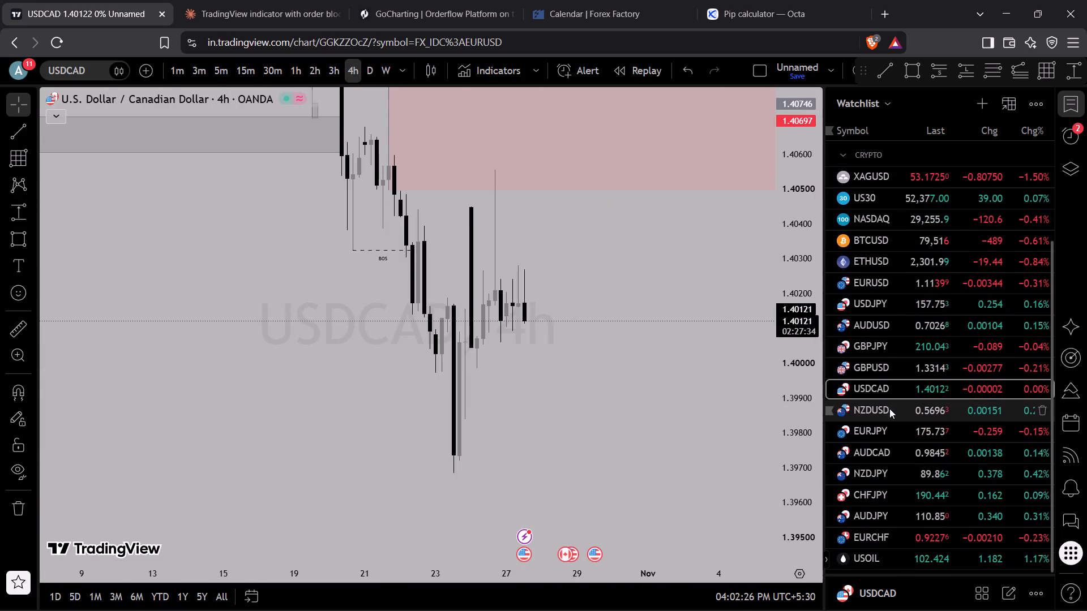
pyautogui.click(891, 407)
pyautogui.scroll(3, 619, 321)
pyautogui.scroll(-4, 545, 287)
pyautogui.scroll(-2, 554, 242)
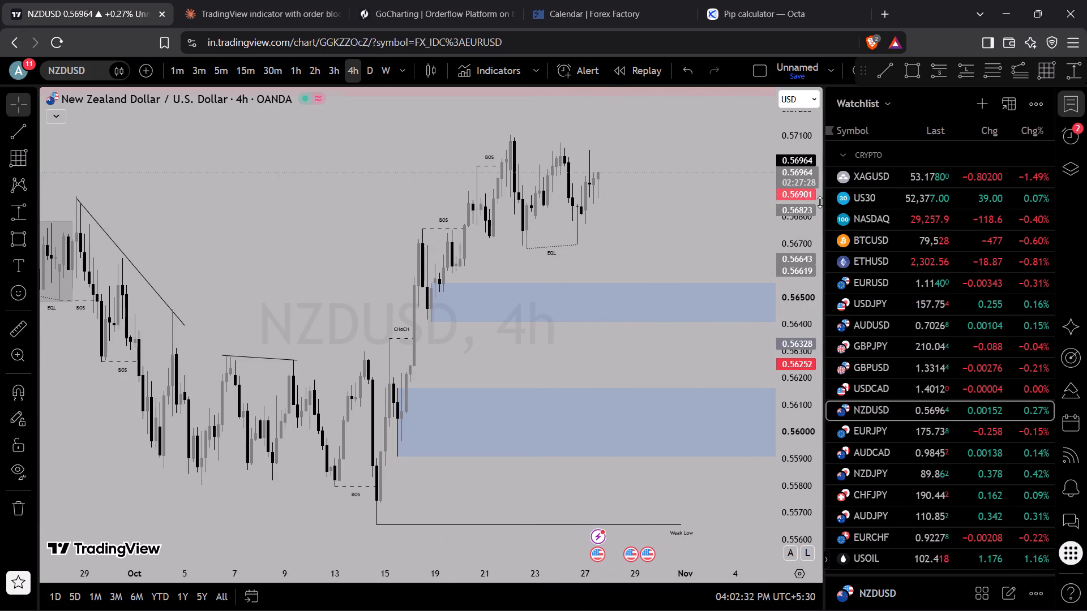
# Hide the watchlist to widen the NZDUSD 4-hour chart and inspect the recent candles around the EQL level.
pyautogui.click(1075, 96)
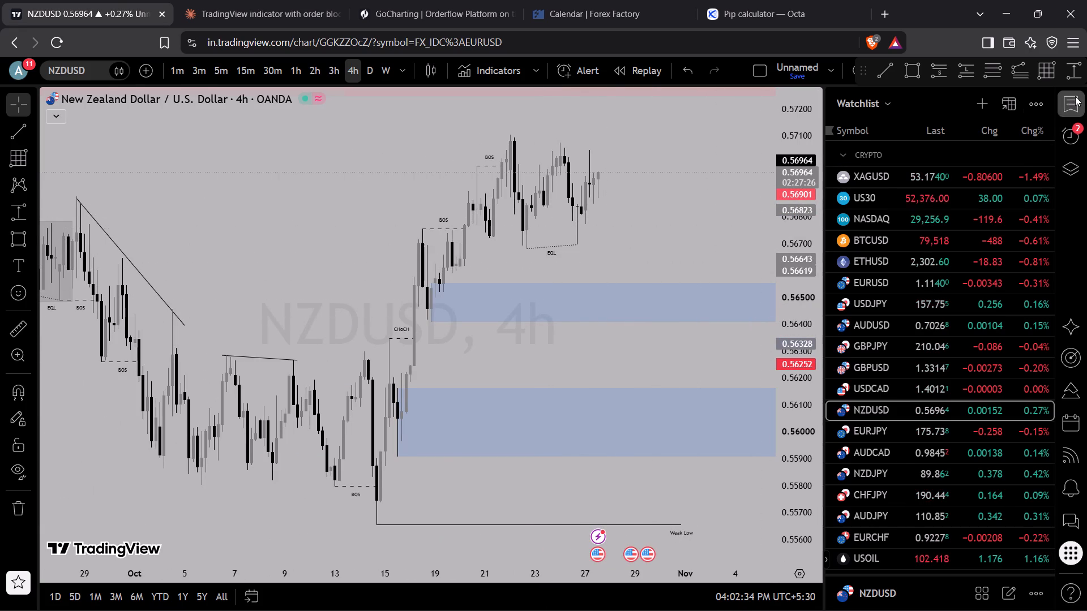
pyautogui.click(1049, 245)
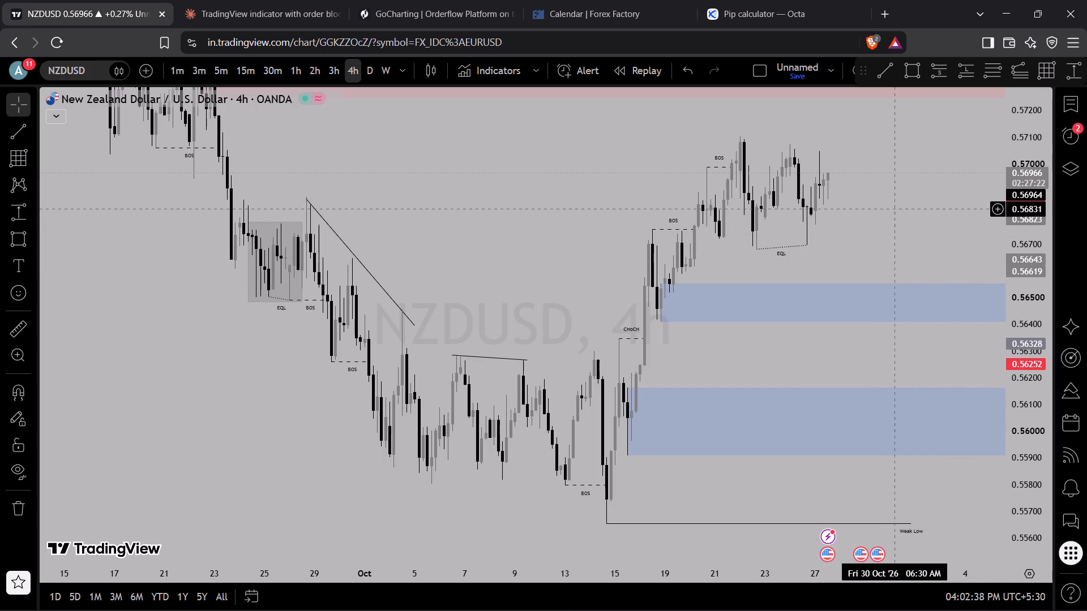
pyautogui.moveTo(763, 256); pyautogui.dragTo(755, 260)
pyautogui.scroll(3, 703, 265)
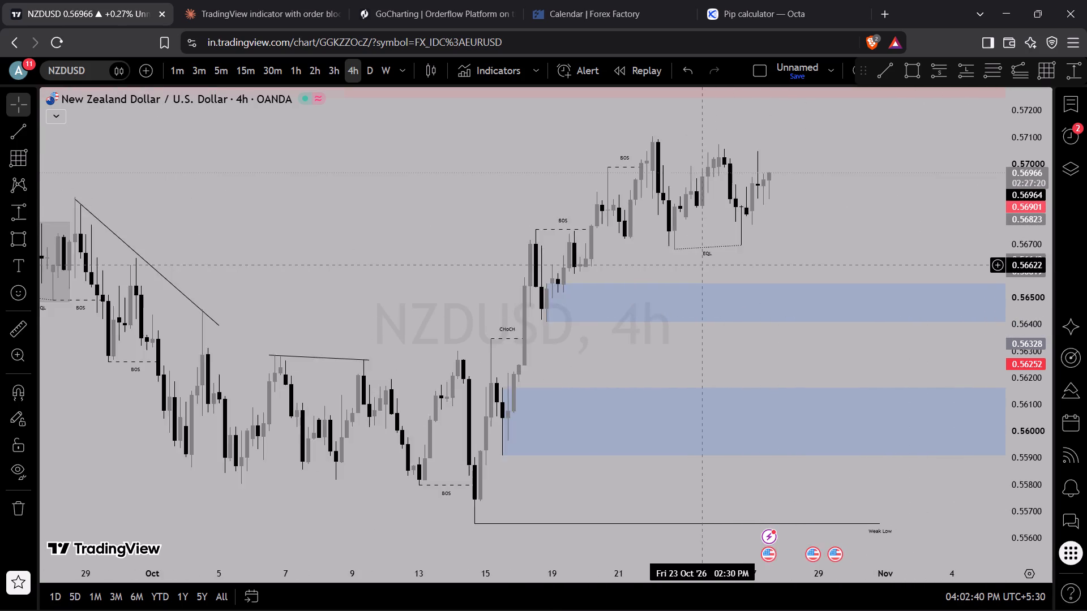
pyautogui.scroll(-4, 699, 272)
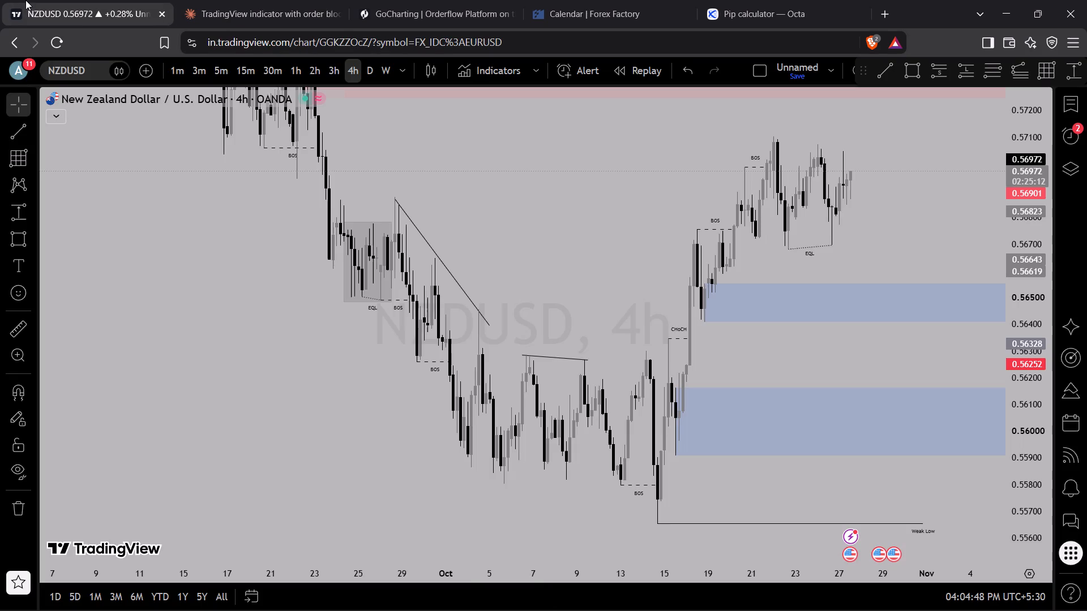
pyautogui.hscroll(-1, 691, 321)
pyautogui.hscroll(1, 691, 321)
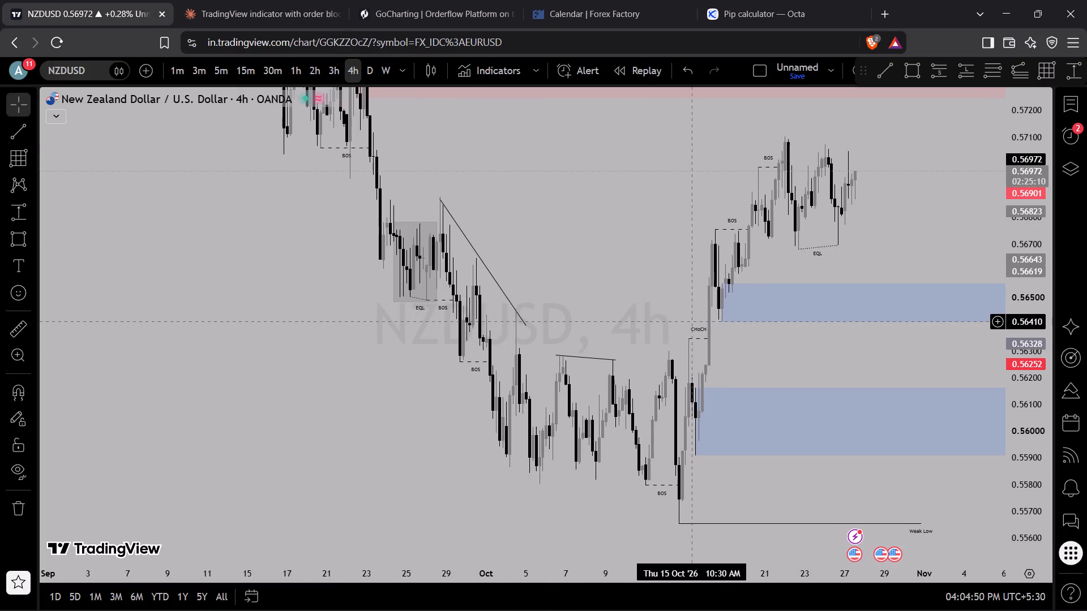
pyautogui.hscroll(3, 691, 321)
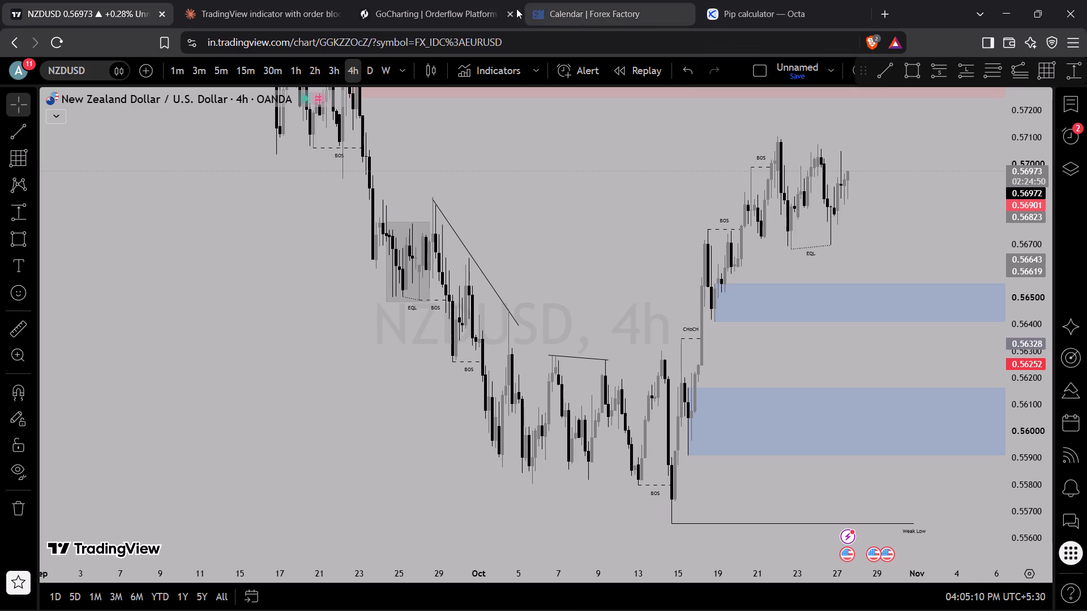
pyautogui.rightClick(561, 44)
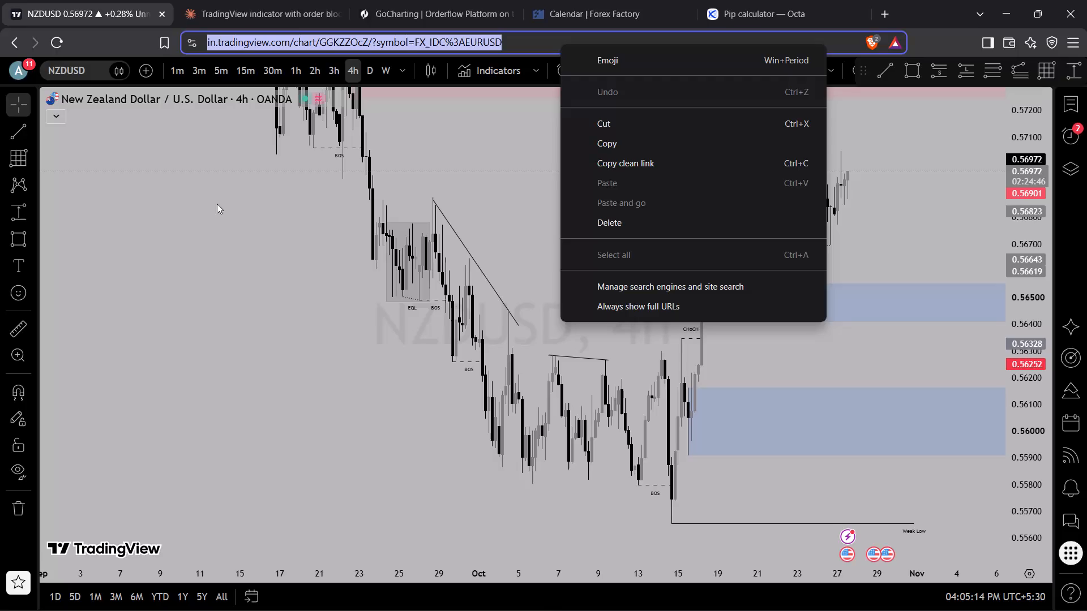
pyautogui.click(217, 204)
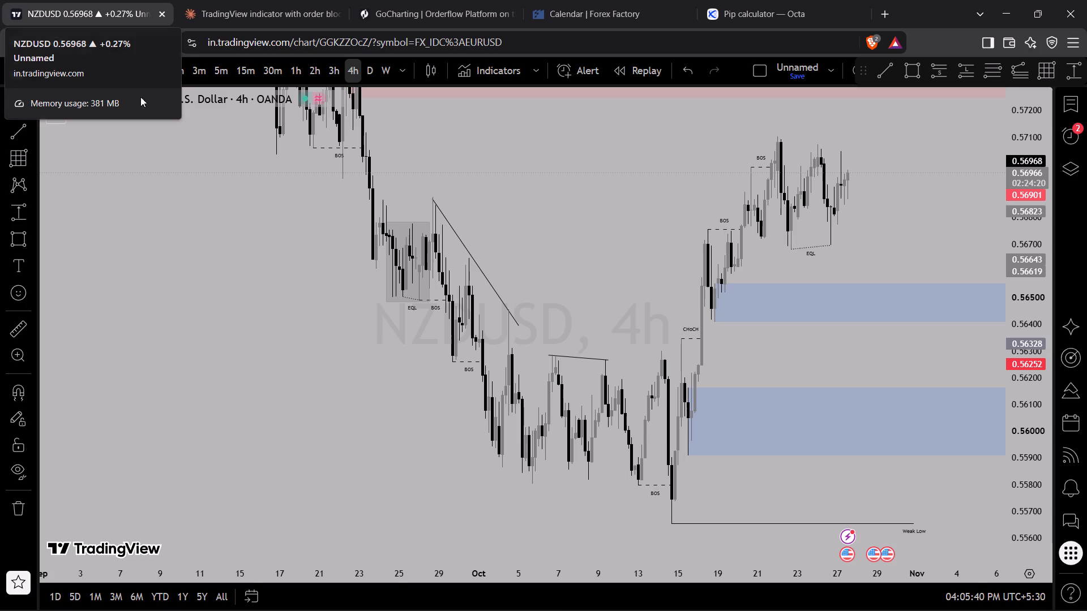
# Examine NZDUSD's 4-hour price action between the upper red supply zone and the two blue demand zones.
pyautogui.hscroll(1, 340, 324)
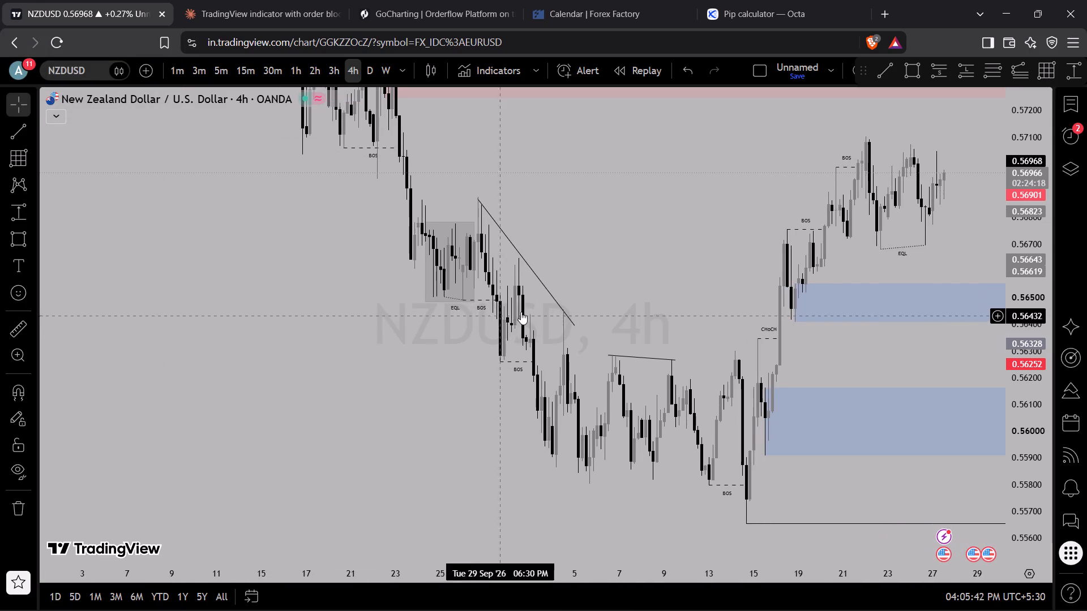
pyautogui.hscroll(1, 575, 289)
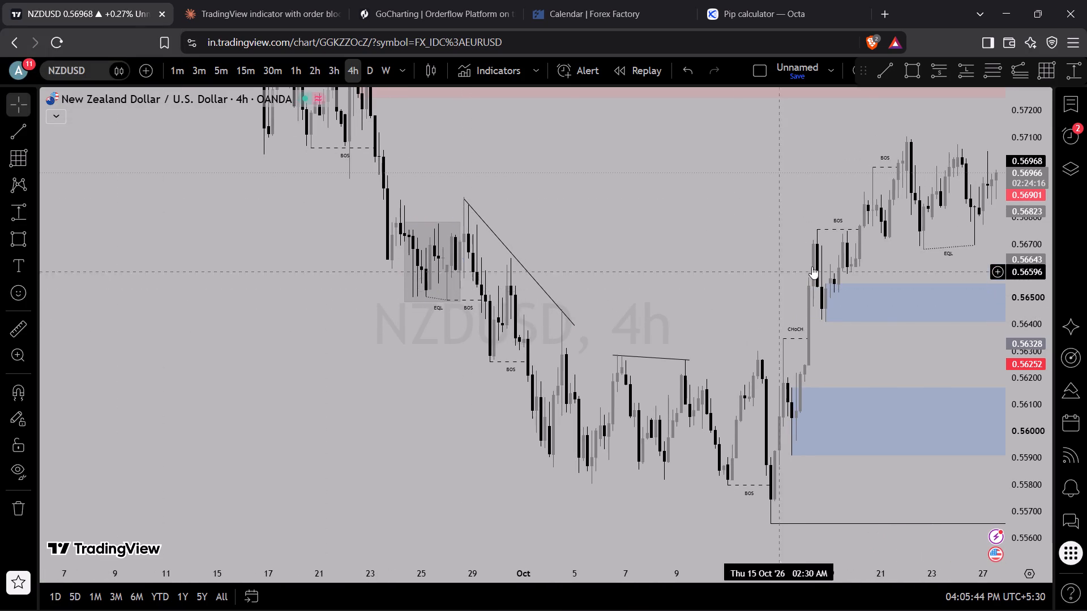
pyautogui.moveTo(832, 270); pyautogui.dragTo(614, 361)
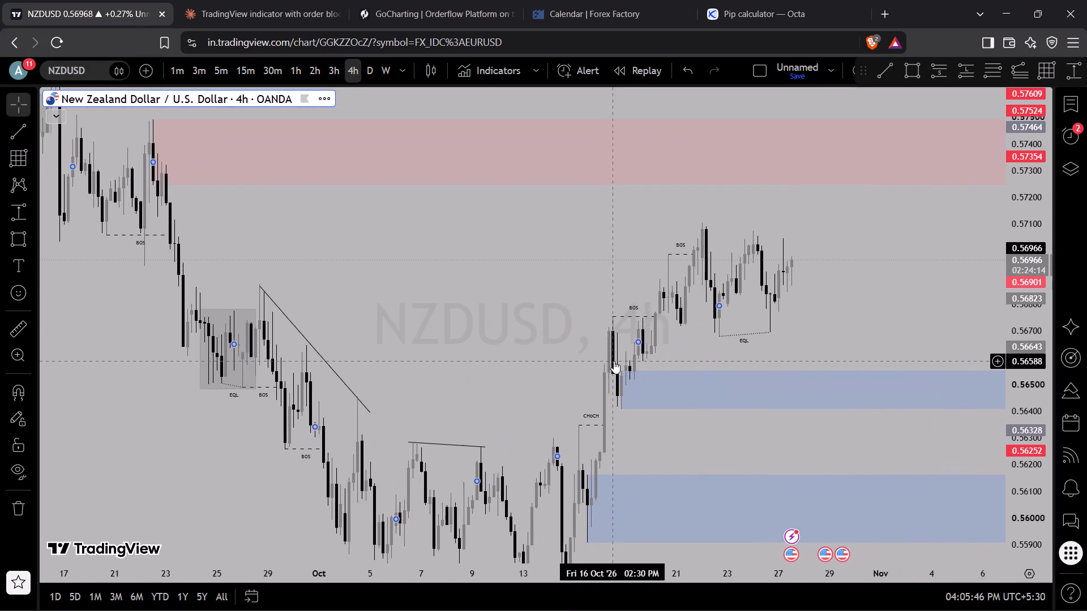
pyautogui.hscroll(2, 614, 361)
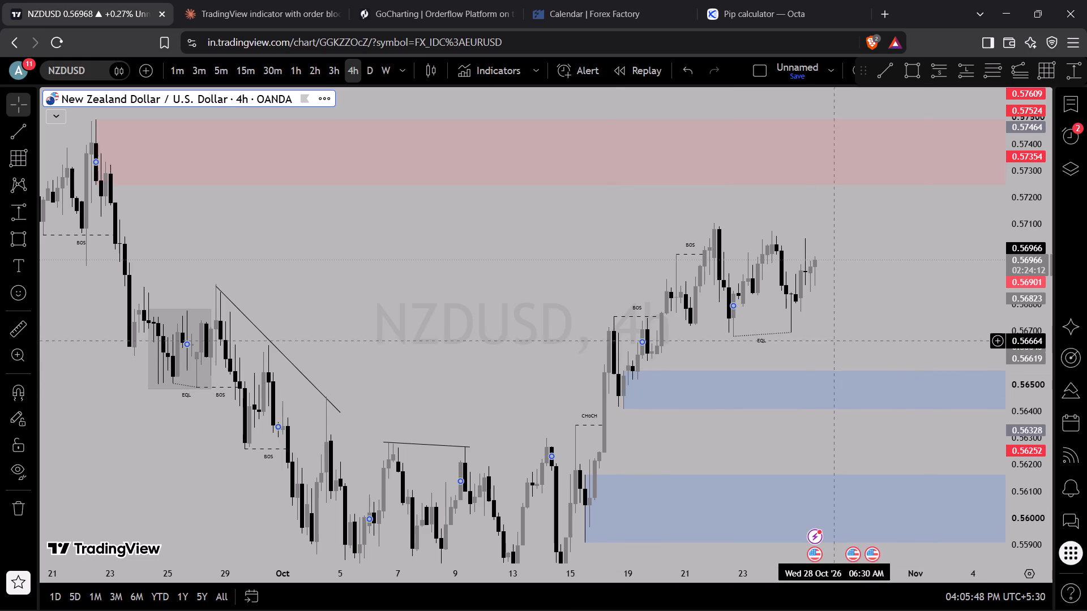
pyautogui.hscroll(1, 804, 325)
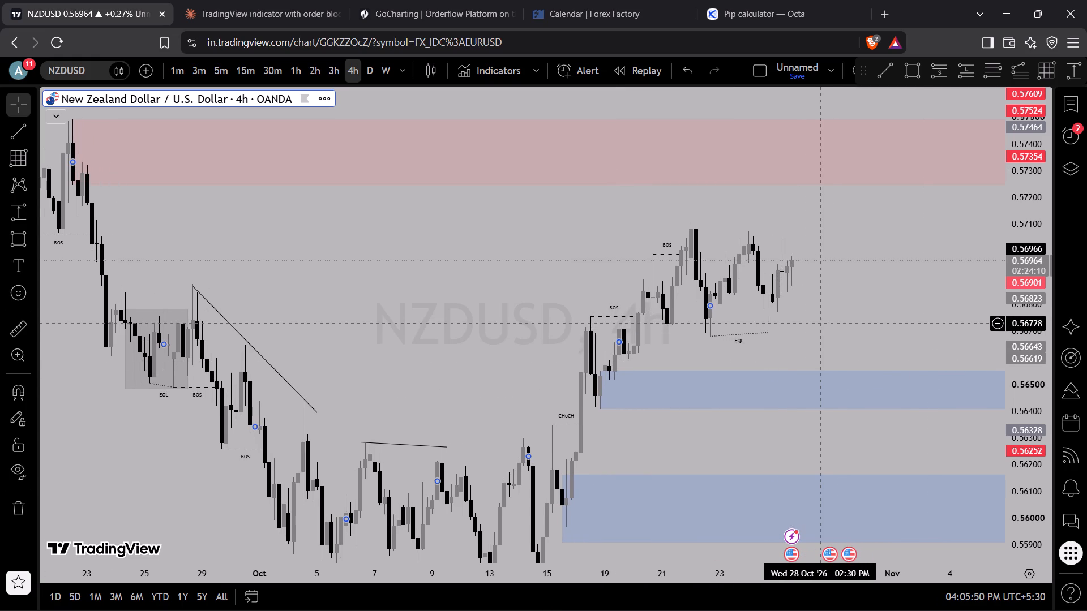
pyautogui.hscroll(1, 818, 324)
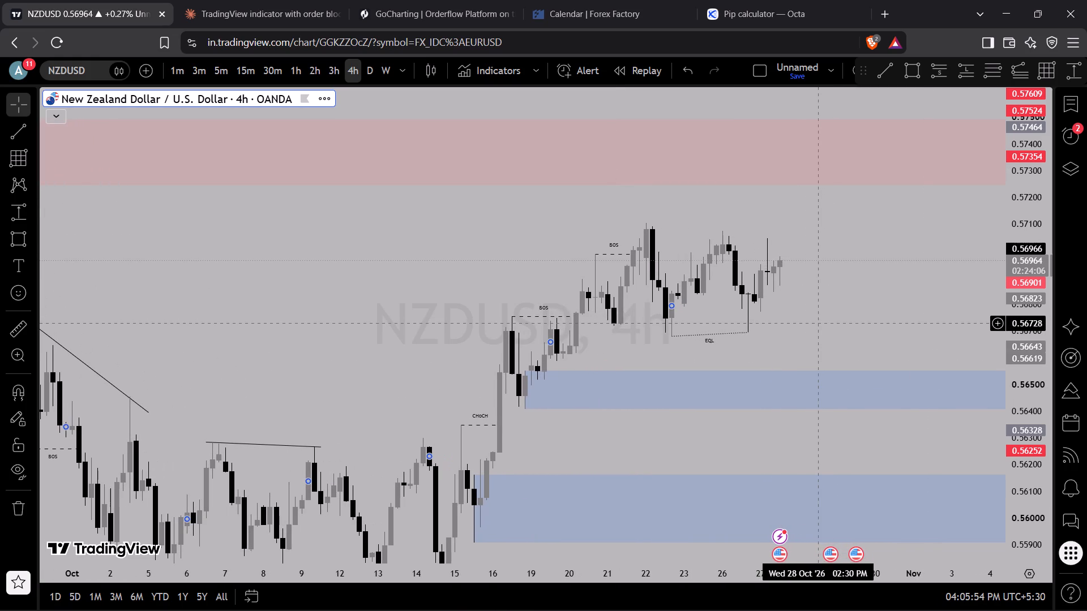
pyautogui.scroll(-6, 818, 324)
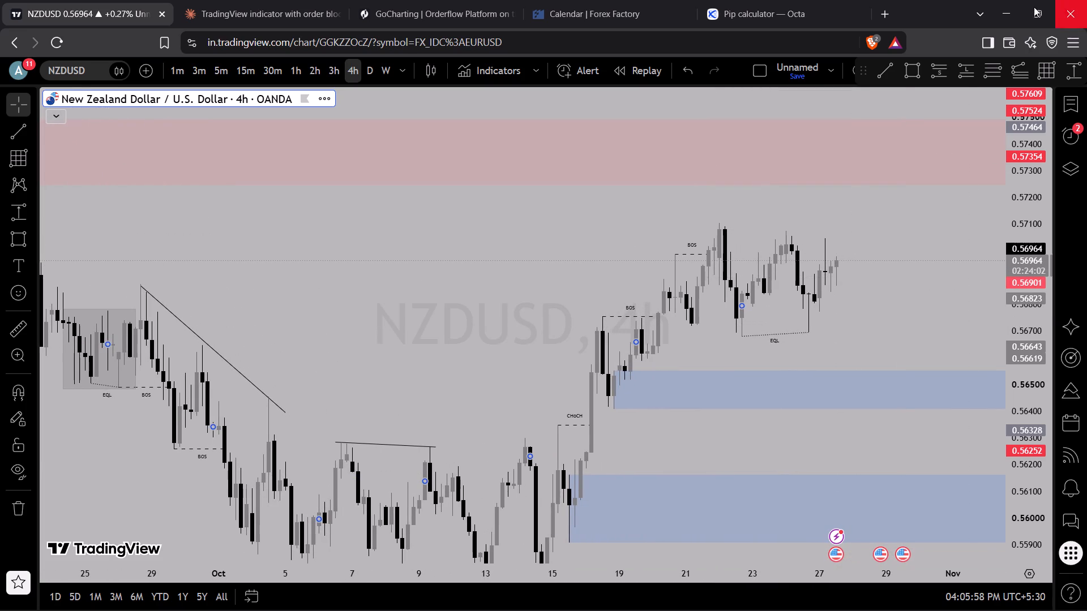
# Minimise the browser window and show the hidden system tray icons.
pyautogui.click(997, 0)
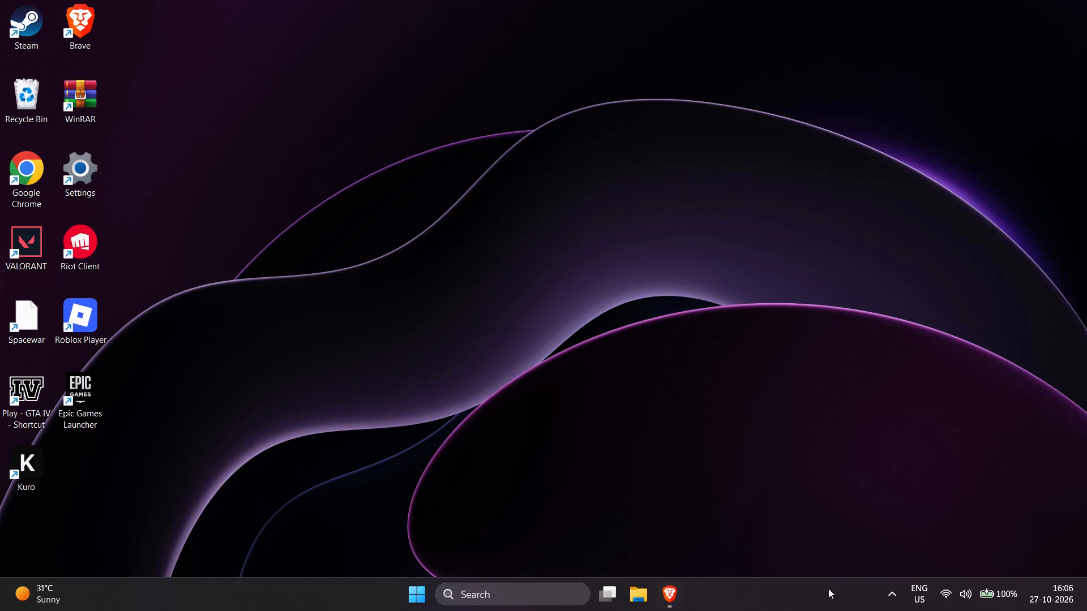
pyautogui.click(894, 593)
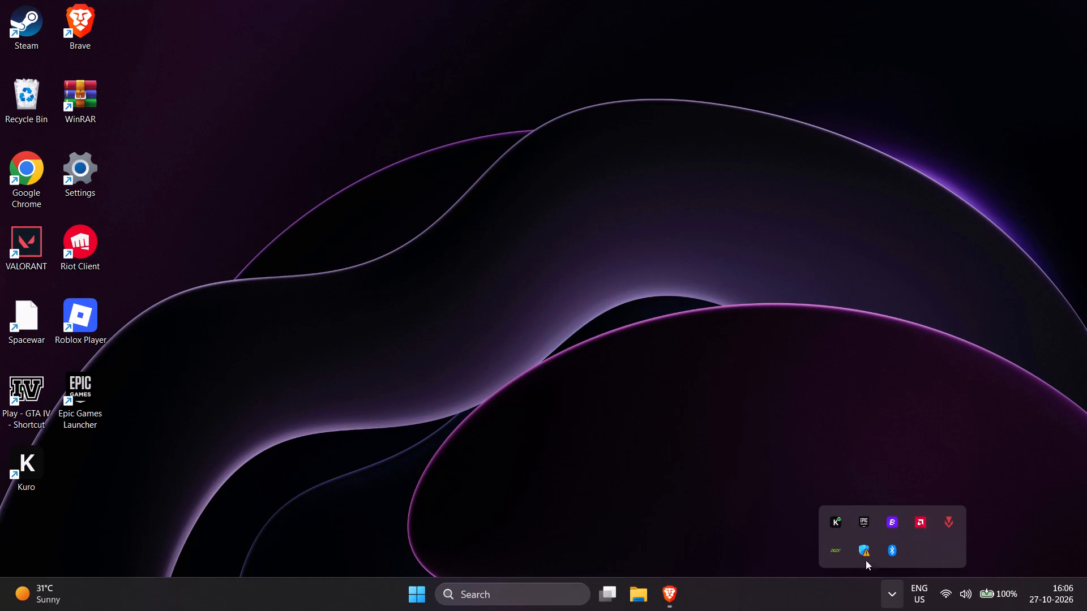